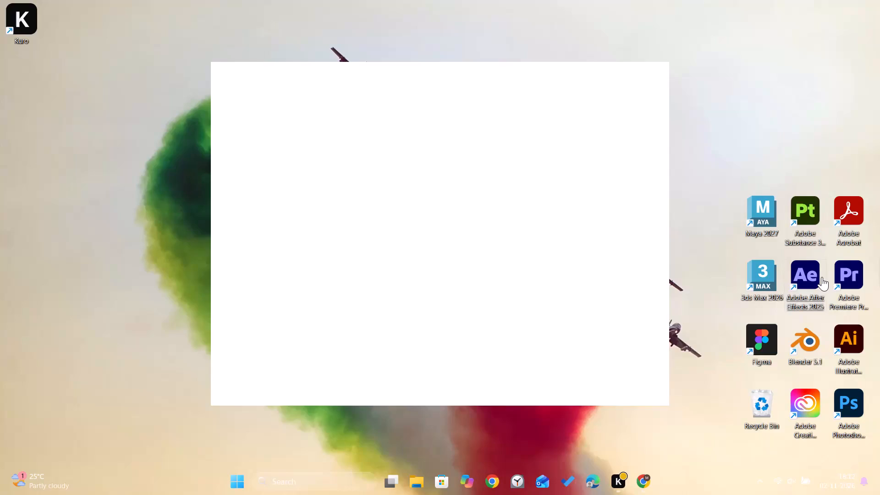
# Launch Adobe After Effects 2025 and continue past the System Compatibility Report with the known issues.
pyautogui.click(819, 276)
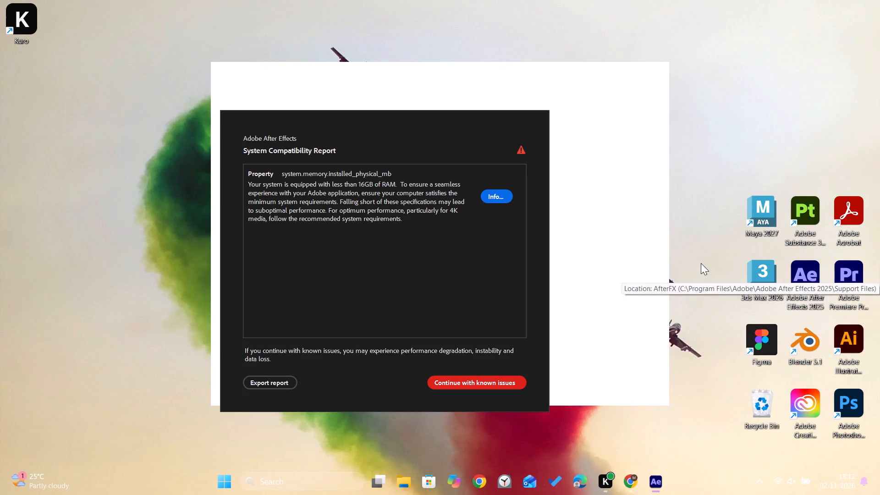
pyautogui.click(500, 377)
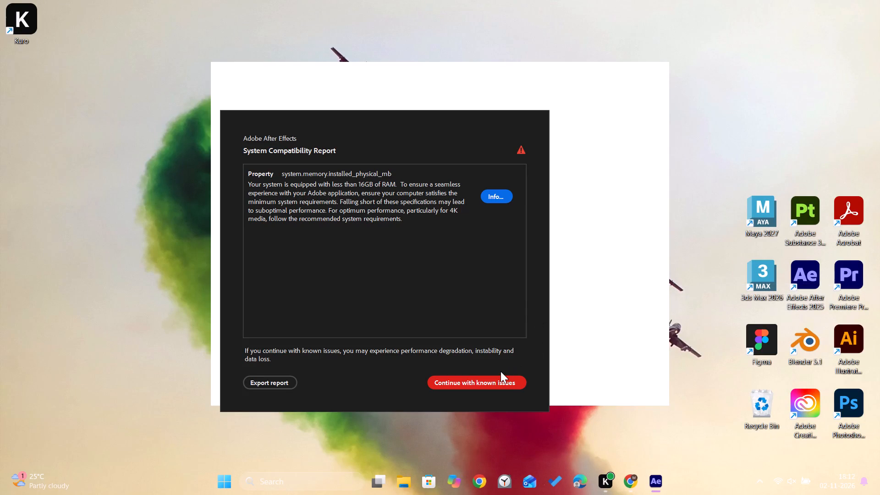
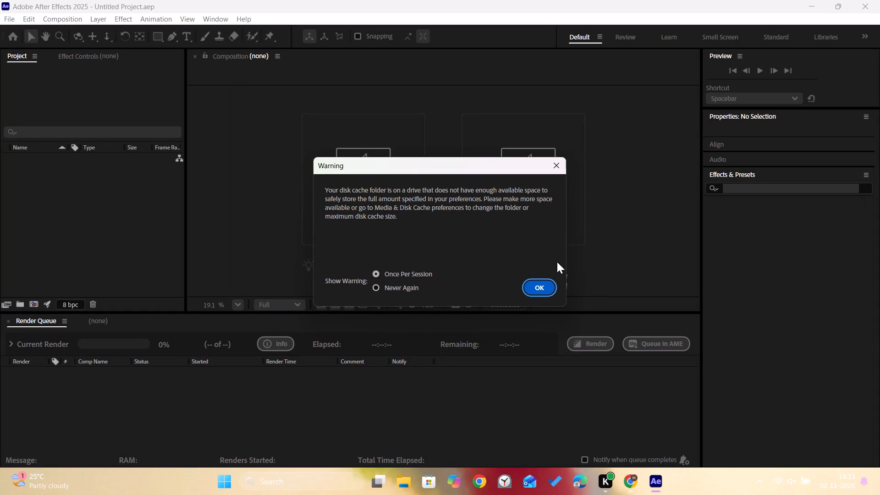
# Dismiss the disk cache warning and open the recent project wewd.
pyautogui.click(538, 287)
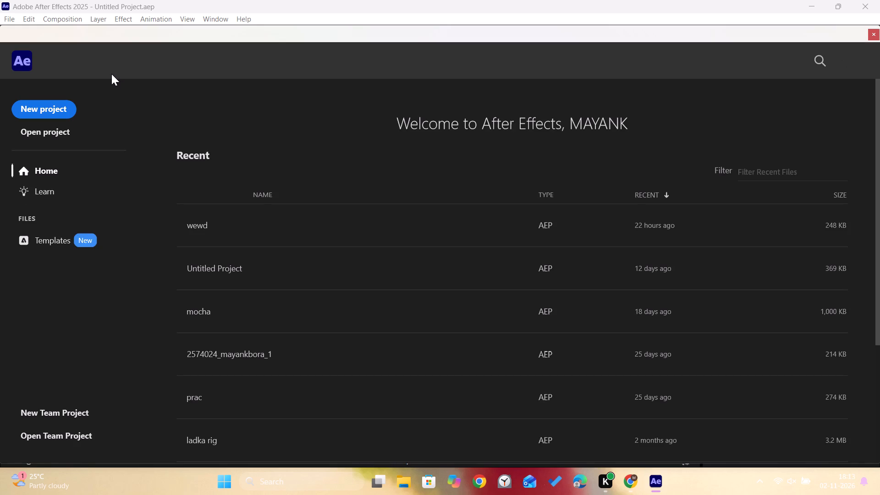
pyautogui.click(207, 214)
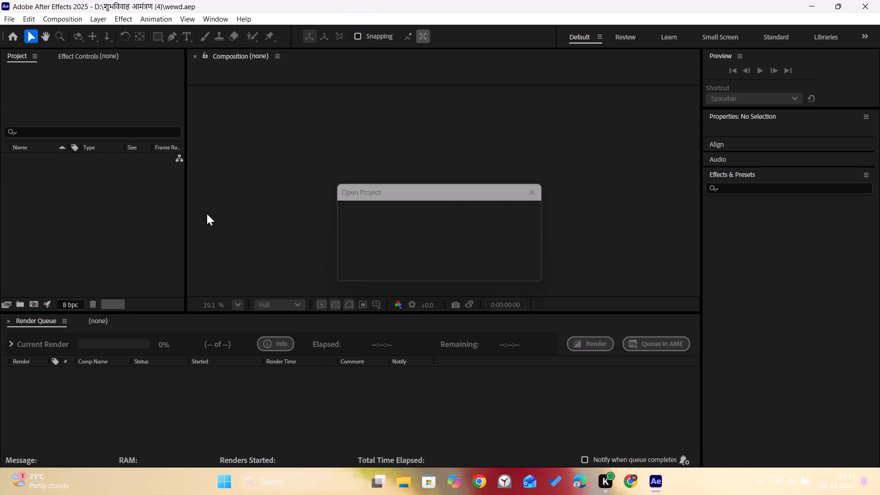
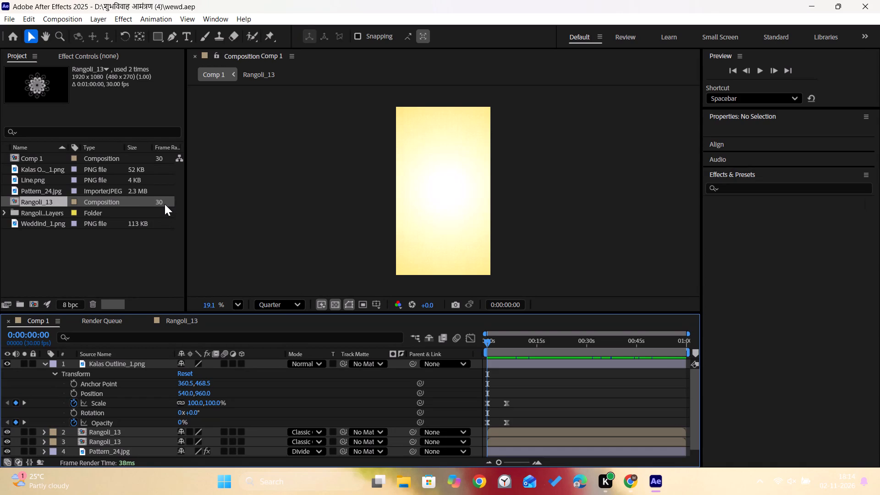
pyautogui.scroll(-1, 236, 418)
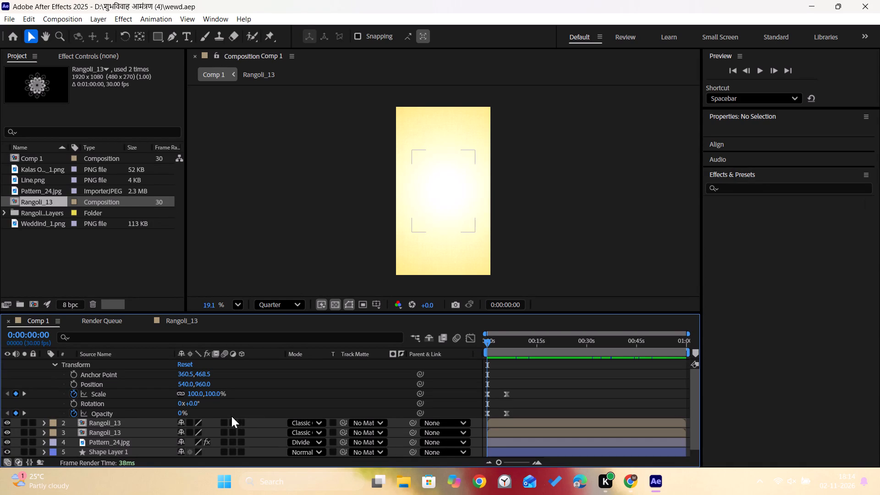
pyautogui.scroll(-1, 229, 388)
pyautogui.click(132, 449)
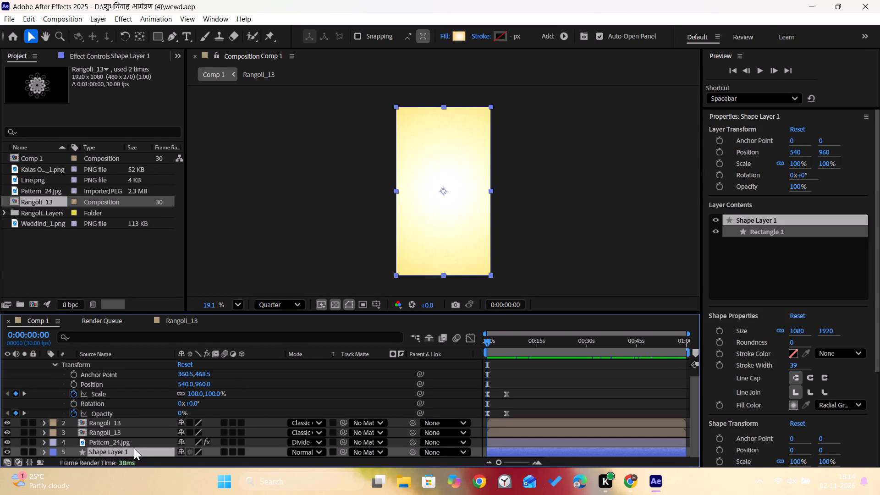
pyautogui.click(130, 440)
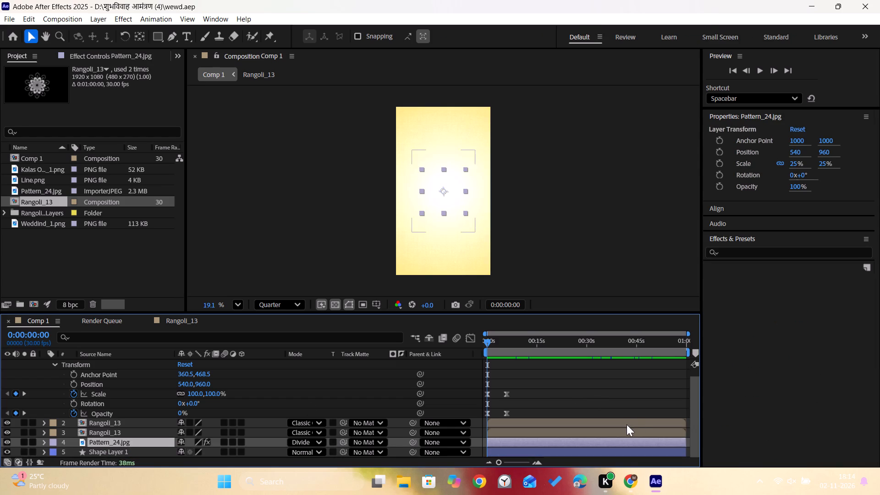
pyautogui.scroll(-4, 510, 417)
# Start a new empty project.
pyautogui.click(1, 18)
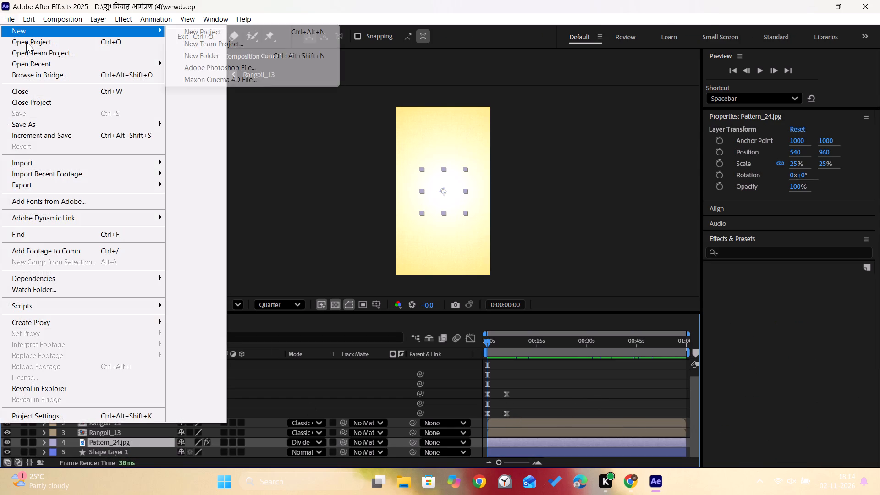
pyautogui.click(27, 31)
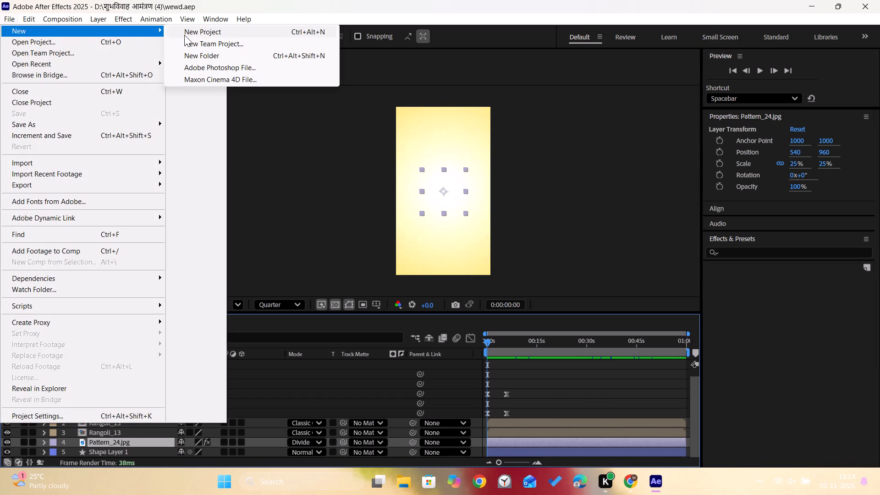
pyautogui.click(184, 35)
# Create a 1080x1920 portrait composition at 30 fps with a duration of 0:00:25:00.
pyautogui.click(344, 202)
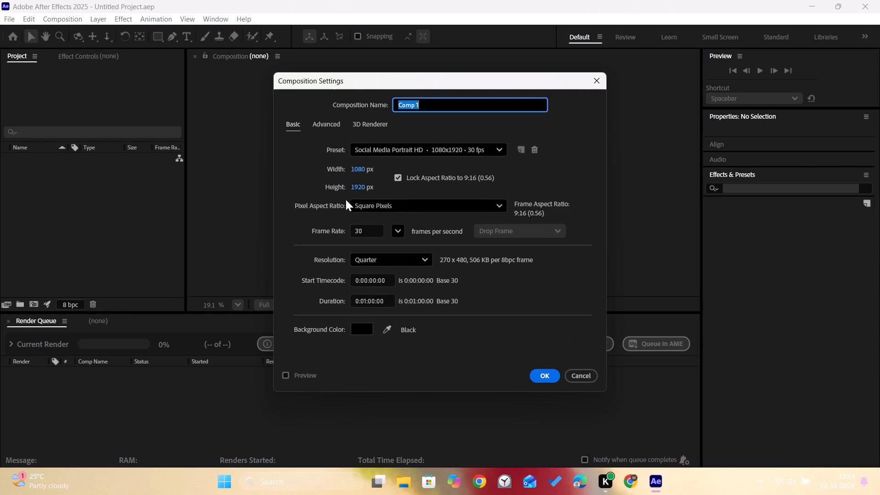
pyautogui.click(374, 301)
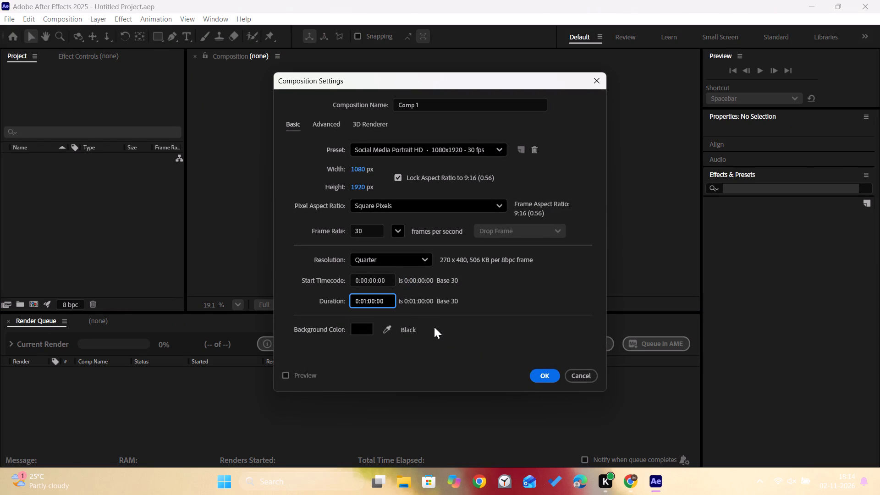
pyautogui.press('BackSpace')
pyautogui.press('BackSpace')
pyautogui.write('25')
pyautogui.press('Left')
pyautogui.press('Left')
pyautogui.press('Left')
pyautogui.press('BackSpace')
pyautogui.press('Return')
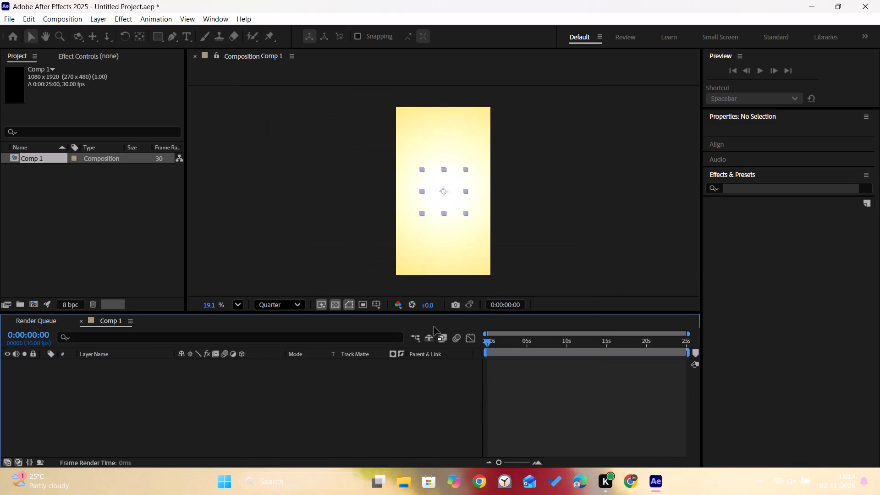
# Add a full-frame rectangle shape layer and extend its radial gradient's end point to the frame's lower-right corner.
pyautogui.doubleClick(159, 34)
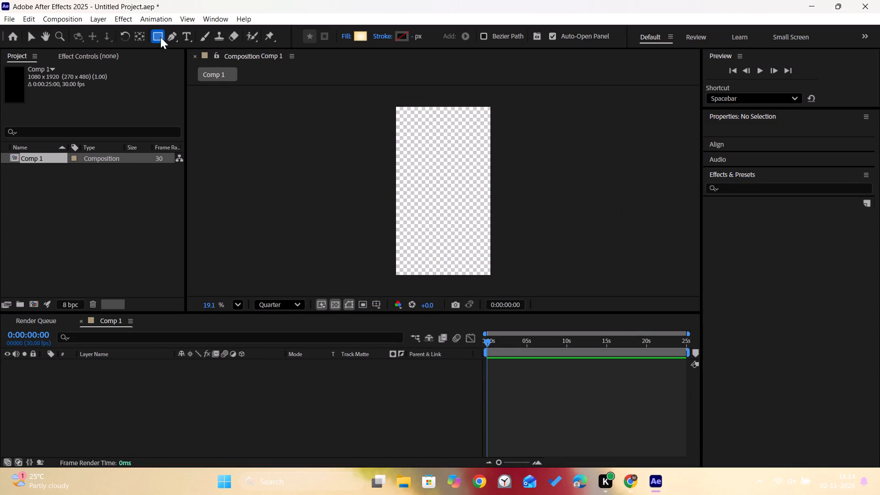
pyautogui.tripleClick(160, 37)
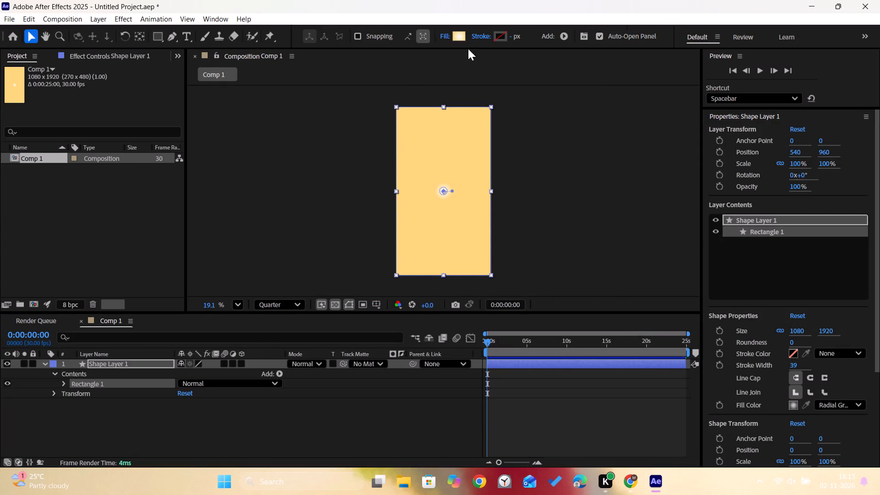
pyautogui.moveTo(452, 190); pyautogui.dragTo(467, 227)
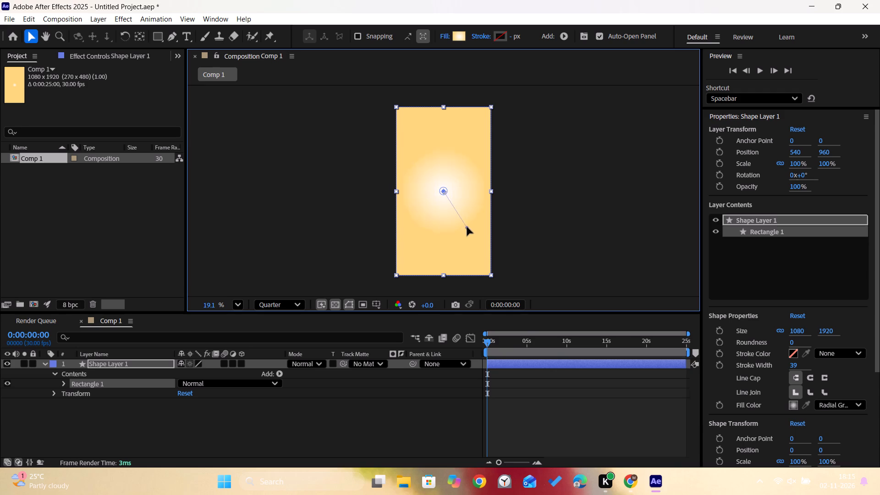
pyautogui.moveTo(467, 227); pyautogui.dragTo(489, 275)
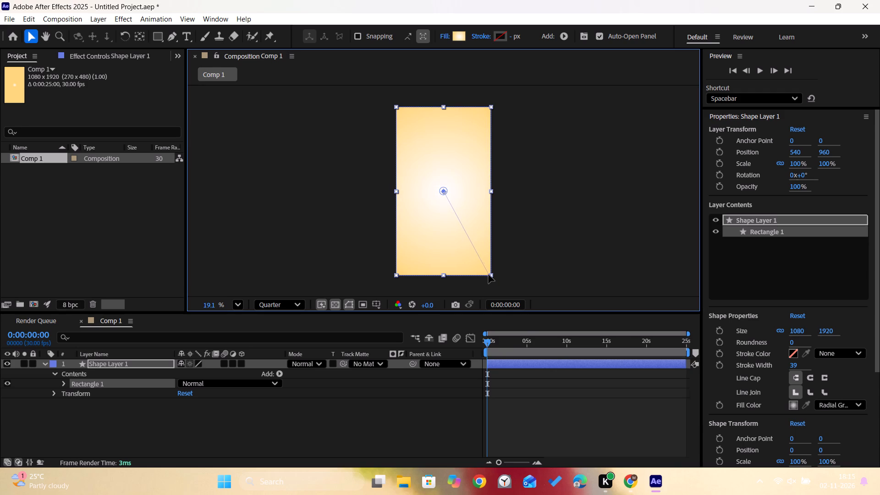
pyautogui.moveTo(489, 275); pyautogui.dragTo(490, 274)
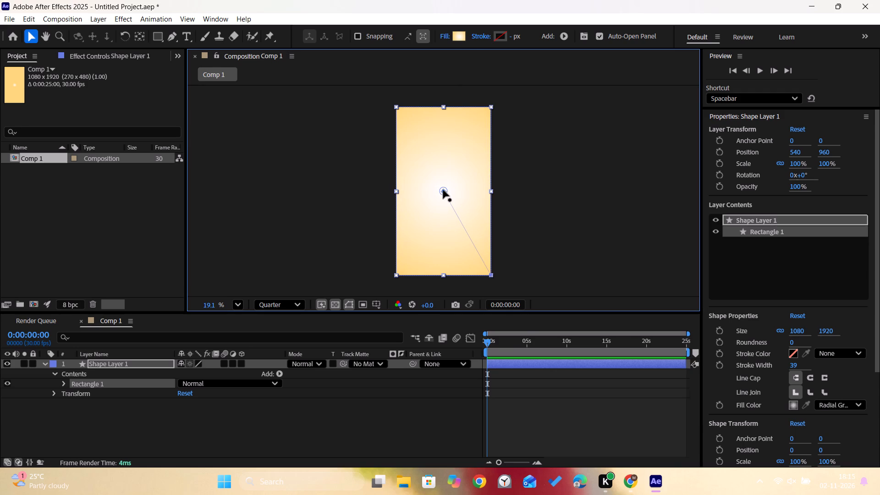
# Change the outer color stop of the rectangle's radial gradient to a slightly paler warm yellow.
pyautogui.click(458, 37)
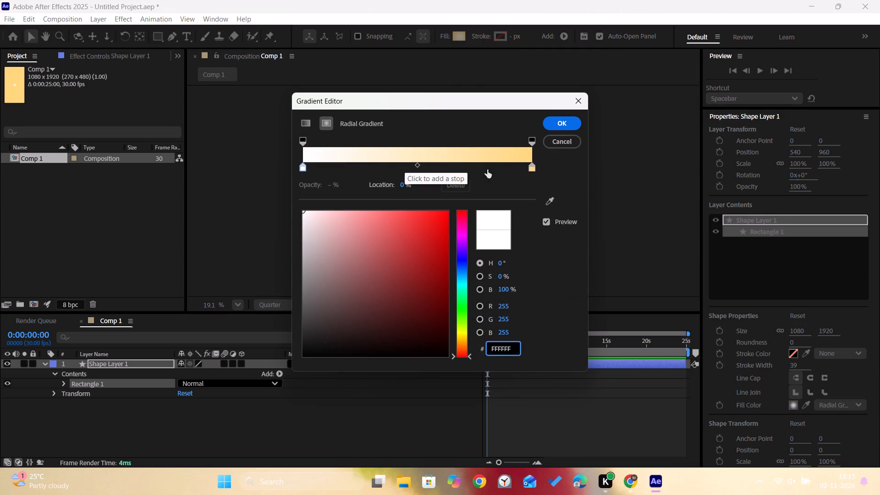
pyautogui.click(529, 167)
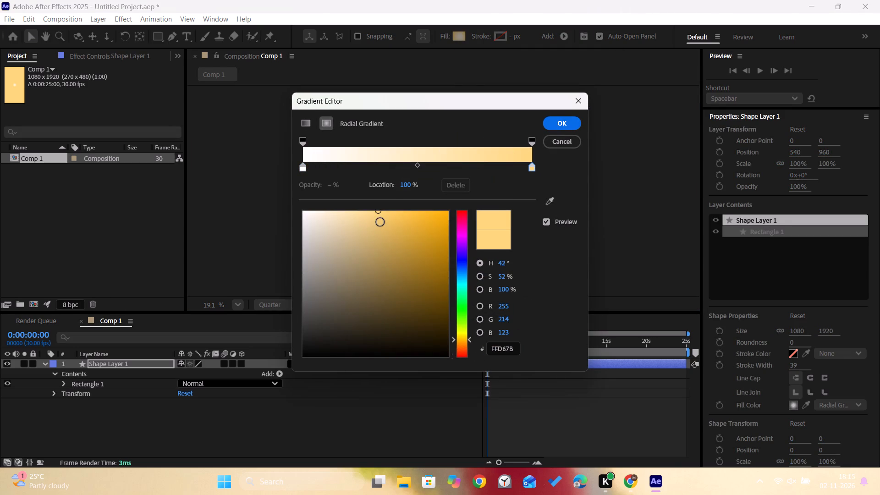
pyautogui.moveTo(379, 215); pyautogui.dragTo(372, 234)
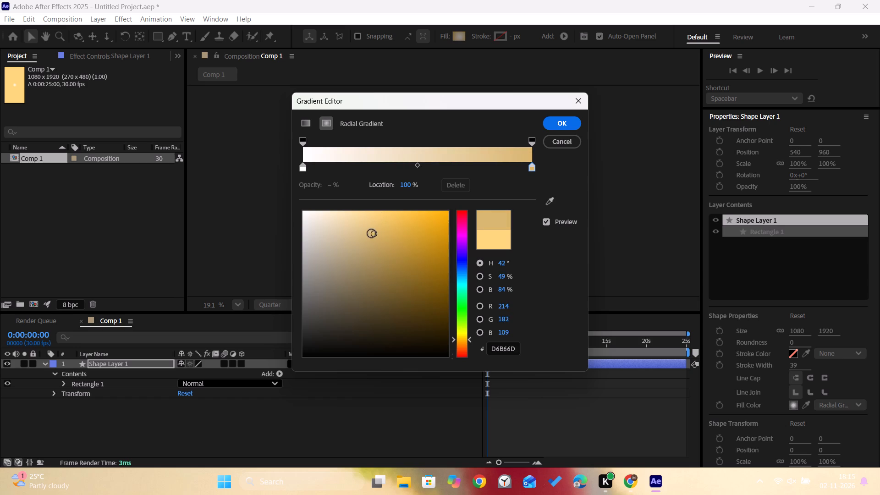
pyautogui.moveTo(372, 234); pyautogui.dragTo(365, 210)
pyautogui.click(572, 117)
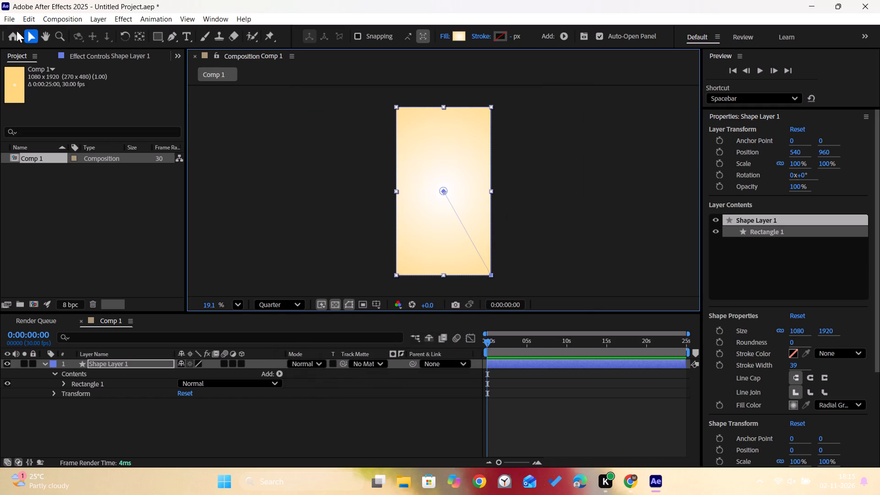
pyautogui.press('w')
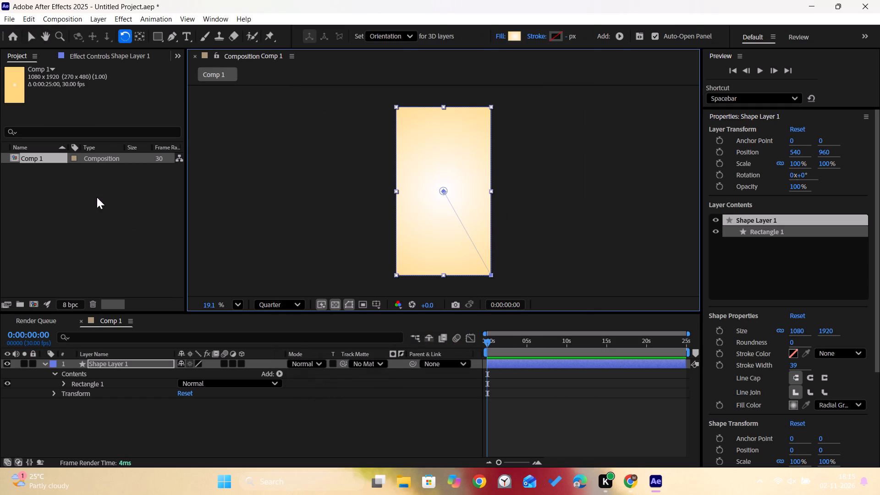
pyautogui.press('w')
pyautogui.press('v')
# Import Kalas Outline_1, Line, Pattern_24 and Weddind_1 as footage from the 136_Save The Date 2025 folder in Downloads.
pyautogui.click(108, 200)
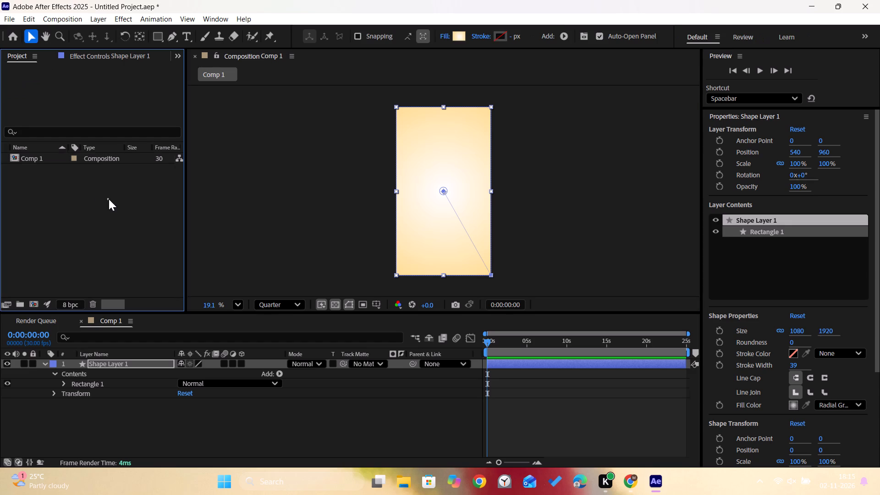
pyautogui.doubleClick(107, 197)
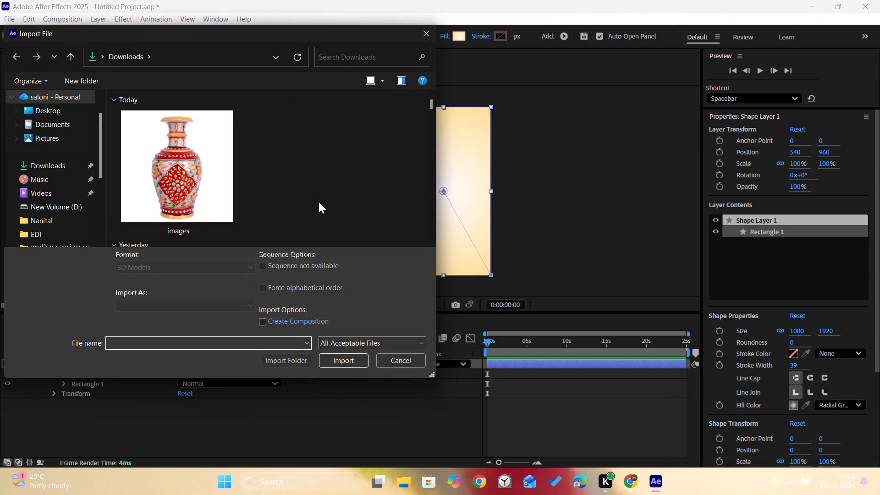
pyautogui.scroll(-3, 319, 202)
pyautogui.scroll(-3, 202, 191)
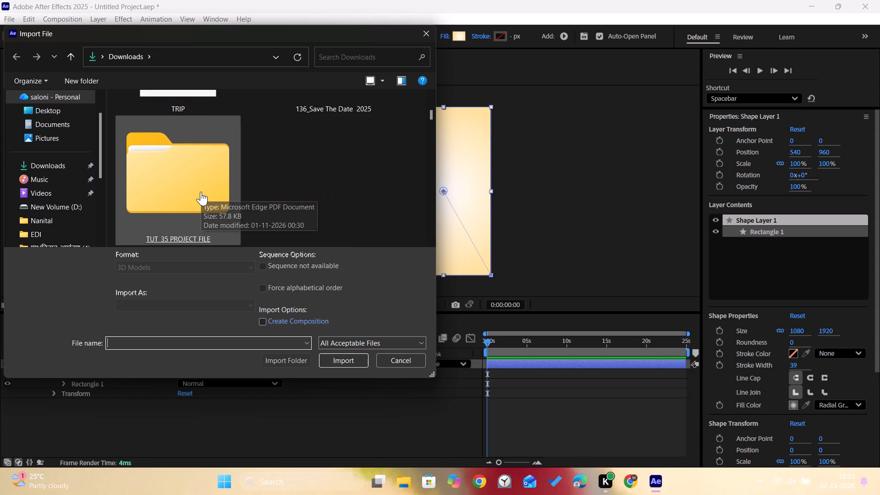
pyautogui.scroll(-3, 201, 192)
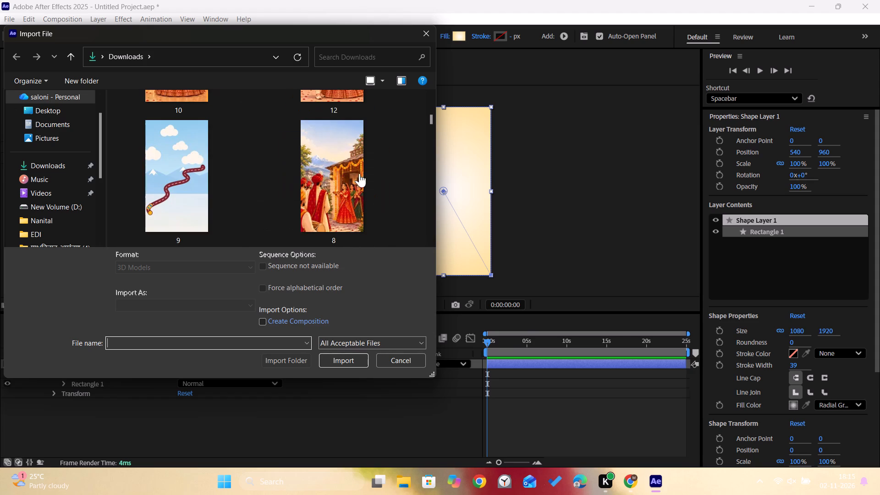
pyautogui.moveTo(429, 119); pyautogui.dragTo(429, 113)
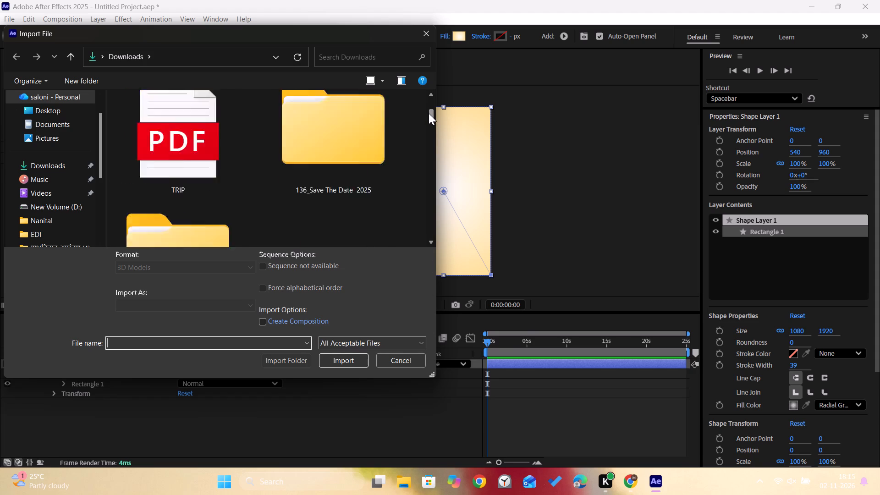
pyautogui.moveTo(429, 113); pyautogui.dragTo(428, 113)
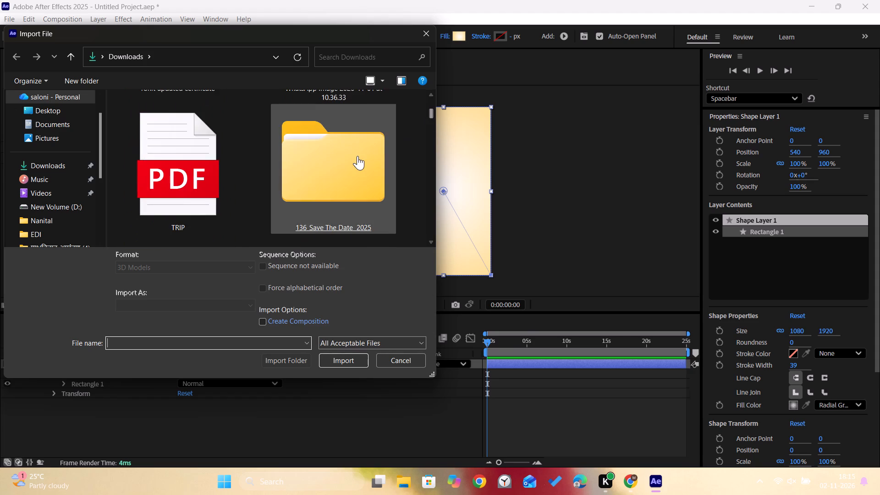
pyautogui.click(357, 156)
pyautogui.click(253, 121)
pyautogui.click(253, 122)
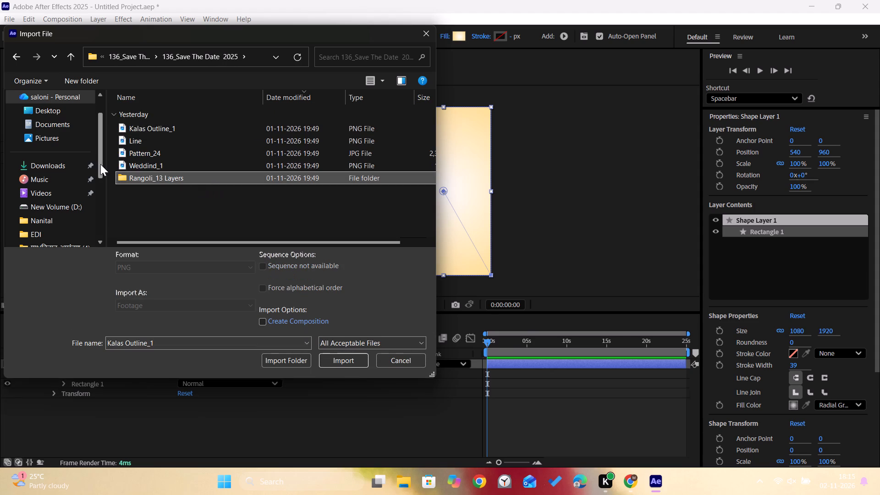
pyautogui.moveTo(113, 165); pyautogui.dragTo(159, 126)
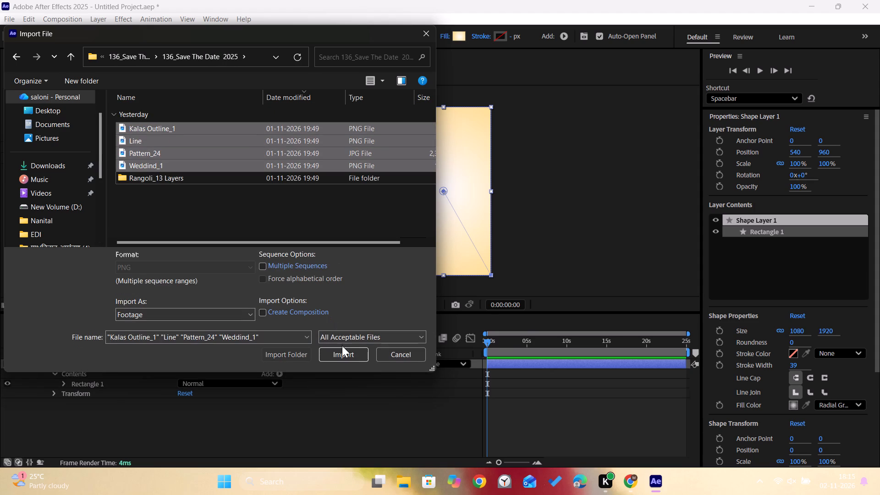
pyautogui.click(342, 348)
# Import the Rangoli_13 Illustrator file from the Rangoli_13 Layers folder as a composition with Layer Size footage dimensions.
pyautogui.doubleClick(77, 223)
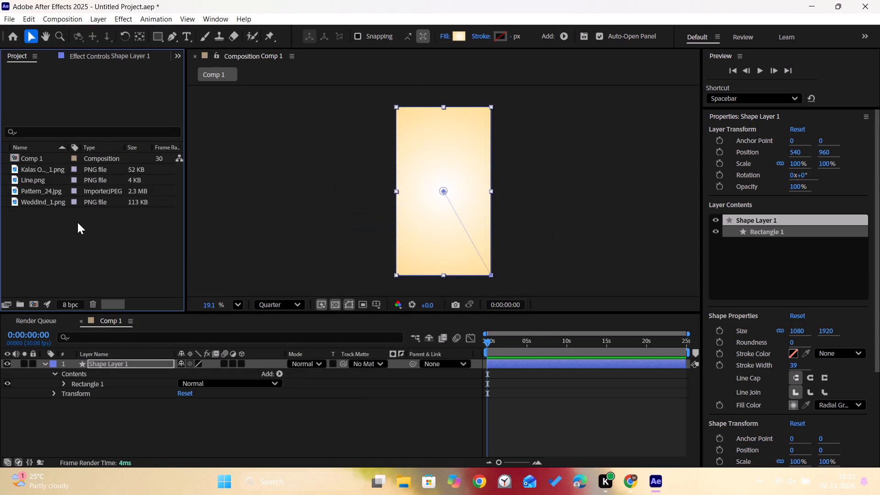
pyautogui.click(155, 177)
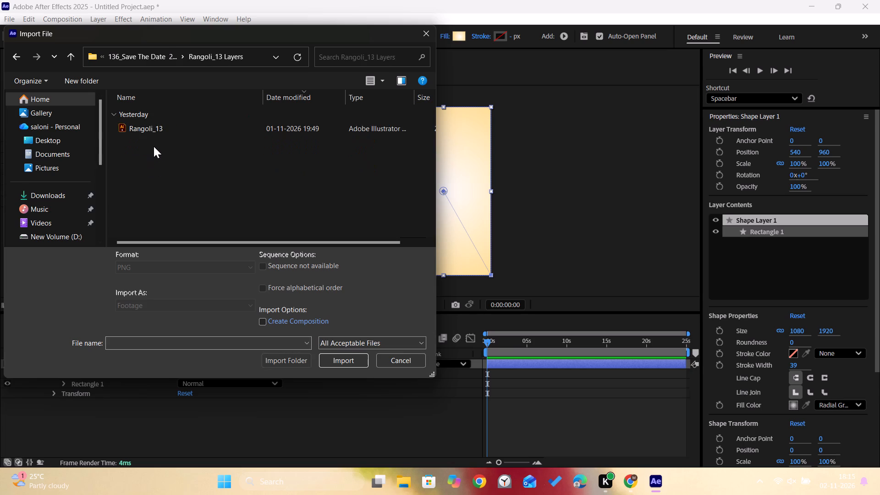
pyautogui.click(149, 131)
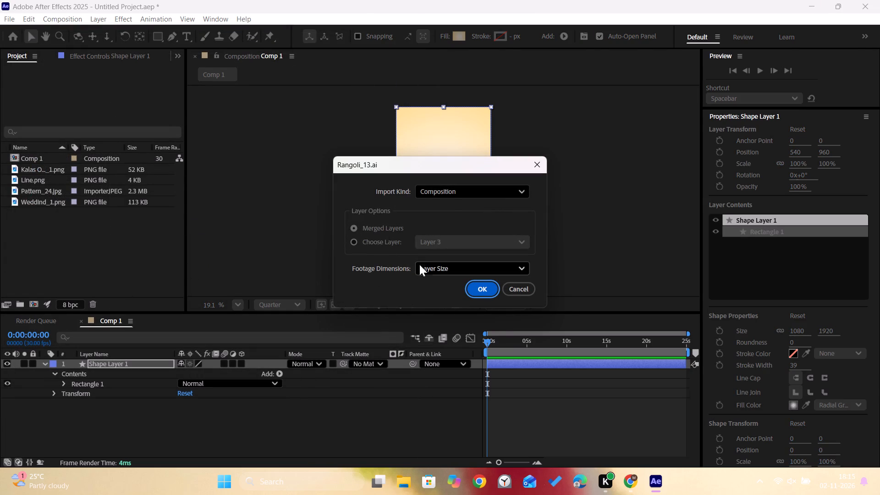
pyautogui.click(477, 292)
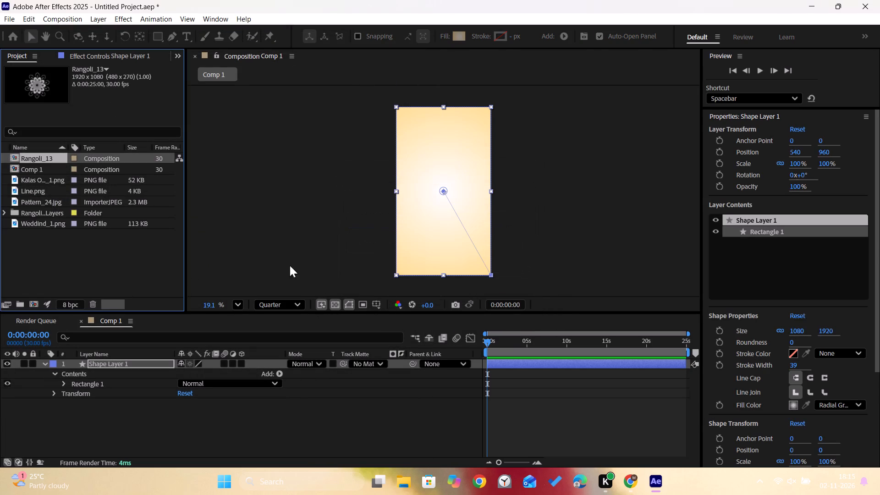
pyautogui.click(54, 237)
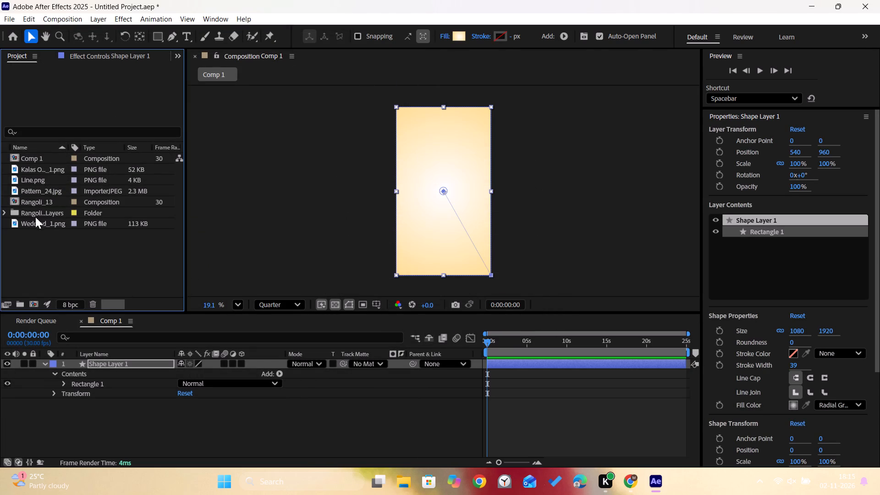
# Add Pattern_24.jpg to Comp 1 as a layer above Shape Layer 1.
pyautogui.click(42, 190)
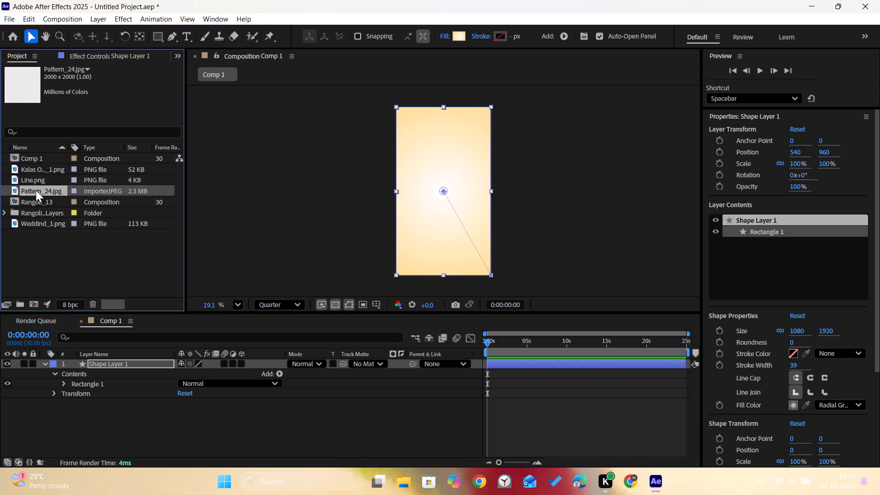
pyautogui.moveTo(34, 191); pyautogui.dragTo(85, 359)
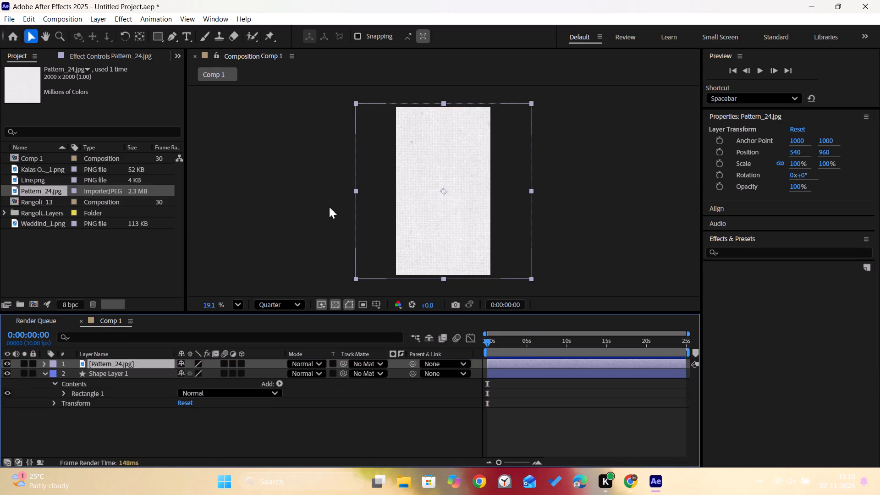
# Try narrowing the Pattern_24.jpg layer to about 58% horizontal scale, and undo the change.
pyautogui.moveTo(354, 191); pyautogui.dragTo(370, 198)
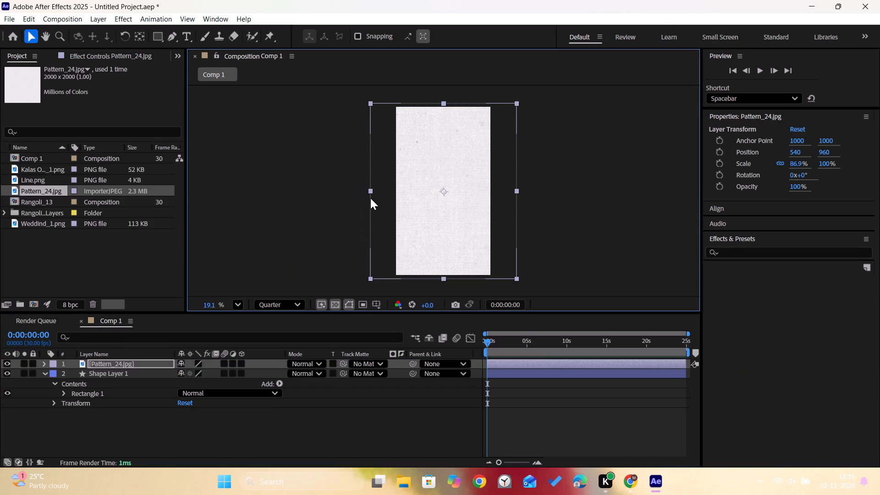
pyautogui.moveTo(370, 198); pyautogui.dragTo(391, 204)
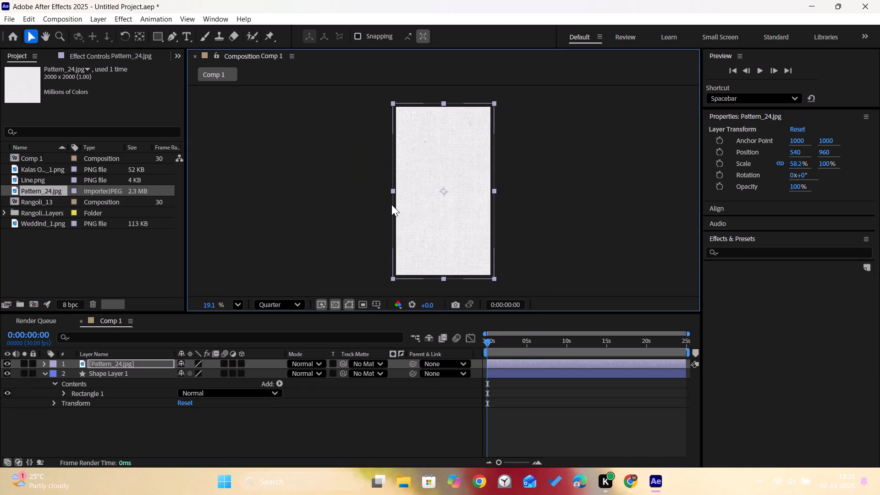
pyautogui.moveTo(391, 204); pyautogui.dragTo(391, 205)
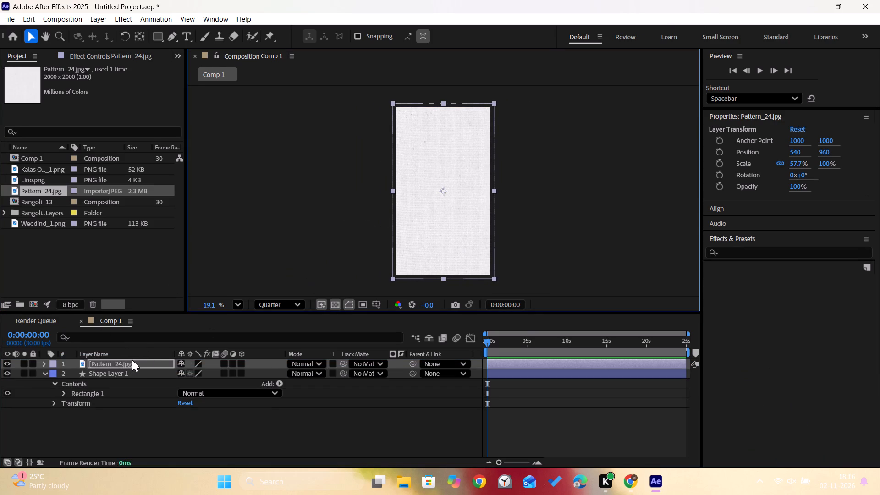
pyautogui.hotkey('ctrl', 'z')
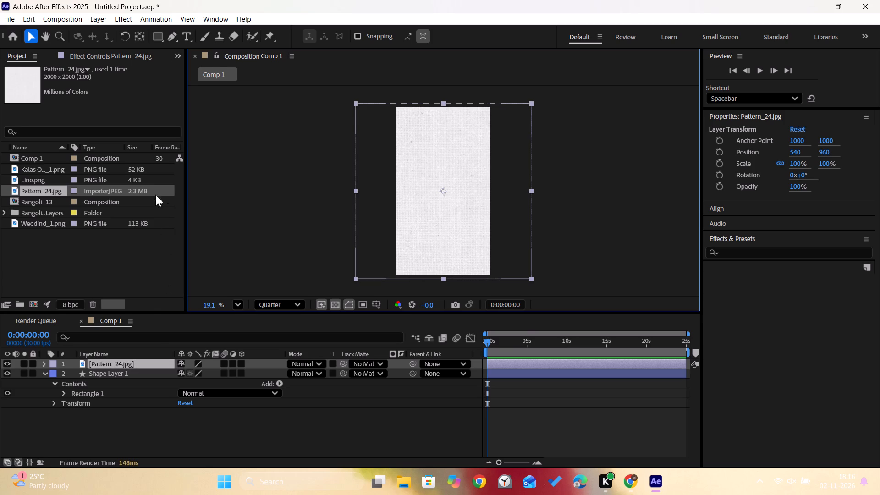
# Set the blending mode of the Pattern_24.jpg layer to Divide.
pyautogui.rightClick(119, 362)
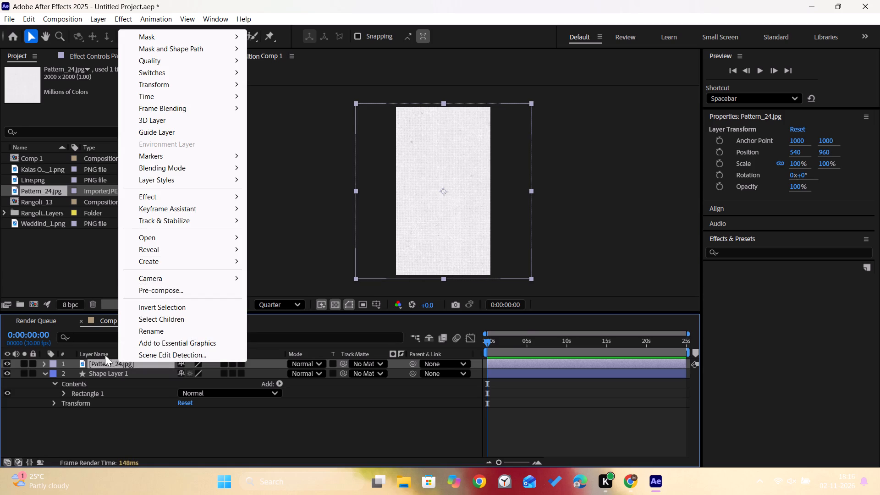
pyautogui.click(301, 363)
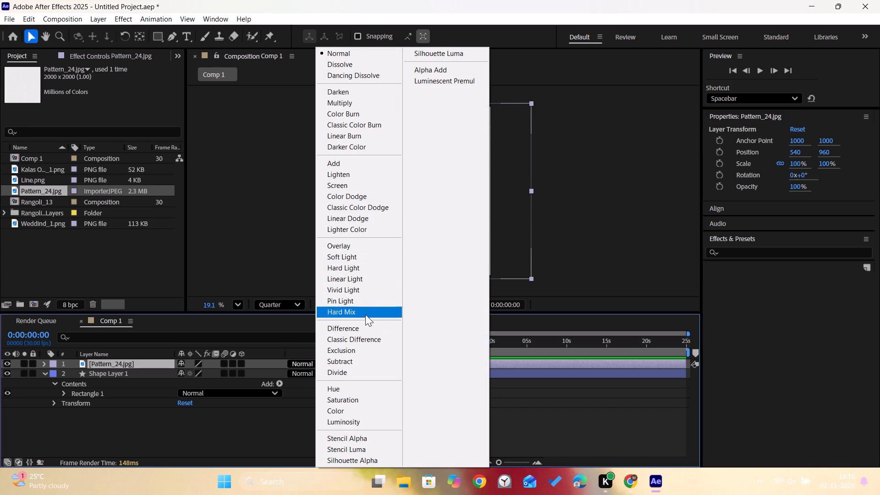
pyautogui.click(365, 372)
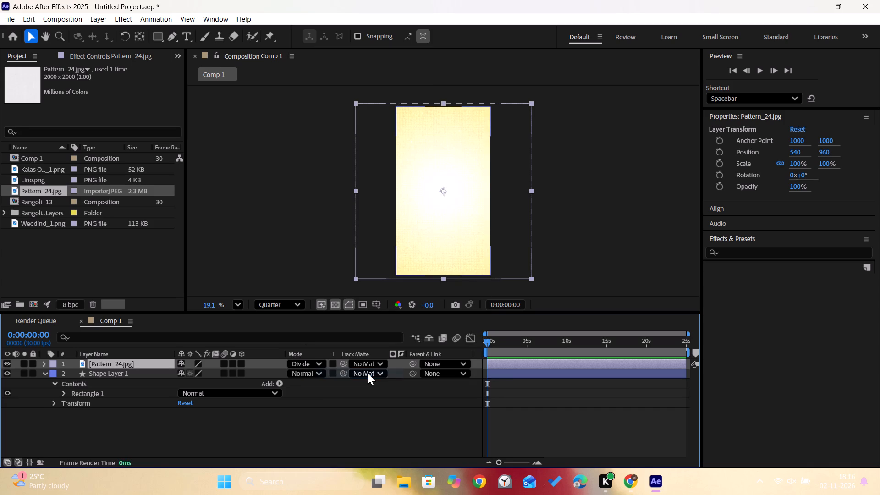
pyautogui.click(289, 239)
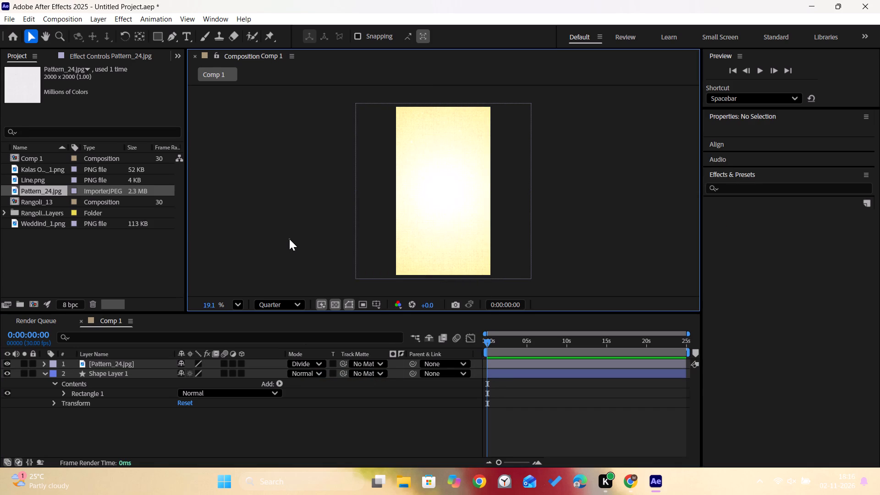
# Add the Rangoli_13 composition to Comp 1 as a layer above Pattern_24.jpg.
pyautogui.moveTo(35, 203); pyautogui.dragTo(35, 214)
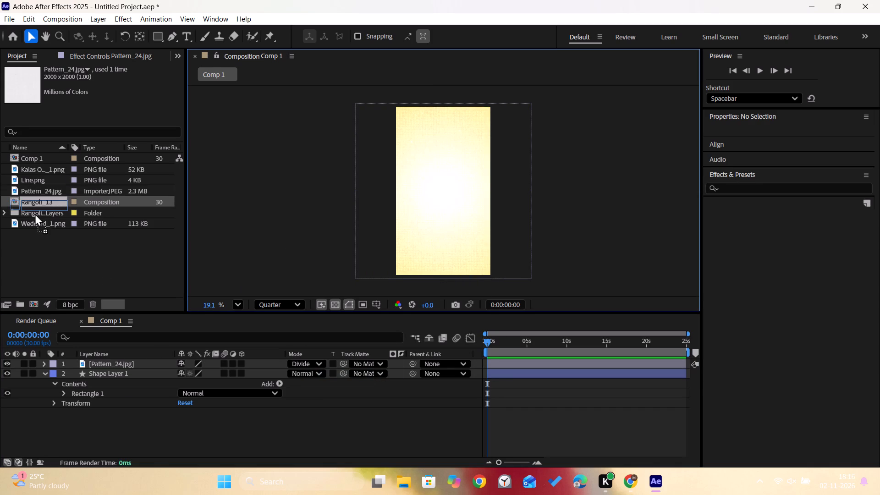
pyautogui.moveTo(35, 214); pyautogui.dragTo(95, 362)
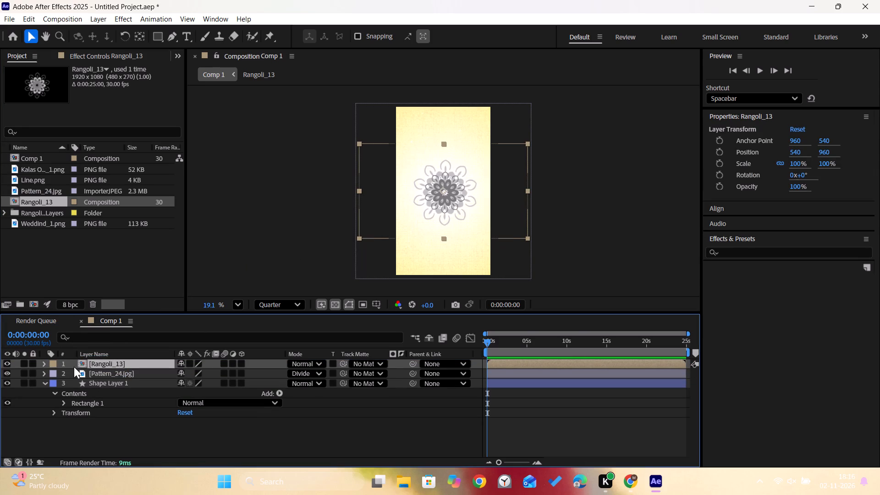
# Inside the Rangoli_13 composition, add the expression time*10 to the Rotation of Layer 3.
pyautogui.doubleClick(95, 362)
pyautogui.click(93, 365)
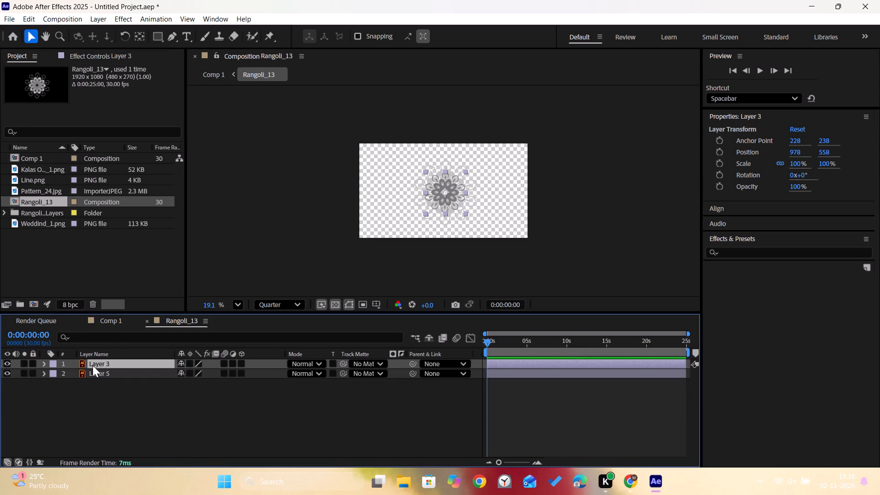
pyautogui.moveTo(83, 385); pyautogui.dragTo(91, 365)
pyautogui.click(91, 365)
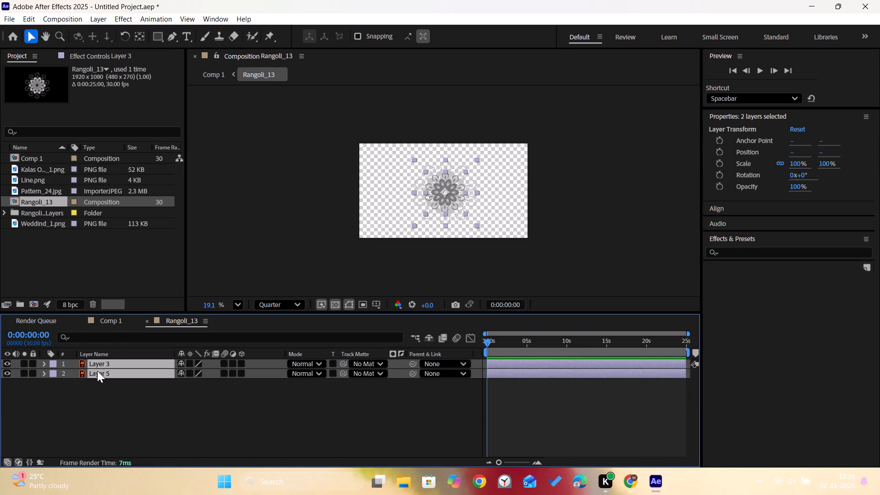
pyautogui.press('r')
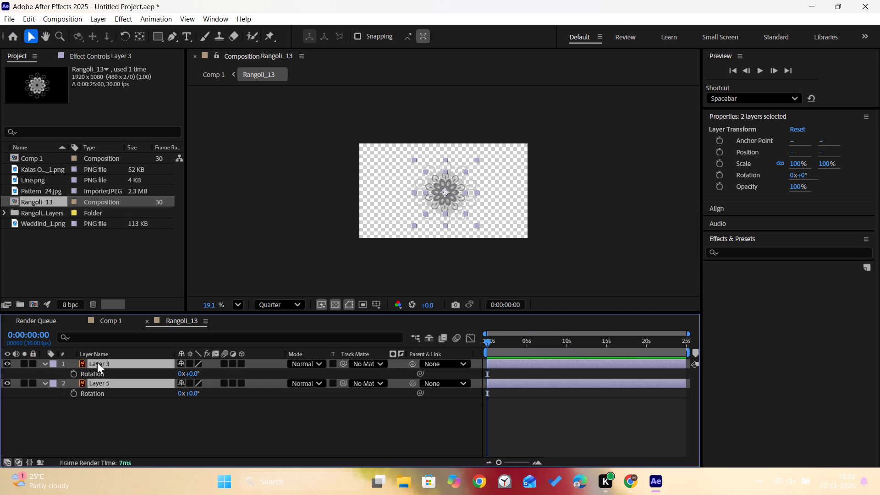
pyautogui.click(81, 405)
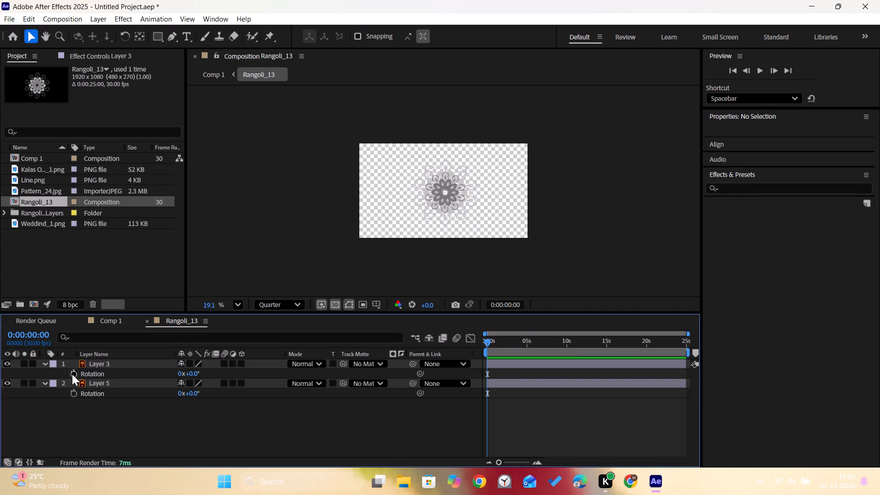
pyautogui.keyDown('alt'); pyautogui.click(71, 373); pyautogui.keyUp('alt')
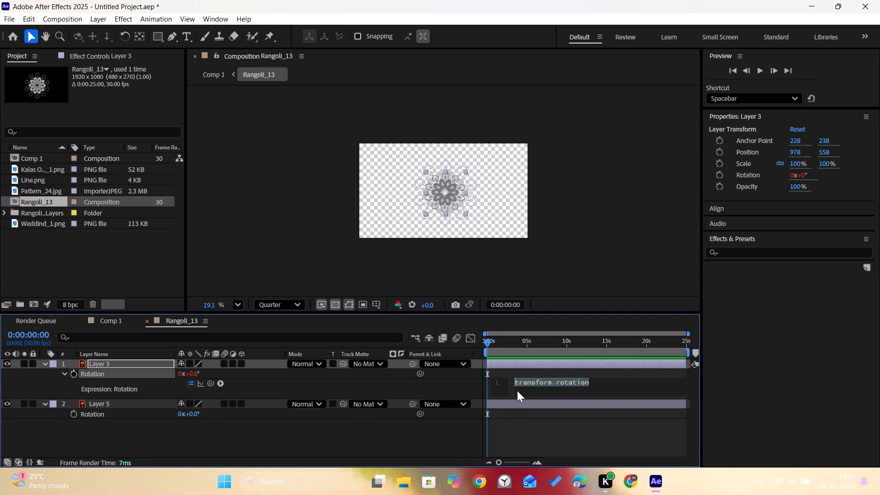
pyautogui.write('time')
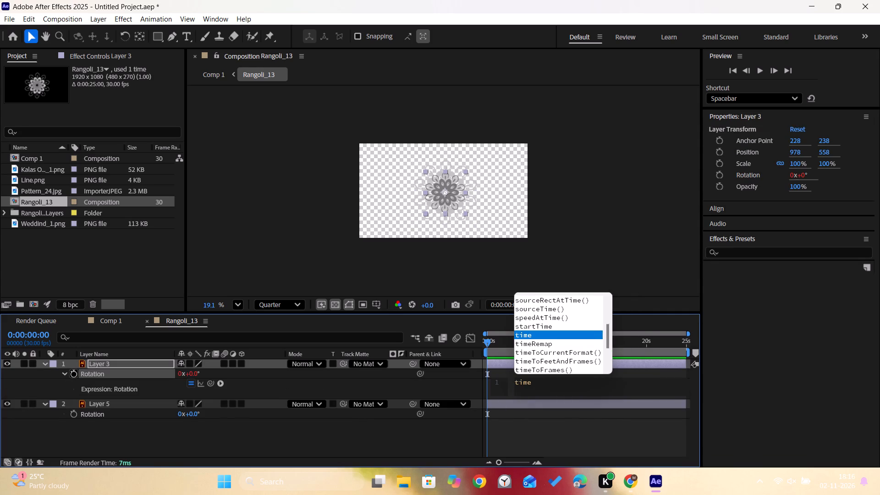
pyautogui.press('*')
pyautogui.press('1')
pyautogui.press('BackSpace')
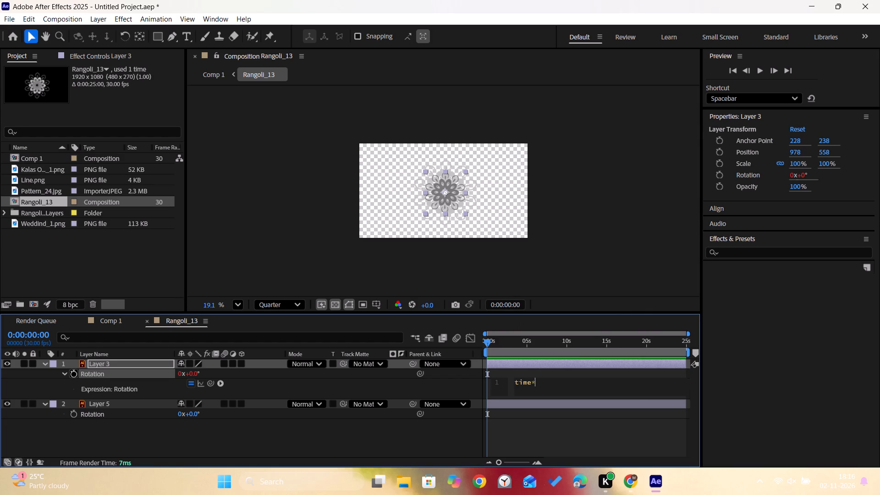
pyautogui.write('10')
# Add the expression time*-10 to the Rotation of Layer 5 in Rangoli_13.
pyautogui.keyDown('alt'); pyautogui.click(74, 414); pyautogui.keyUp('alt')
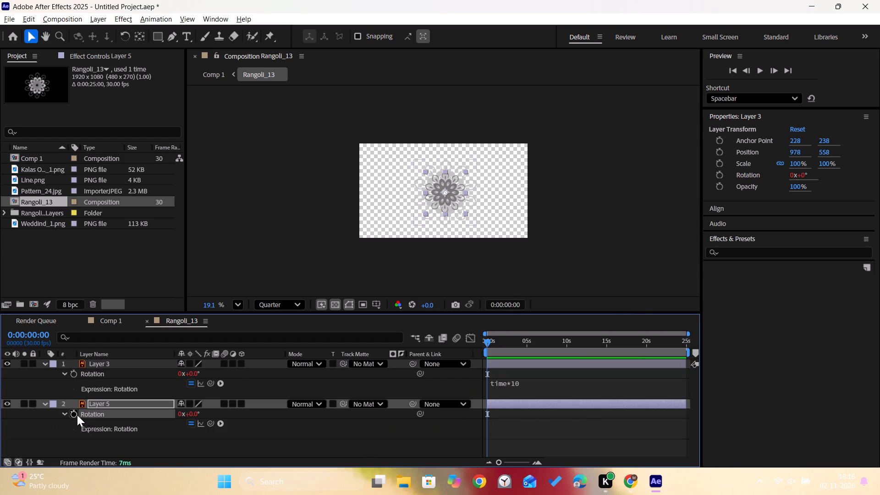
pyautogui.write('time*-10')
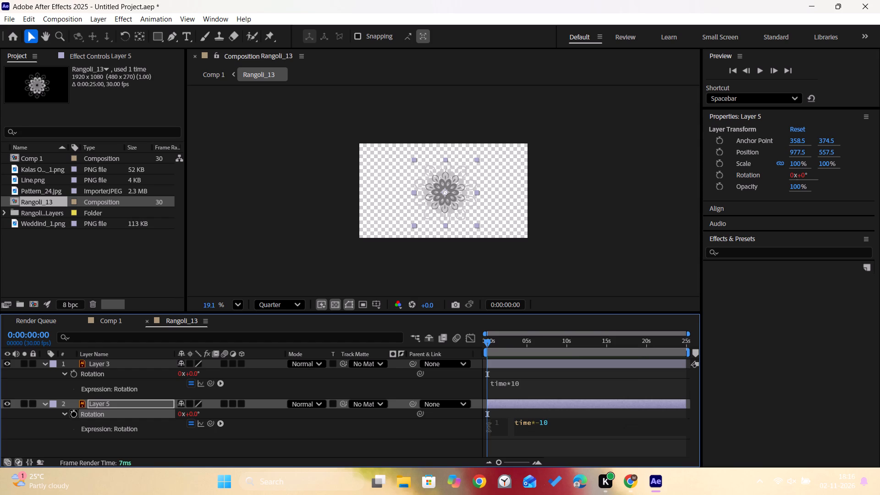
pyautogui.click(431, 446)
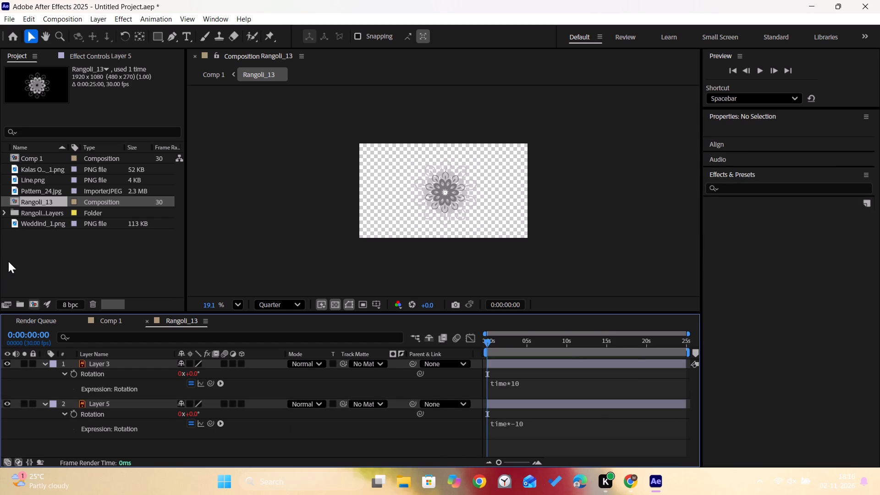
# Return to Comp 1, preview the rangoli's rotation and bring the playhead back to the start.
pyautogui.click(60, 320)
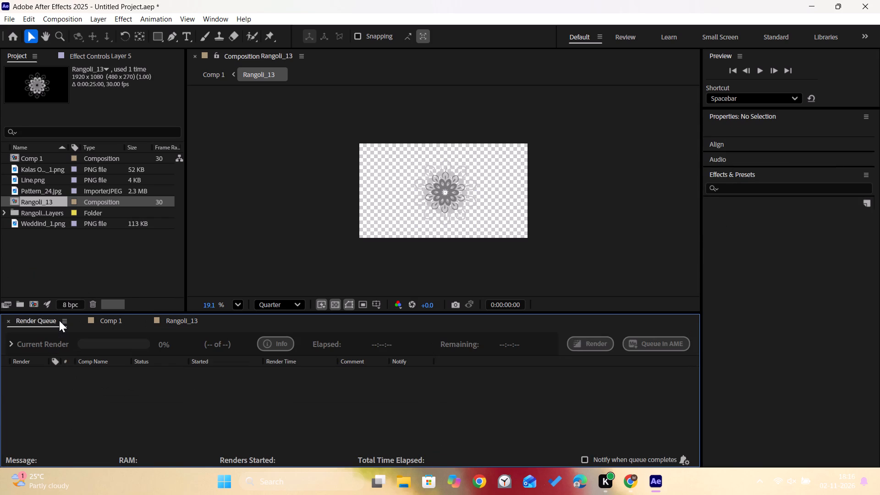
pyautogui.click(37, 320)
pyautogui.click(110, 324)
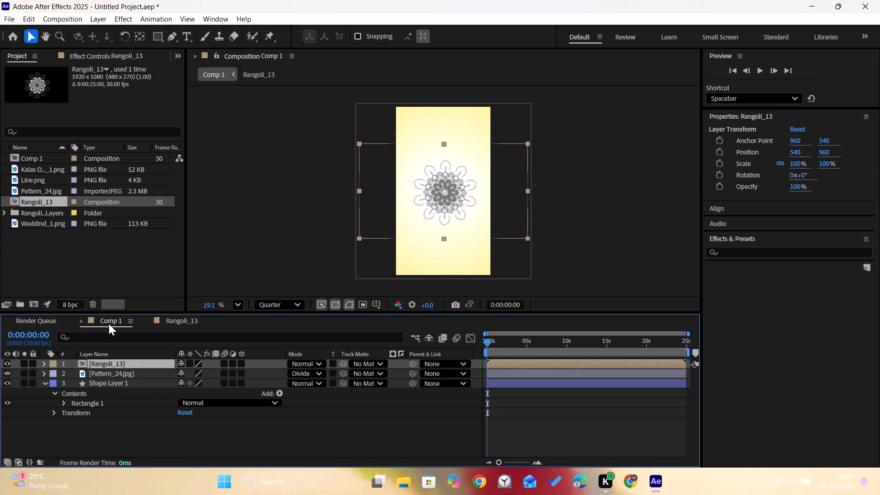
pyautogui.click(274, 231)
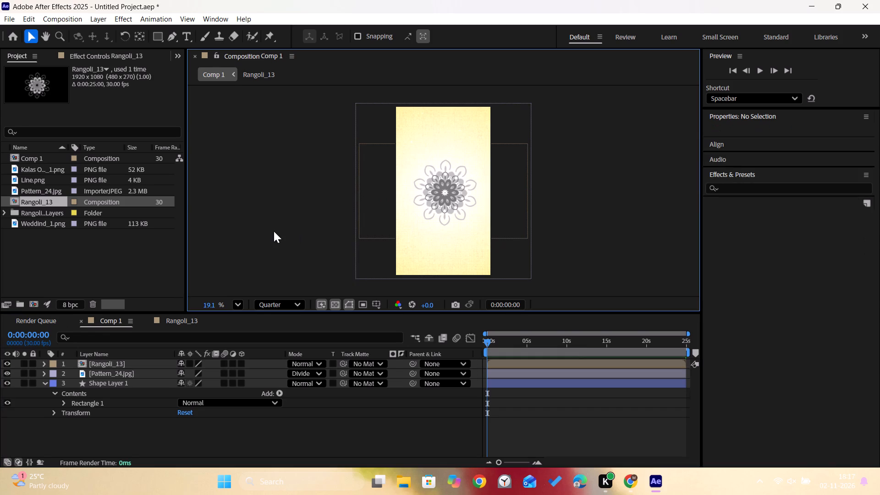
pyautogui.doubleClick(104, 366)
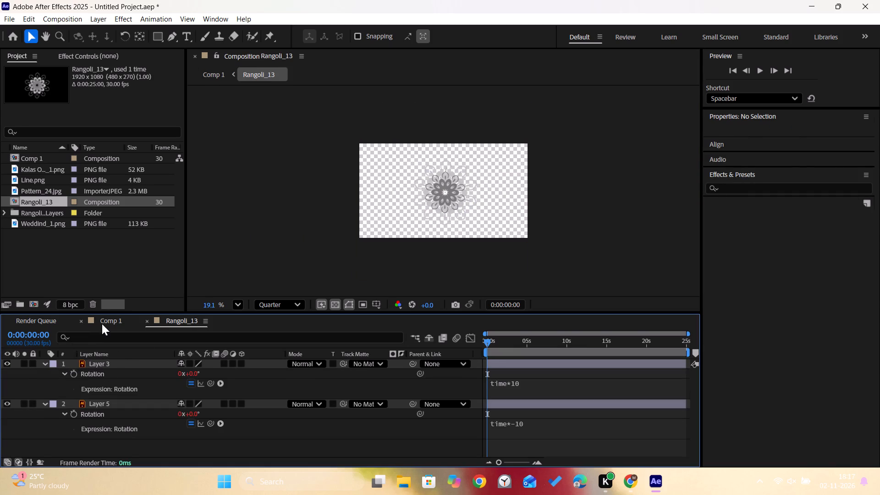
pyautogui.click(102, 324)
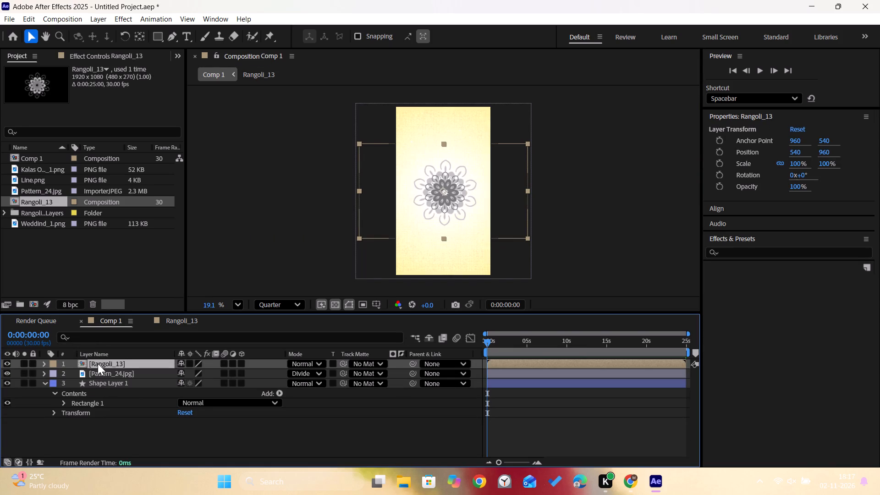
pyautogui.press('space')
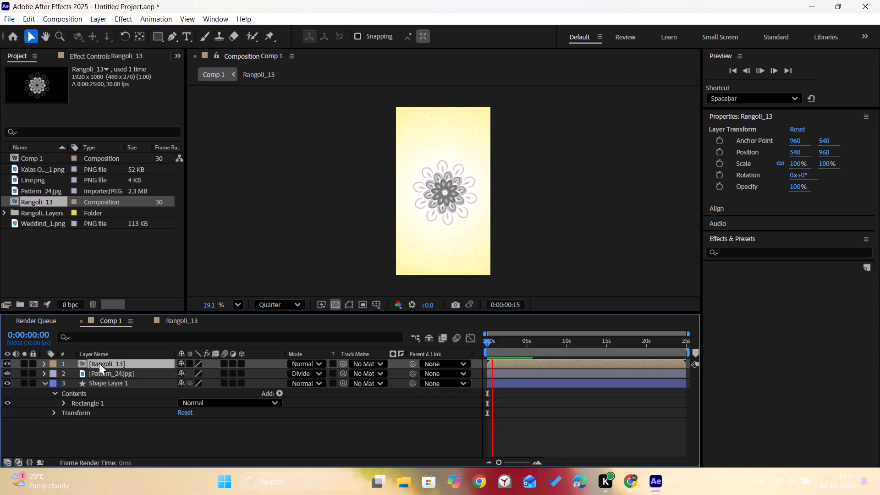
pyautogui.press('space')
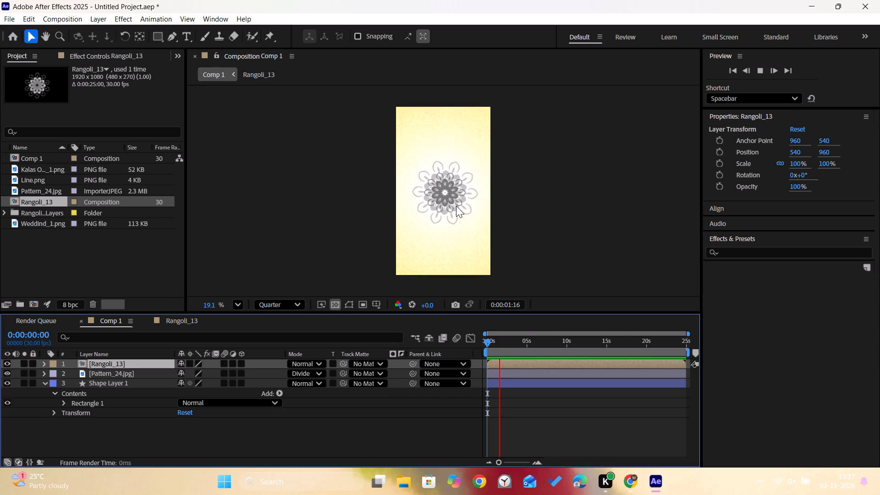
pyautogui.moveTo(501, 341); pyautogui.dragTo(465, 337)
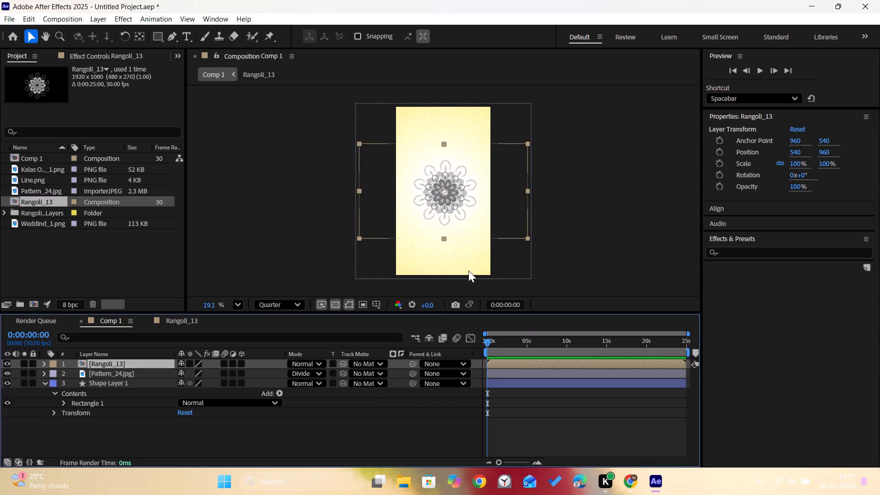
# Move the Rangoli_13 layer to the frame's lower-left edge, at about position -35, 1550.
pyautogui.moveTo(446, 196); pyautogui.dragTo(398, 251)
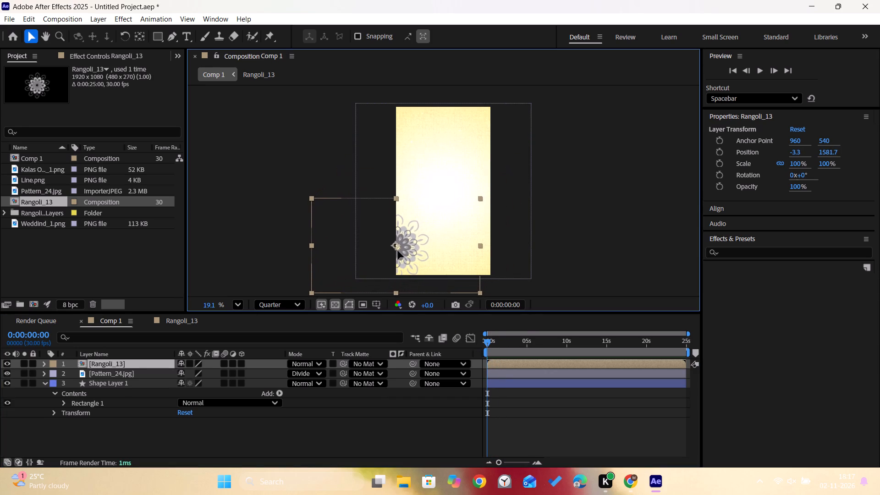
pyautogui.moveTo(398, 251); pyautogui.dragTo(396, 248)
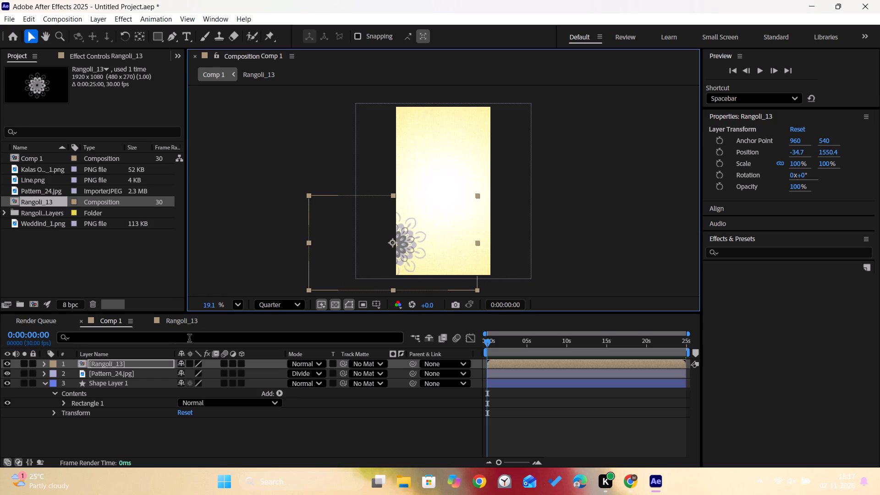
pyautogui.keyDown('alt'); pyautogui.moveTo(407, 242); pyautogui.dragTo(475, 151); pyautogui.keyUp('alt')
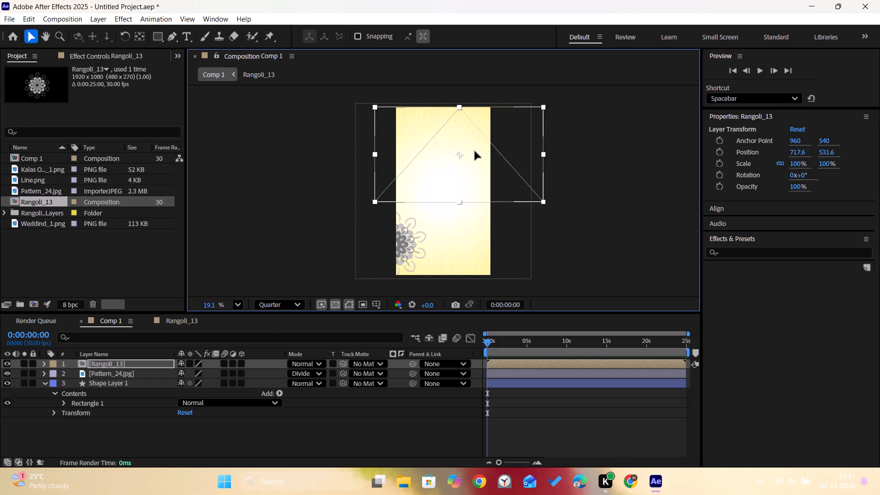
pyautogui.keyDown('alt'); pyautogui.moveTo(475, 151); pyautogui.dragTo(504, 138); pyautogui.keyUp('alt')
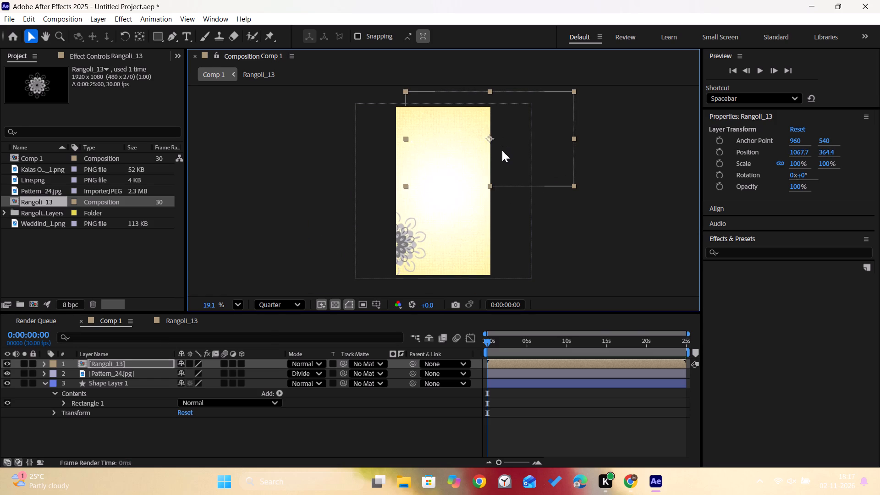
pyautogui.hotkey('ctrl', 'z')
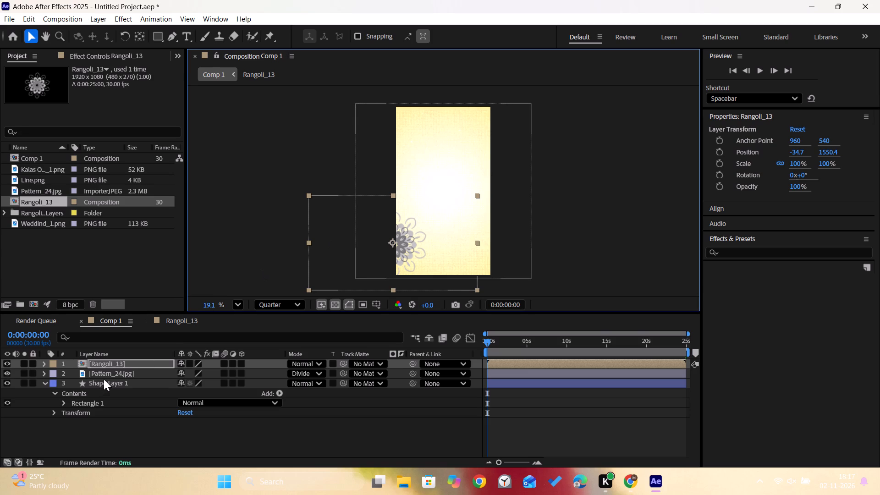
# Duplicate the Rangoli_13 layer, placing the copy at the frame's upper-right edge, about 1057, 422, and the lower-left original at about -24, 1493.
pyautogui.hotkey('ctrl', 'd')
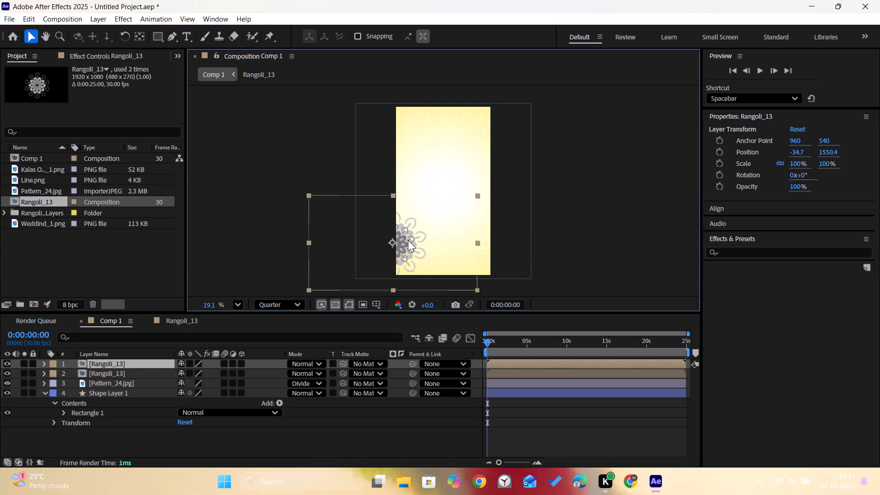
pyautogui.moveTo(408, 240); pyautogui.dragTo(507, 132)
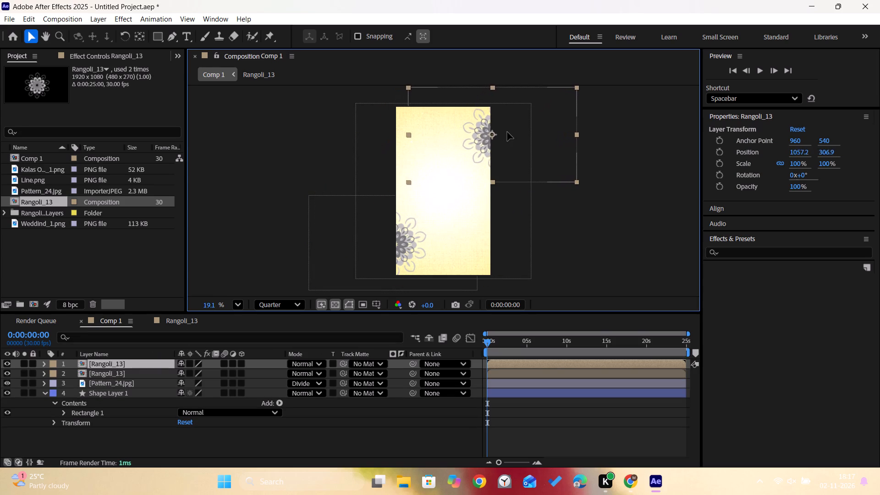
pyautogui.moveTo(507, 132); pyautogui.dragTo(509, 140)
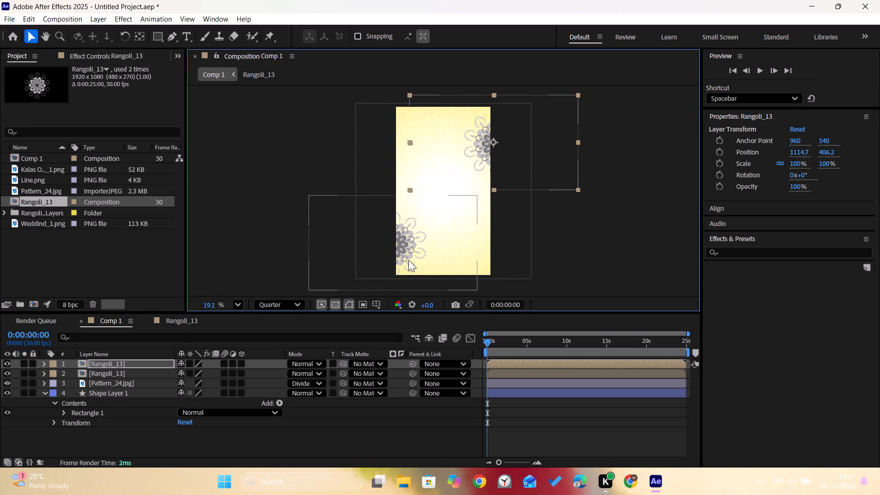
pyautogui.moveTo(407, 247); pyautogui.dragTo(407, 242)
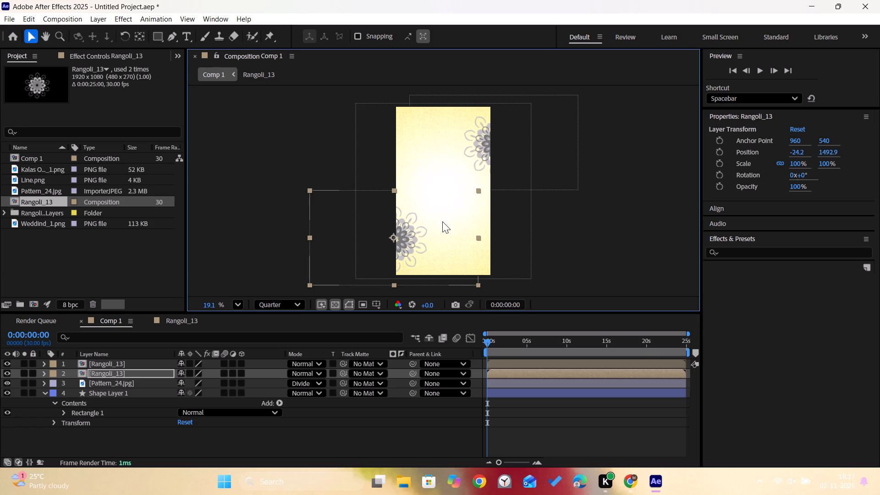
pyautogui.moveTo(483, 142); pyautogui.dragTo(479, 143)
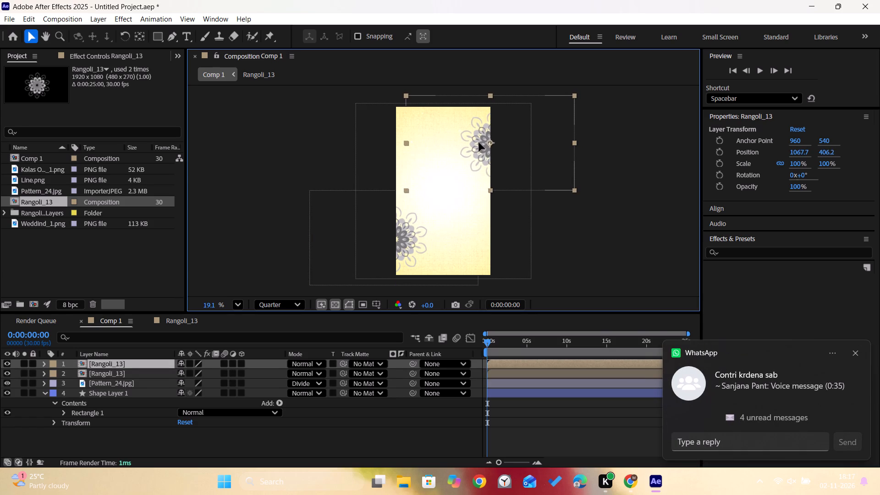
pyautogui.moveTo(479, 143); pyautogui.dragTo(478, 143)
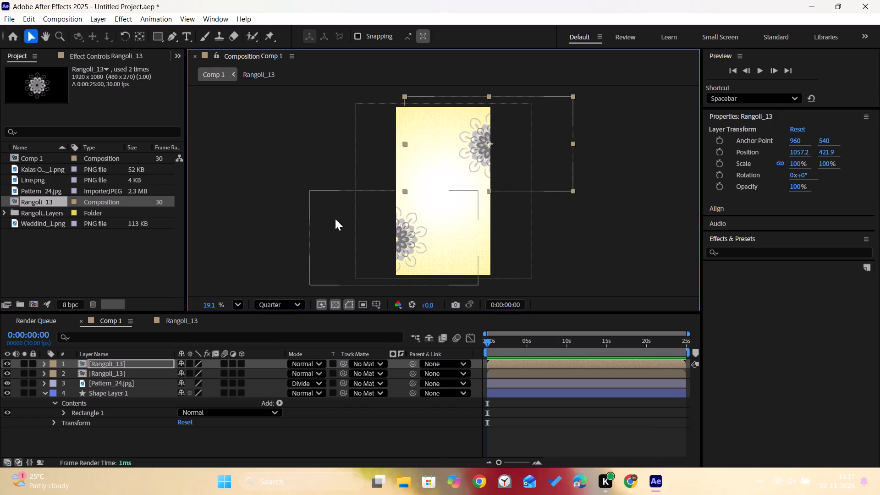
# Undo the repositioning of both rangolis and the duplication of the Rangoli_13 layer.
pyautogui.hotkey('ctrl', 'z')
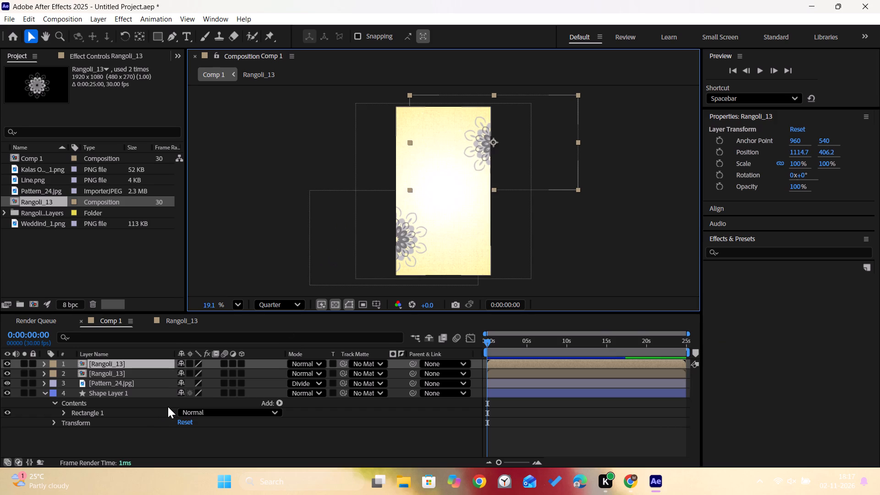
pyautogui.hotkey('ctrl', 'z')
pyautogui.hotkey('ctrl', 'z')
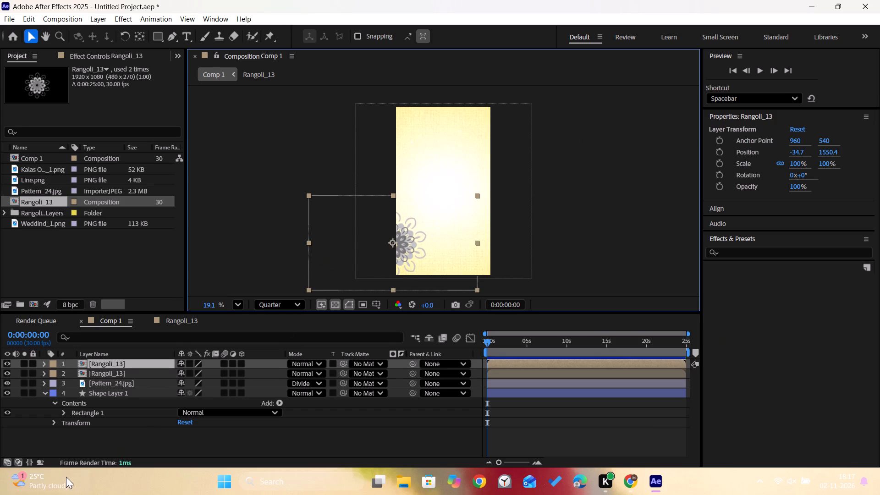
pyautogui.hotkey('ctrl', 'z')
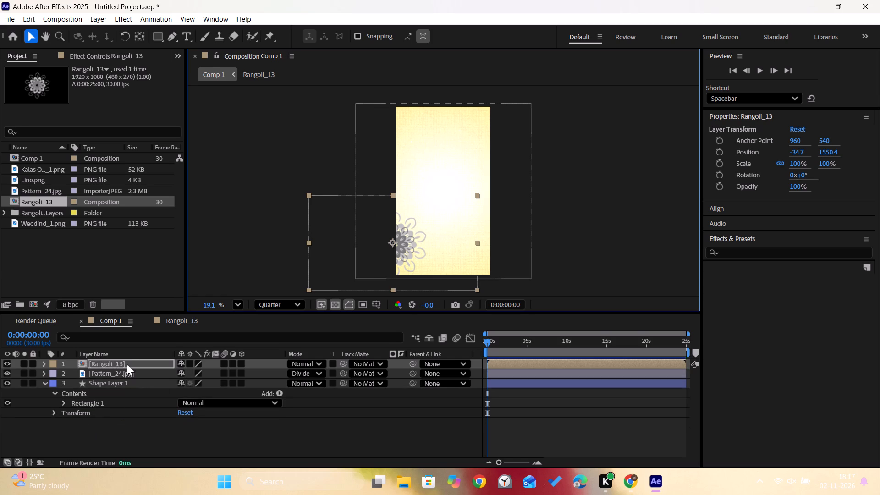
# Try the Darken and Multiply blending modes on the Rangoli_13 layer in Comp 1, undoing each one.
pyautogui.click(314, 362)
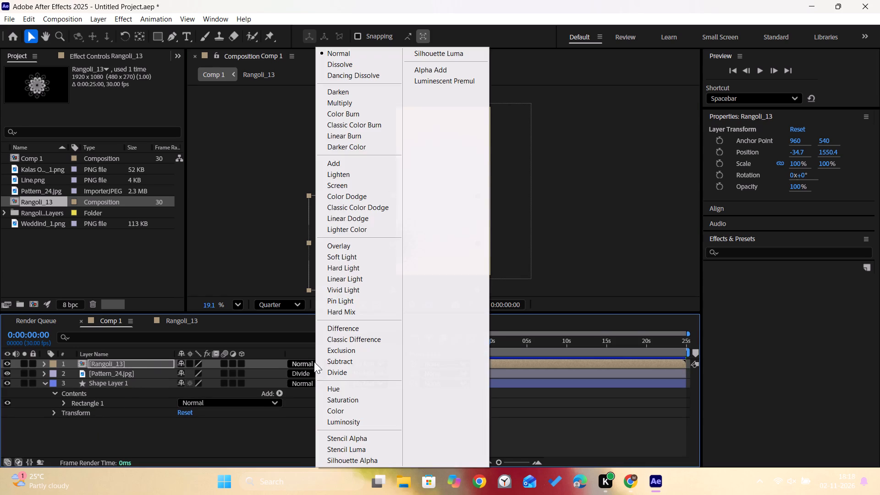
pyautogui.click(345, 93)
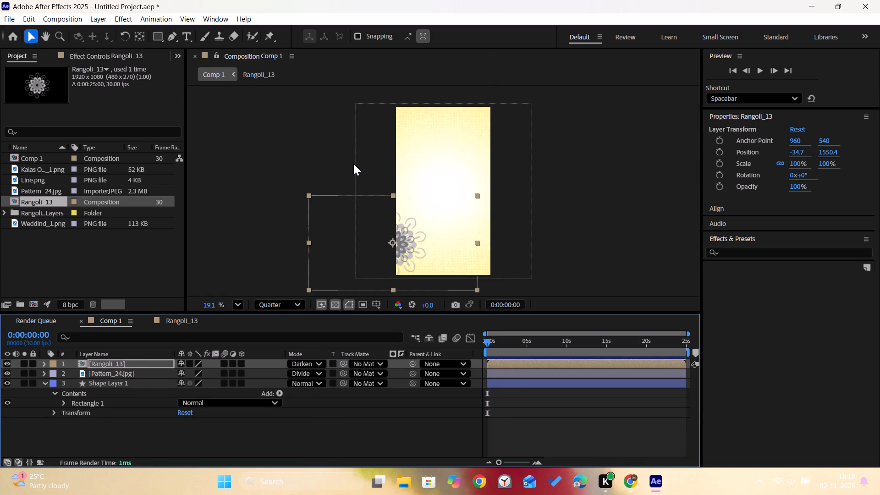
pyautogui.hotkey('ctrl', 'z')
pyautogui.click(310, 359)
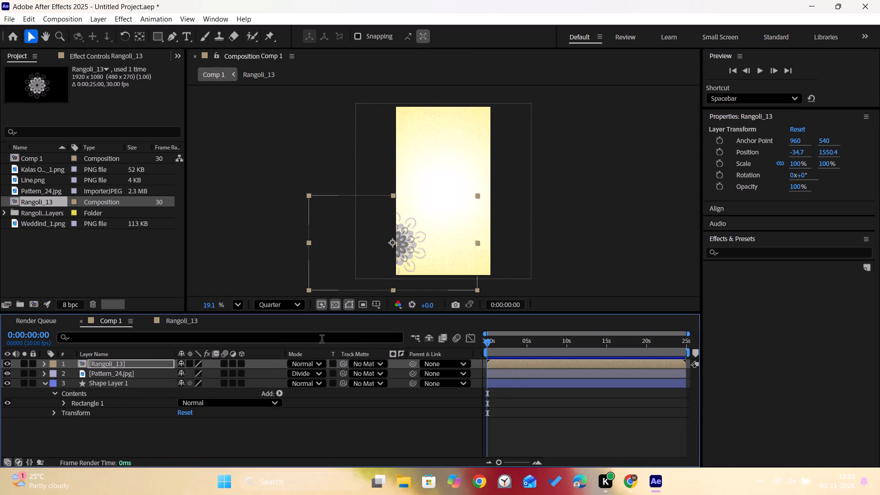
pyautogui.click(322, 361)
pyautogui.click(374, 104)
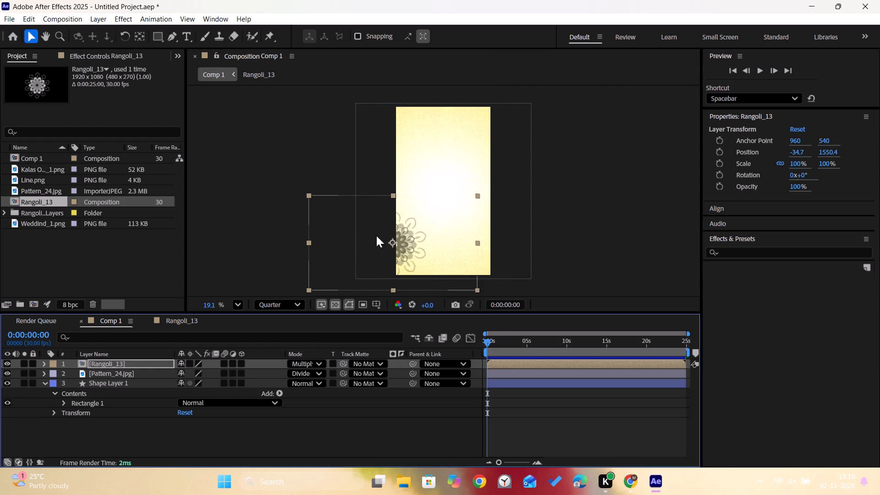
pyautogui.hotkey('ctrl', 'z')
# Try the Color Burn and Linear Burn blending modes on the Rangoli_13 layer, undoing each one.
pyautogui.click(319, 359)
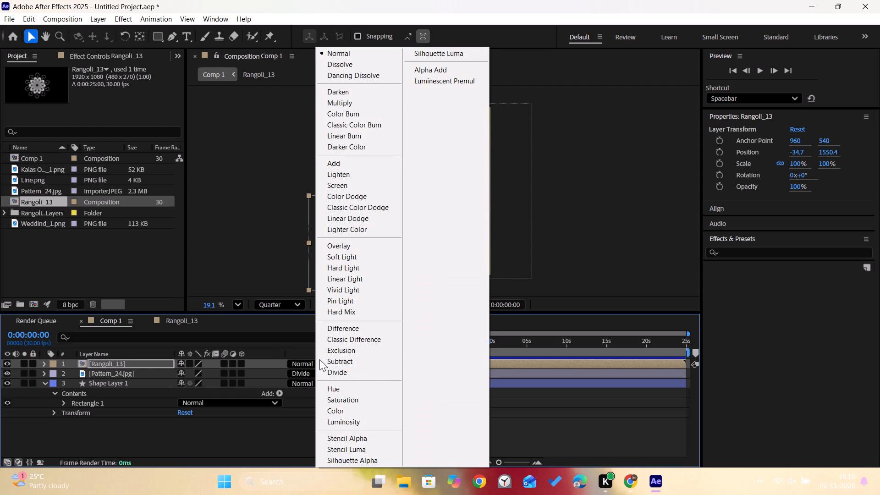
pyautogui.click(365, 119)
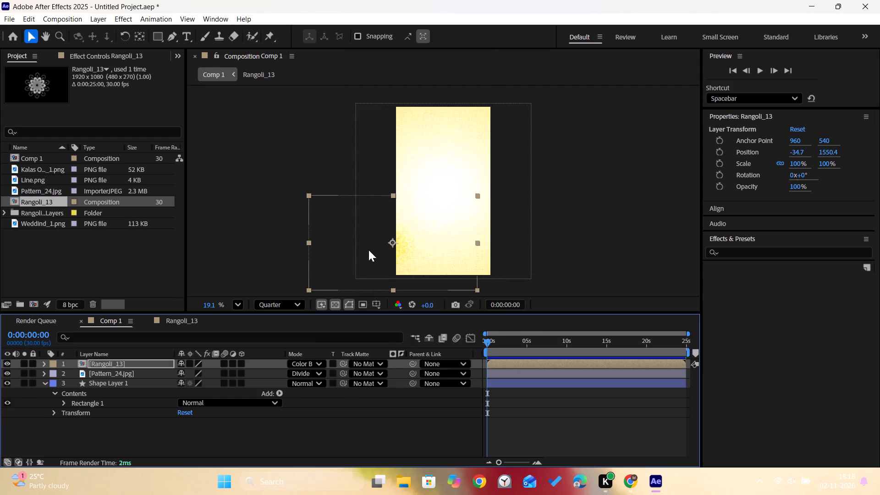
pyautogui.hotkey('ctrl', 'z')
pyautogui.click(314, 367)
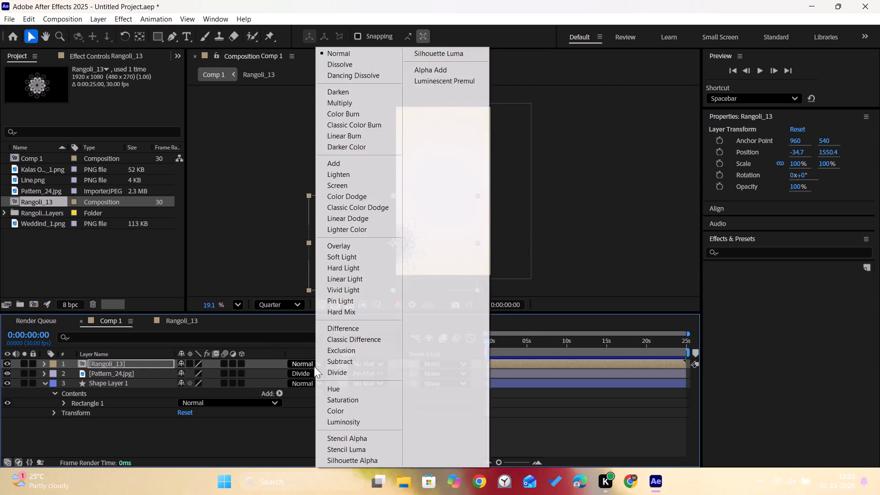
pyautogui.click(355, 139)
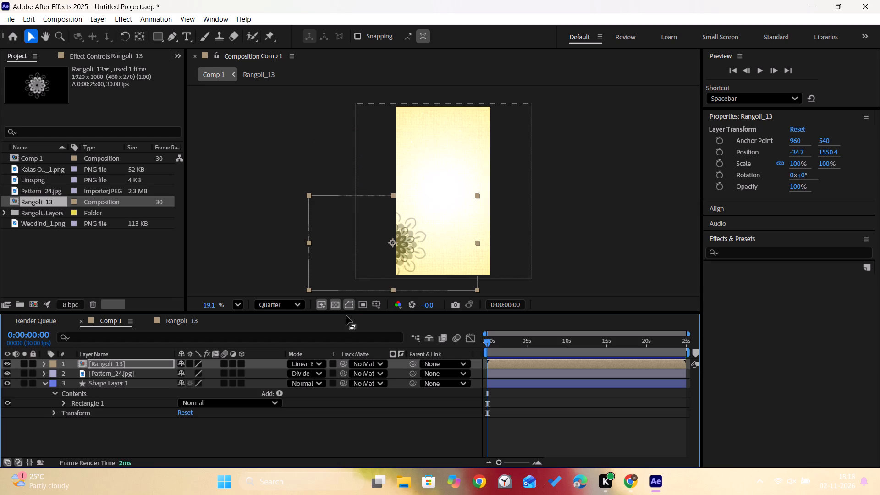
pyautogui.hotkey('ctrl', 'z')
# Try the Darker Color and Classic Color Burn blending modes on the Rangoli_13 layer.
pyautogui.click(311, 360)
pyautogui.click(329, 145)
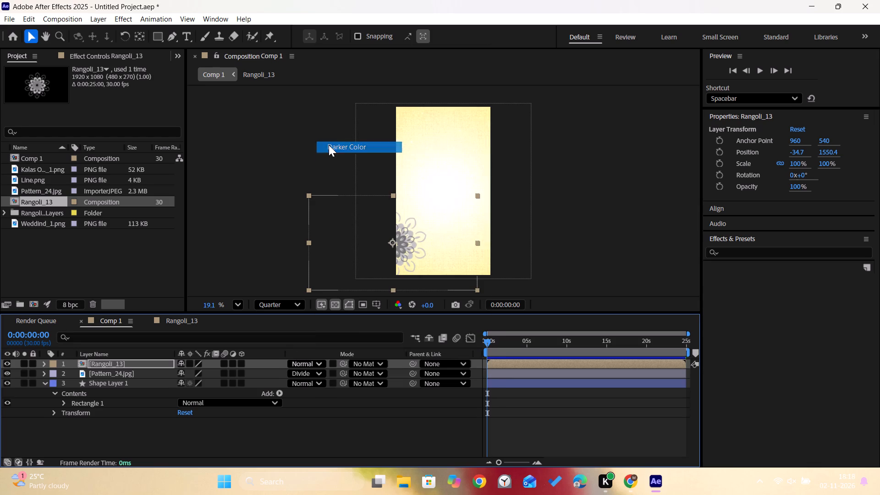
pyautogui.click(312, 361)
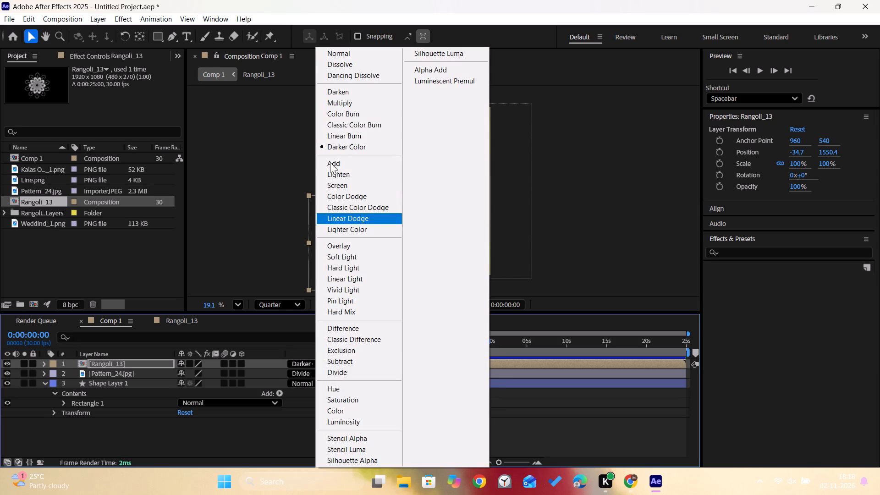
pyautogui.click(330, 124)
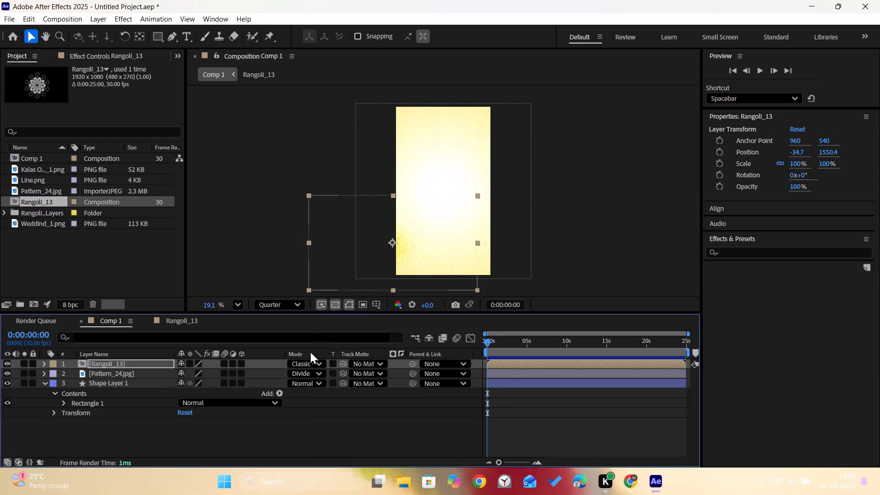
# Set the Rangoli_13 layer's blending mode to Color Burn.
pyautogui.click(315, 363)
pyautogui.click(347, 110)
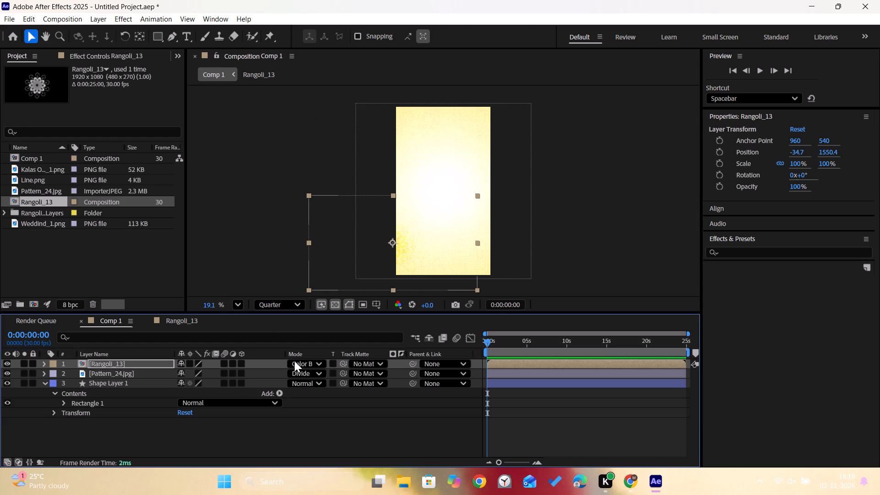
pyautogui.click(315, 367)
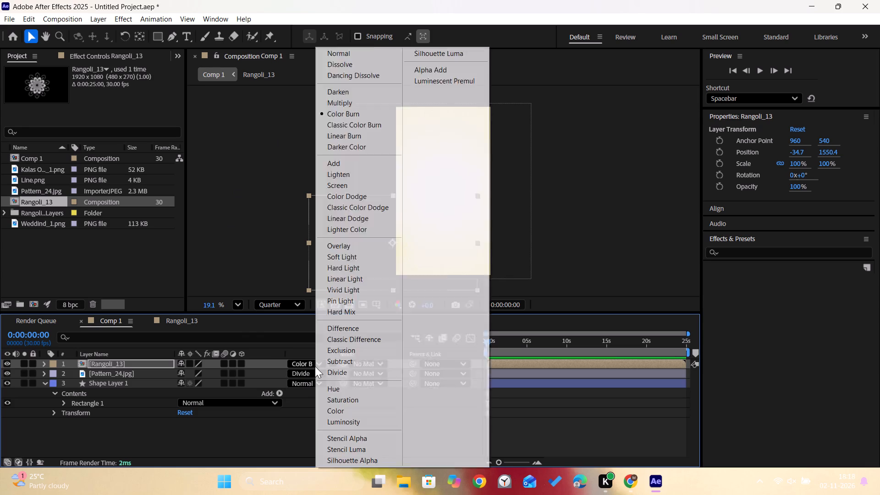
pyautogui.click(329, 116)
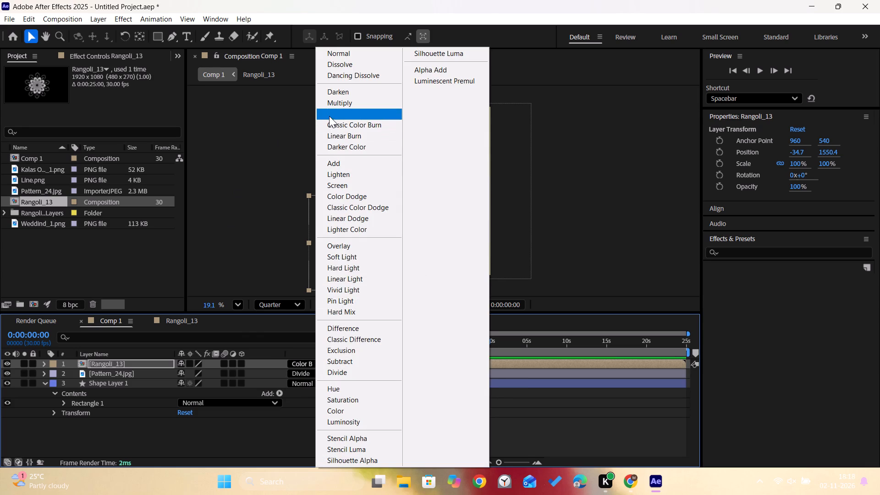
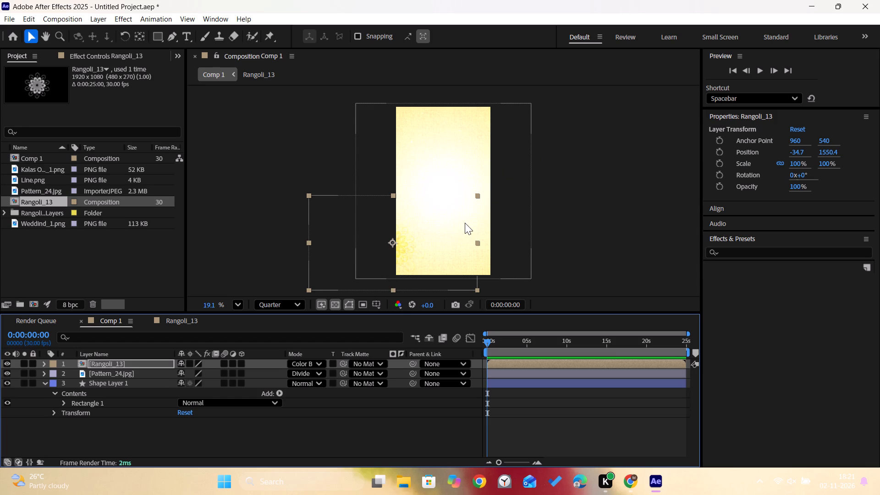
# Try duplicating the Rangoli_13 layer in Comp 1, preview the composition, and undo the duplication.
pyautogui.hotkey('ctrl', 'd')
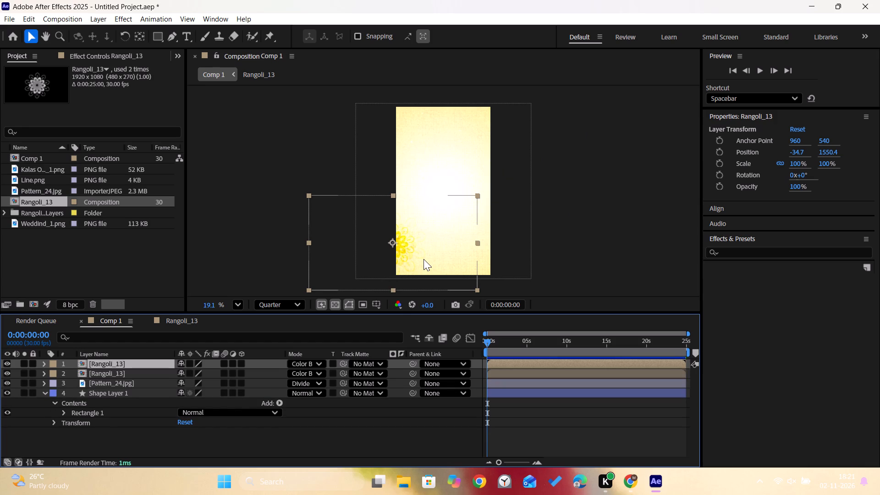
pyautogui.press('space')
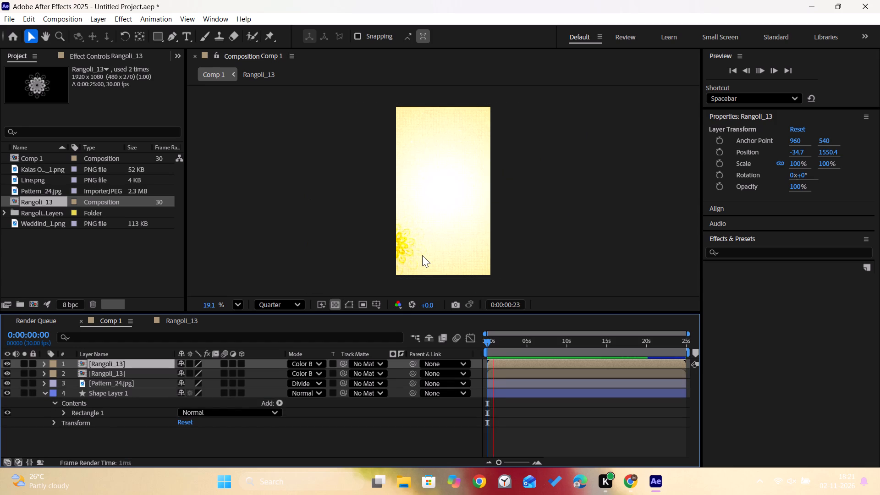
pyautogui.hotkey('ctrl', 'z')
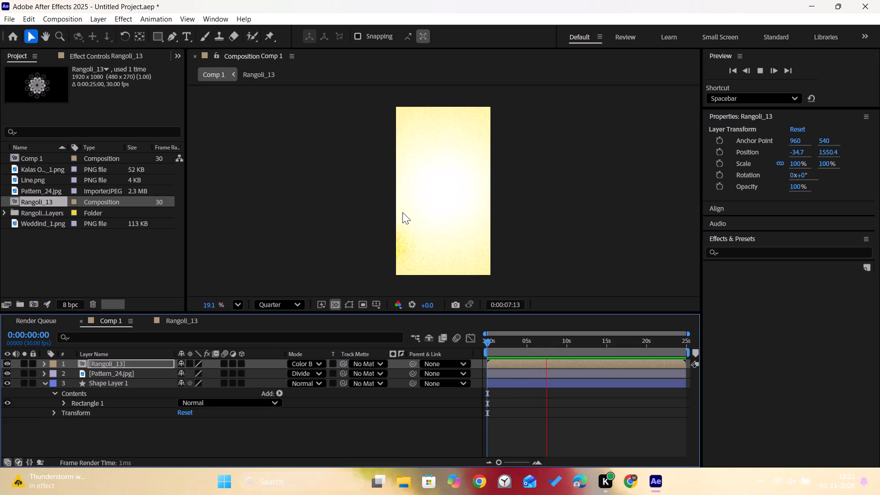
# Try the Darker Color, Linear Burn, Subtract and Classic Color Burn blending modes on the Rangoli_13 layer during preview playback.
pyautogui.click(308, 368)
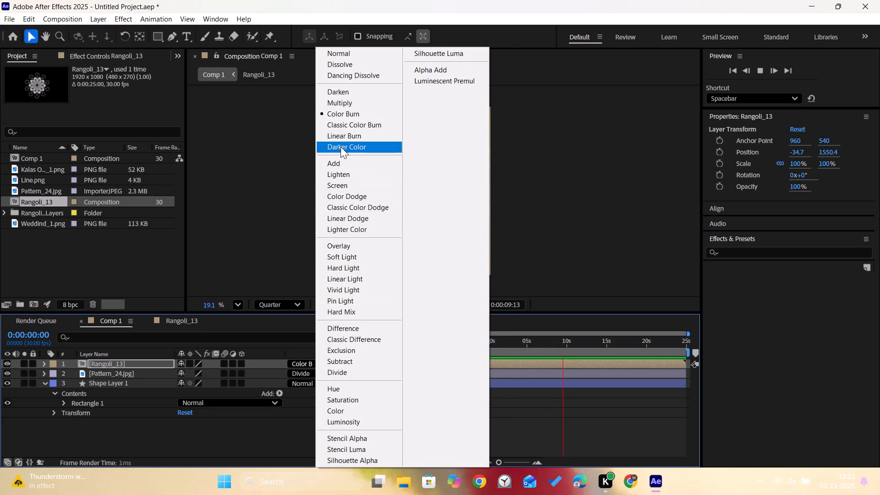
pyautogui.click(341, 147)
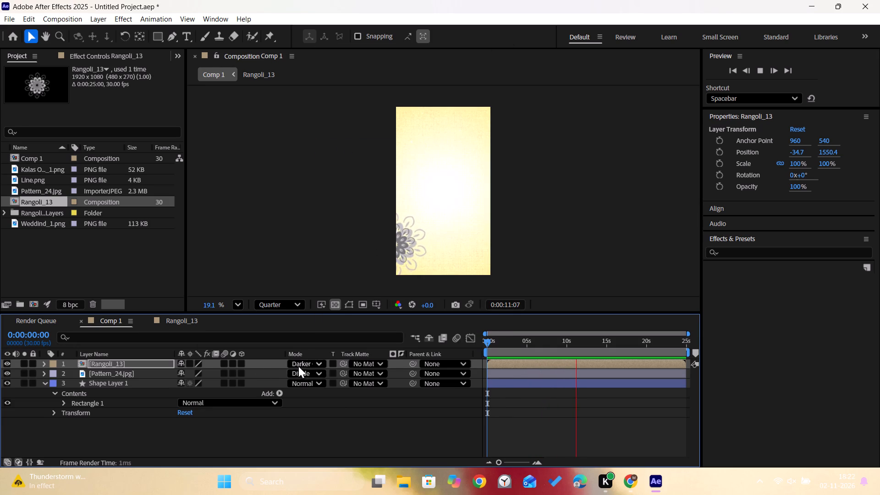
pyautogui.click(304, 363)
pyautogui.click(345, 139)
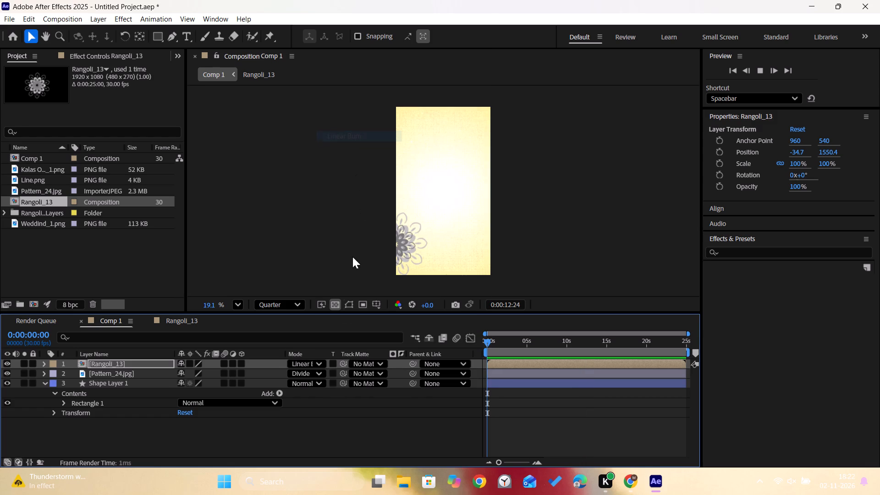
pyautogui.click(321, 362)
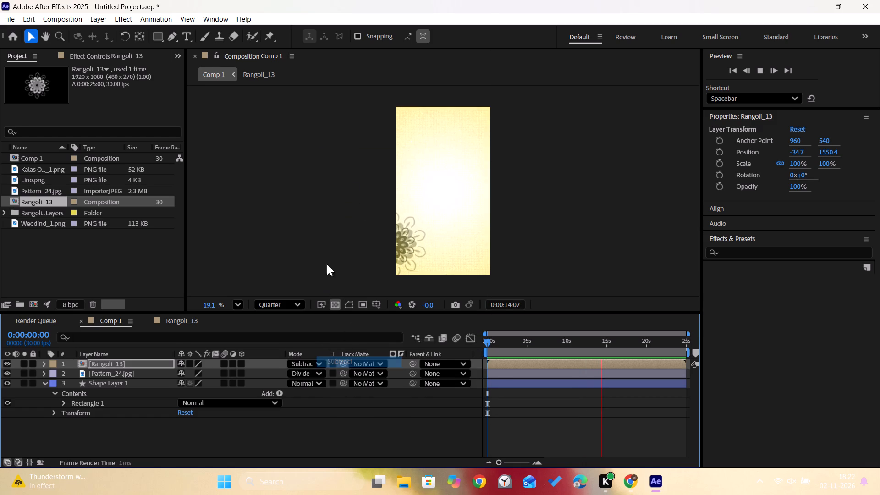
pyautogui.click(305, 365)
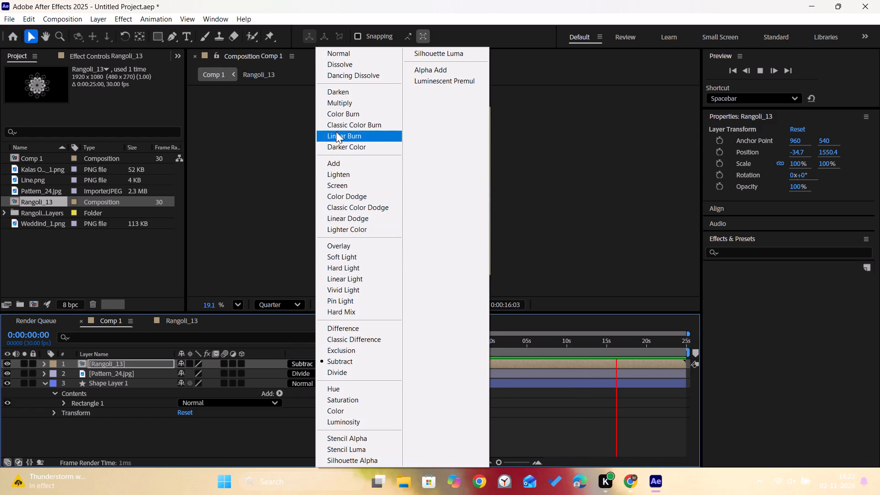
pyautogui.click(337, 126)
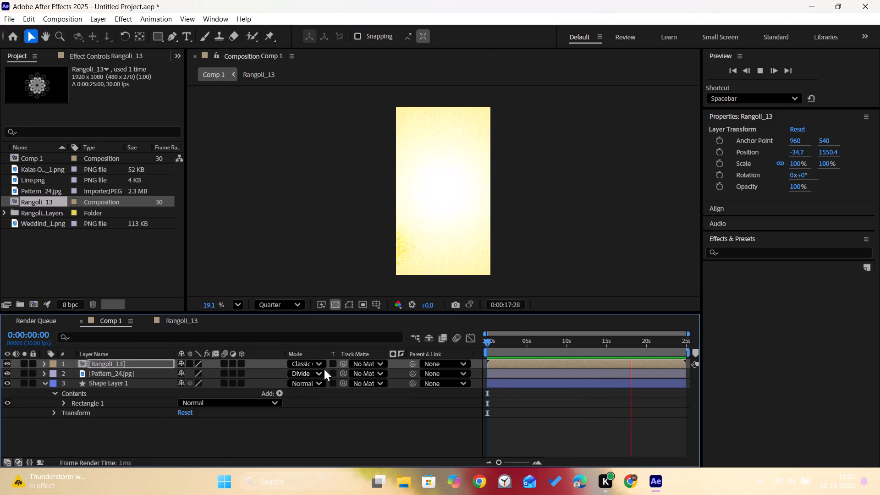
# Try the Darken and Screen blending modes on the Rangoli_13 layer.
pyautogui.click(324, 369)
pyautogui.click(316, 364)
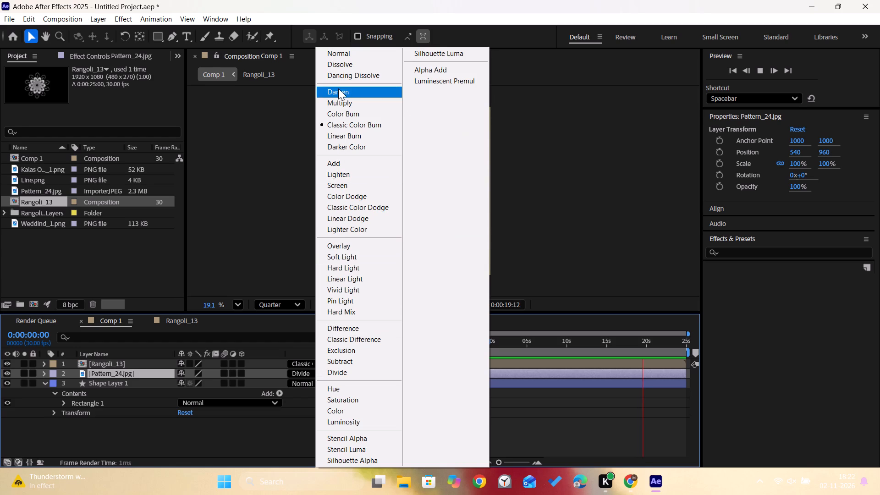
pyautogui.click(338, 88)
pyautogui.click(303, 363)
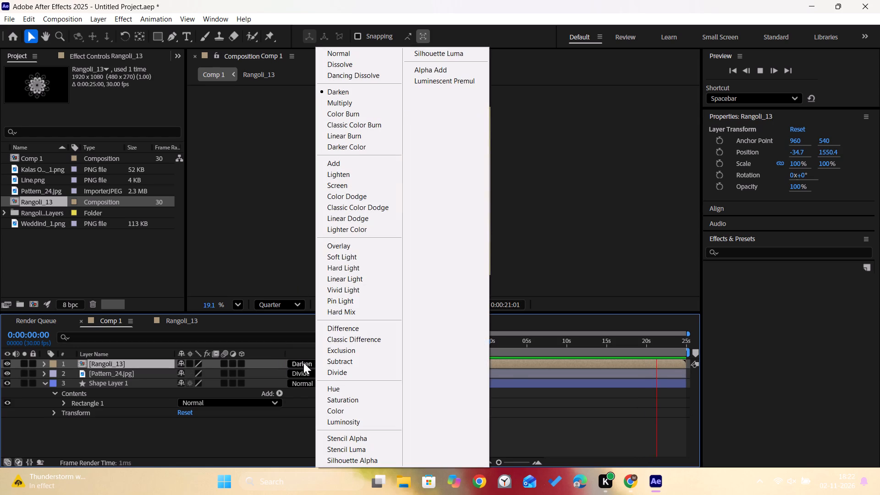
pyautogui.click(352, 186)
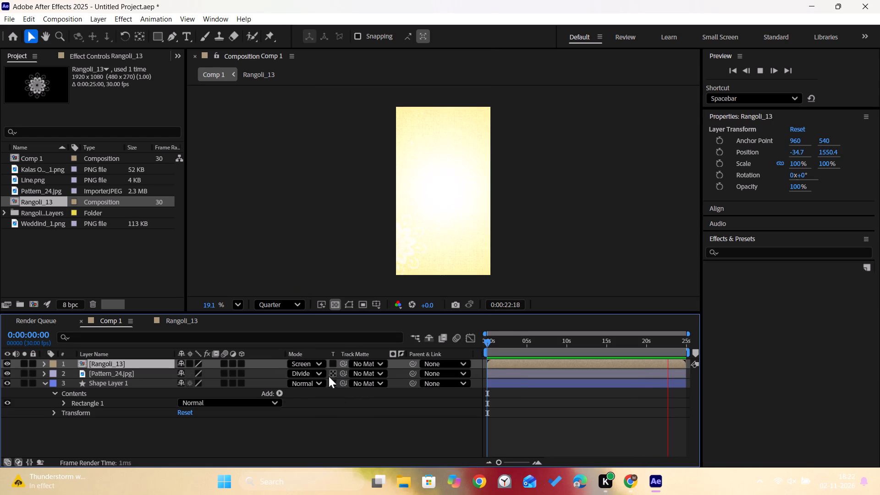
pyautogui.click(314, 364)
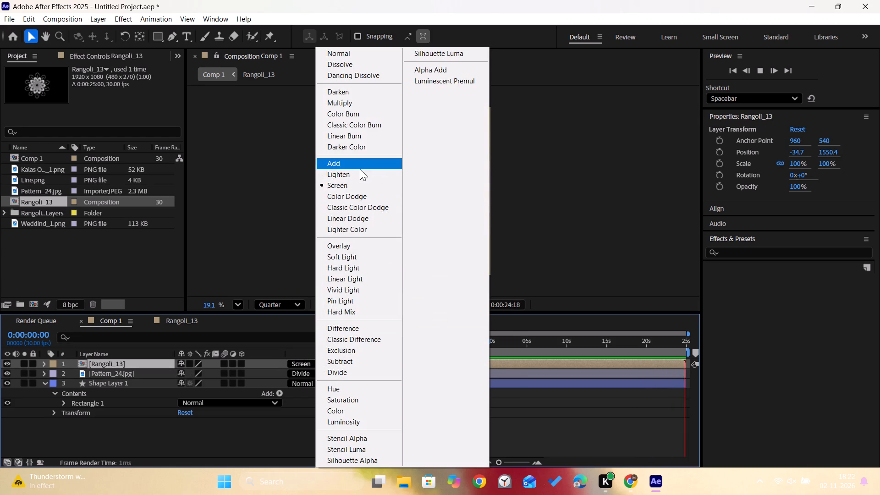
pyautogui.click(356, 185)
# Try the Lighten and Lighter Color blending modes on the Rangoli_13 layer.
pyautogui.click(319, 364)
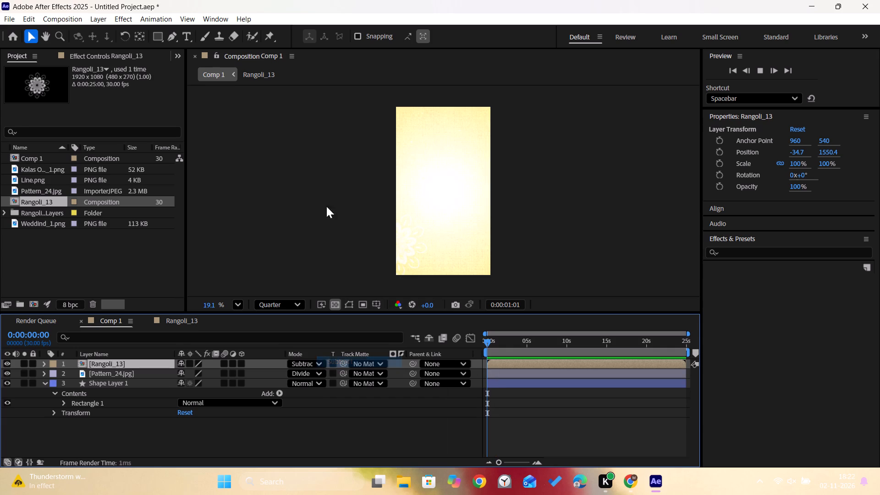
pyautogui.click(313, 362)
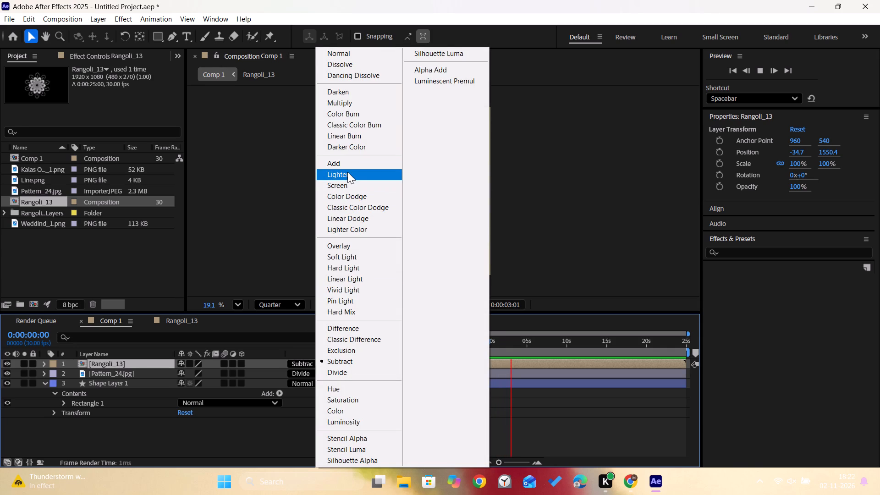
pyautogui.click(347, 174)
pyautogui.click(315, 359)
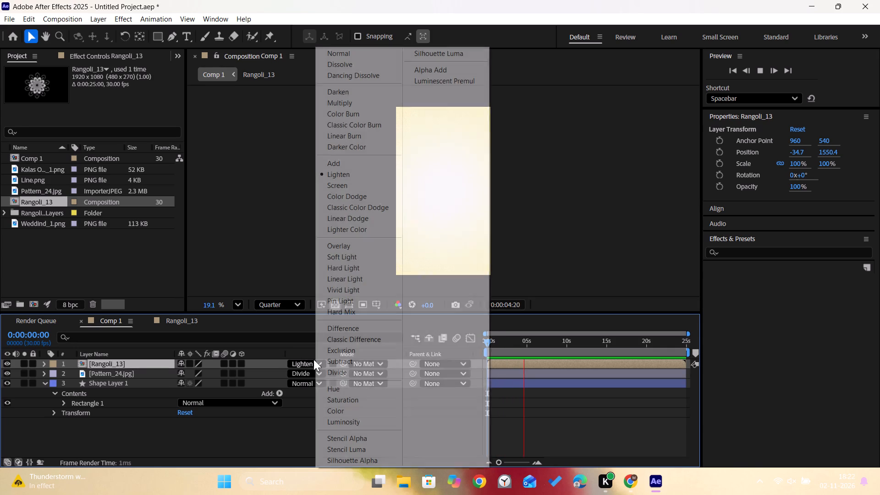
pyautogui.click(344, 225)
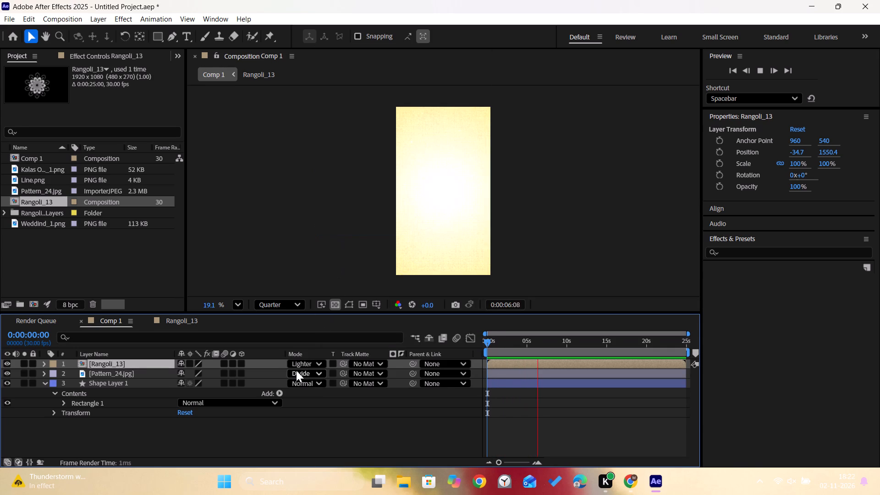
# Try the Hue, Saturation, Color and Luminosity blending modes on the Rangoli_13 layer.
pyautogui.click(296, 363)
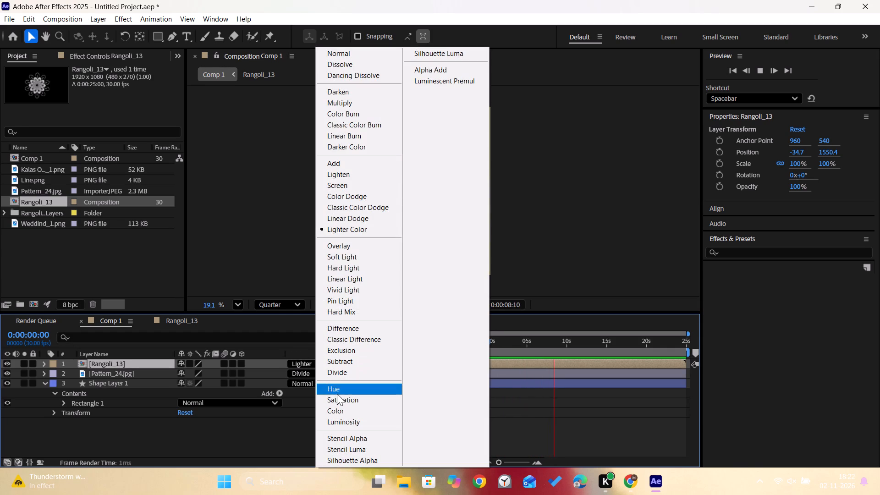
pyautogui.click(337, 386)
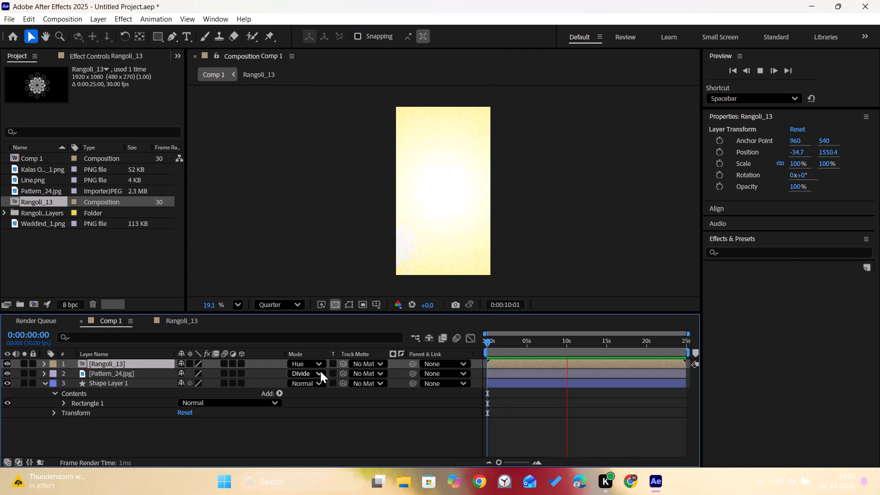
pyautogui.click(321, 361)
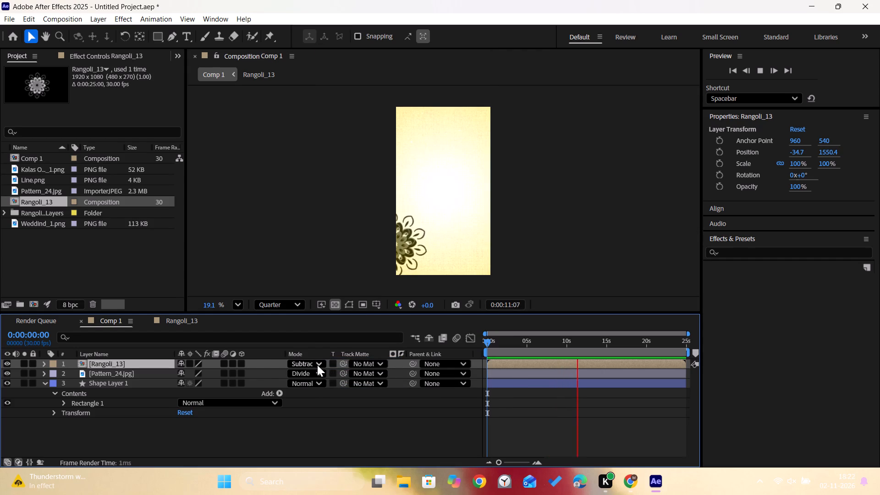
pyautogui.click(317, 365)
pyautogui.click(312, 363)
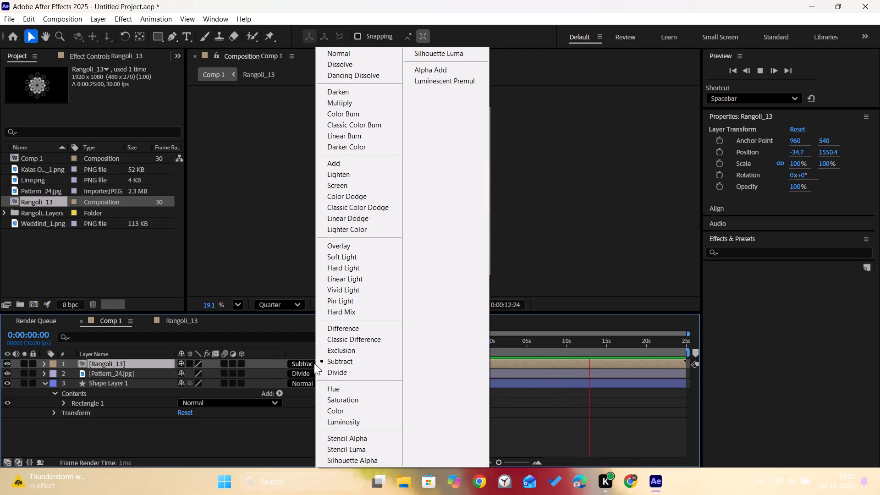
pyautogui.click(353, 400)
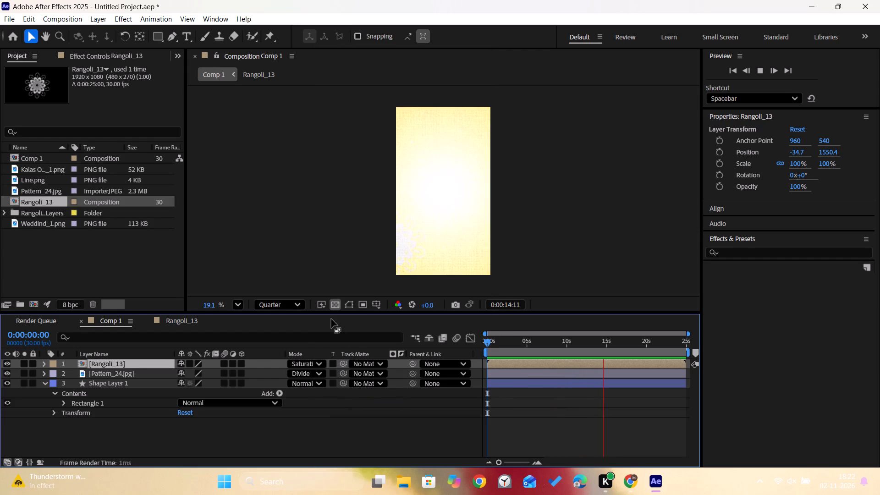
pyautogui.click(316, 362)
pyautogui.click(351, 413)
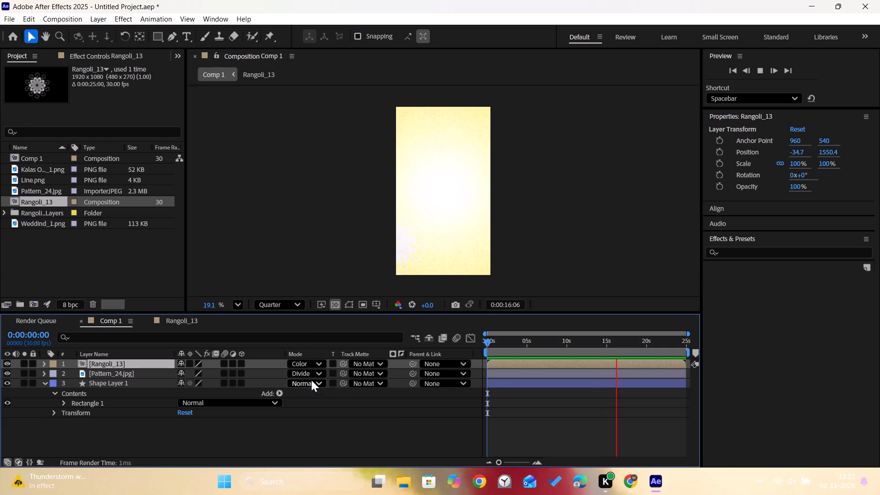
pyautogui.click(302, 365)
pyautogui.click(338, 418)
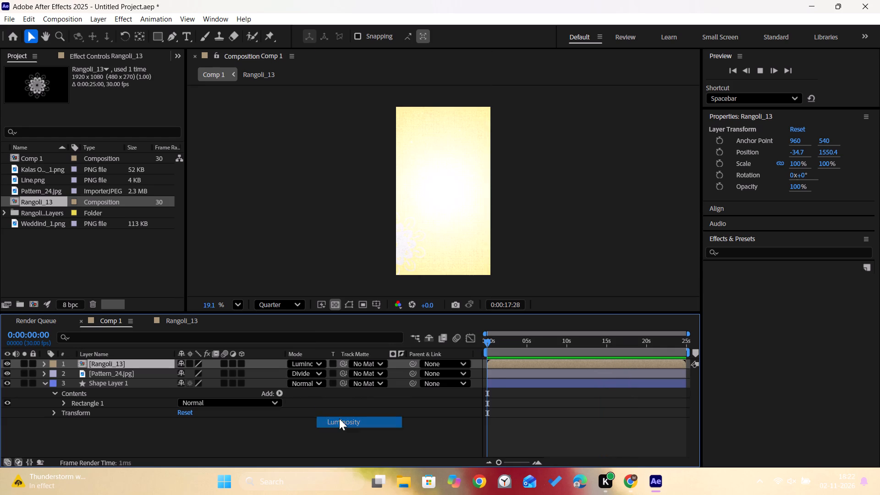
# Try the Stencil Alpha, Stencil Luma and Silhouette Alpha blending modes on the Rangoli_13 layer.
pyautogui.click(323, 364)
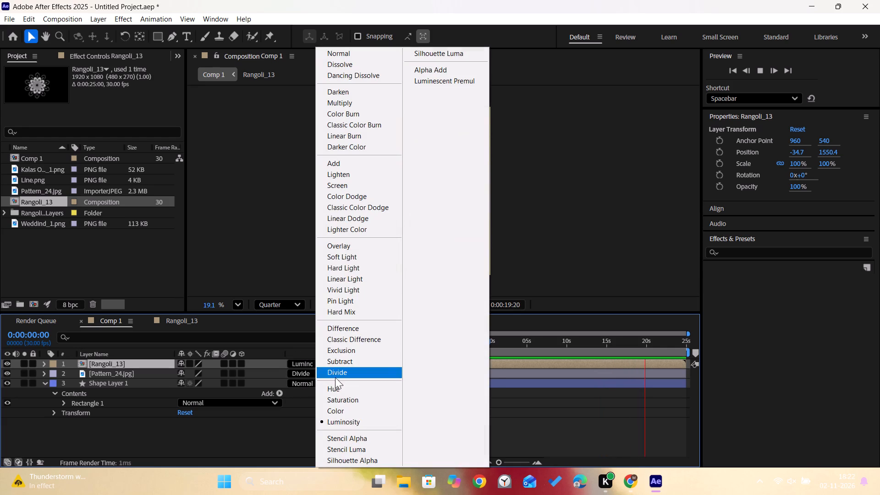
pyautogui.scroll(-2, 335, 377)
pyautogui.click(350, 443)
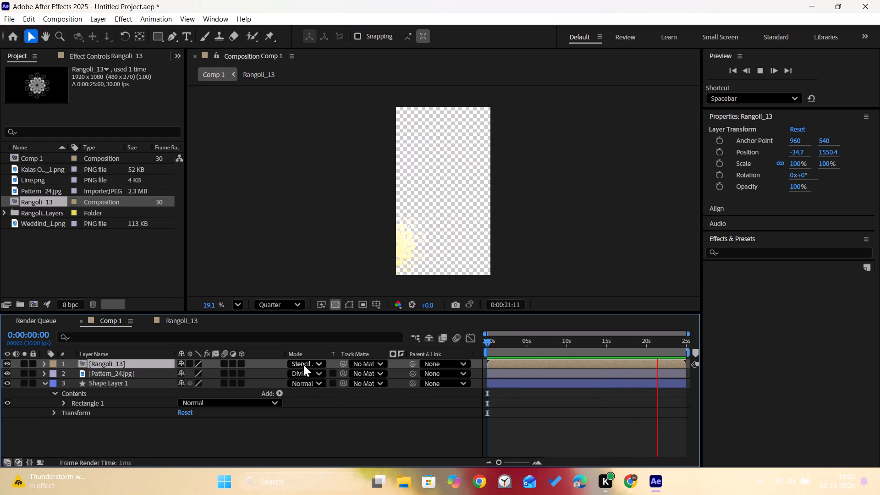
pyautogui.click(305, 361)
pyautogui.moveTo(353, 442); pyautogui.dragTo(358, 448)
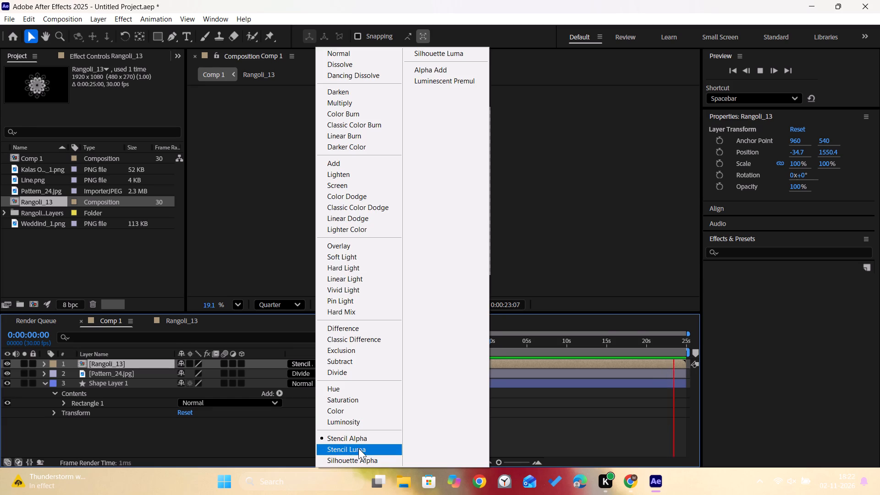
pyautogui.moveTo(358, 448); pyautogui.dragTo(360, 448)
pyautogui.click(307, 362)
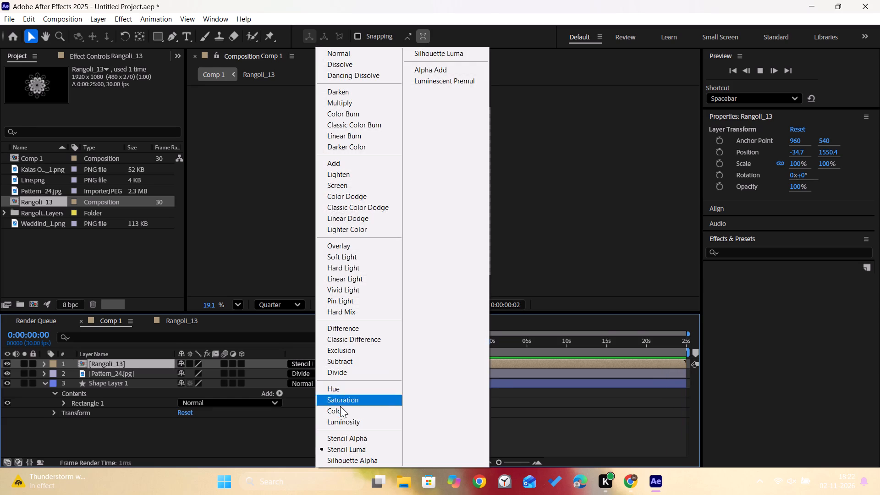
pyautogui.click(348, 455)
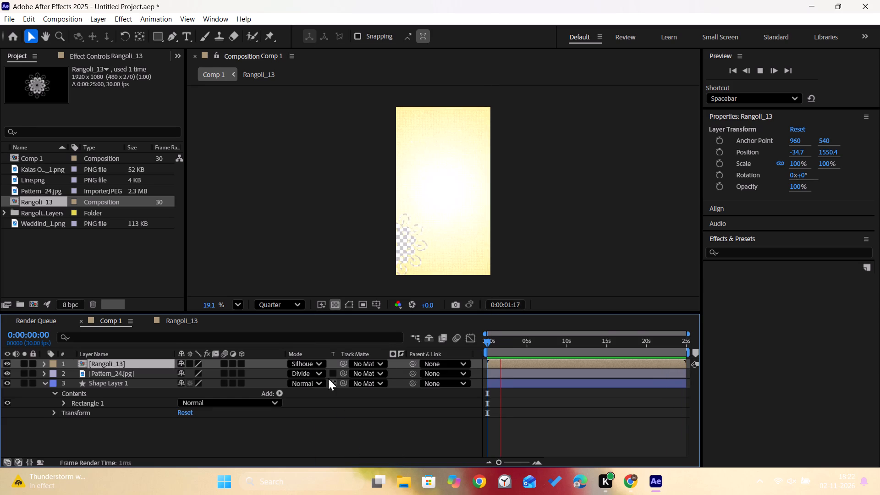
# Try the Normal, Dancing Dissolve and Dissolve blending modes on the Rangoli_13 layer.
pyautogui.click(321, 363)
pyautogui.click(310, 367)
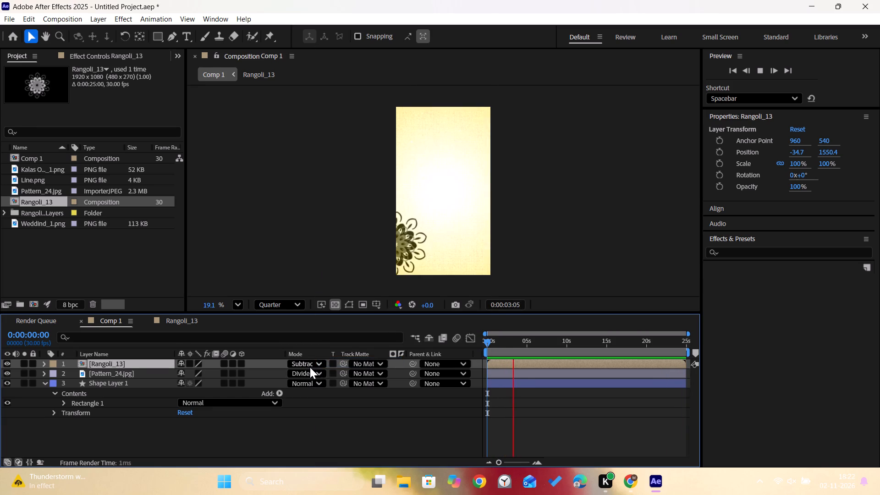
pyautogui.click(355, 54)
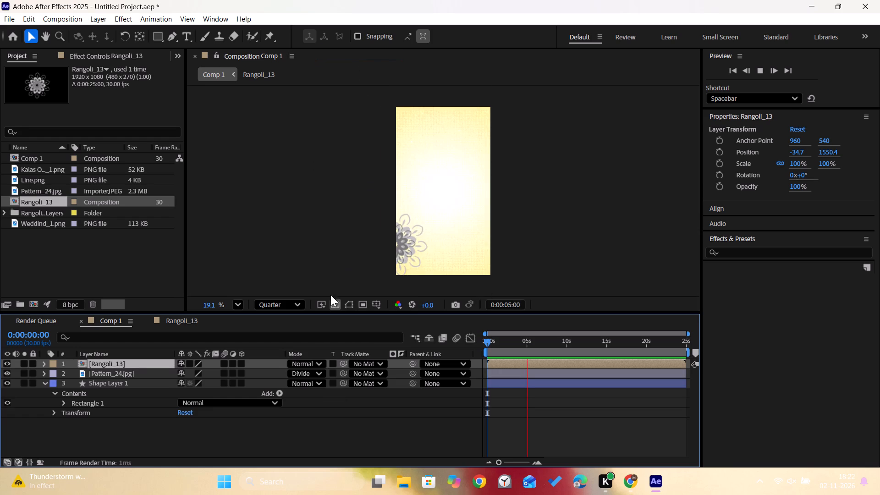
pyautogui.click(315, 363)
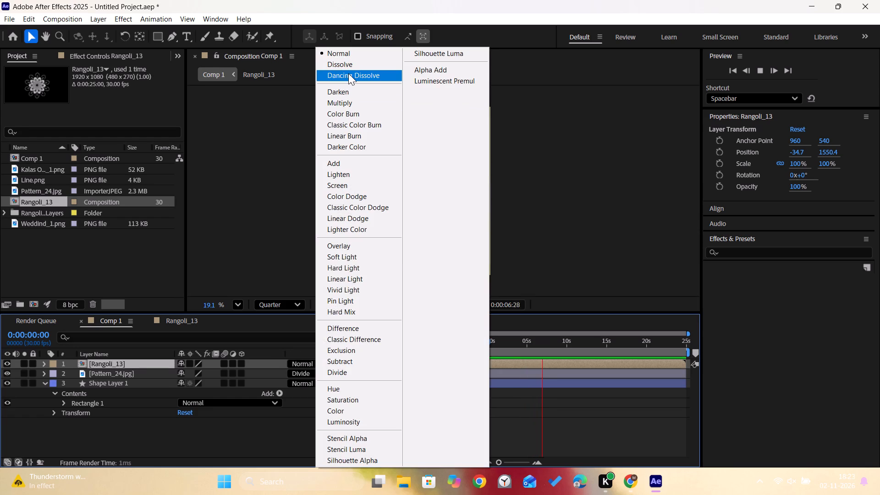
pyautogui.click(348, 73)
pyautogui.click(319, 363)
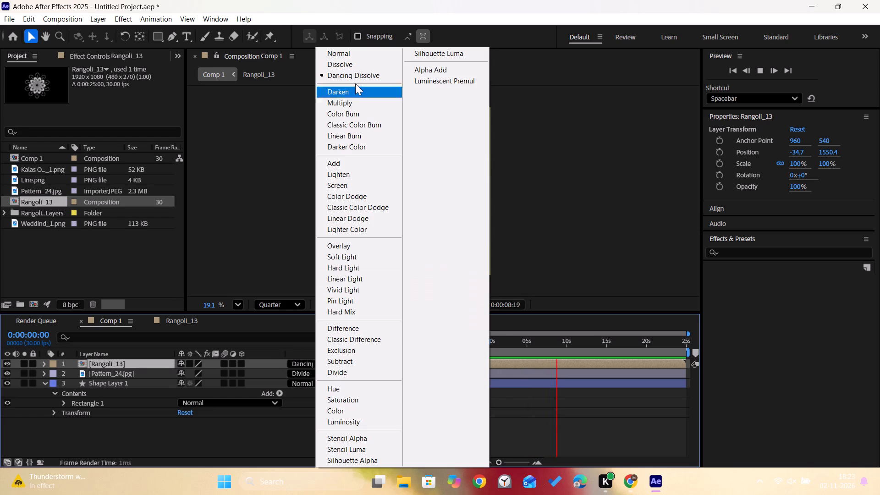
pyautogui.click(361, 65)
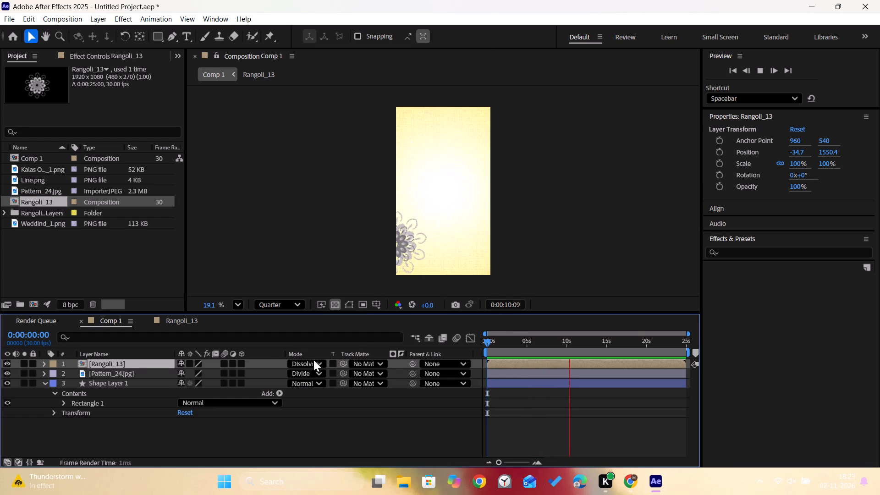
# Set the Rangoli_13 layer's blending mode to Darken.
pyautogui.click(314, 362)
pyautogui.click(322, 95)
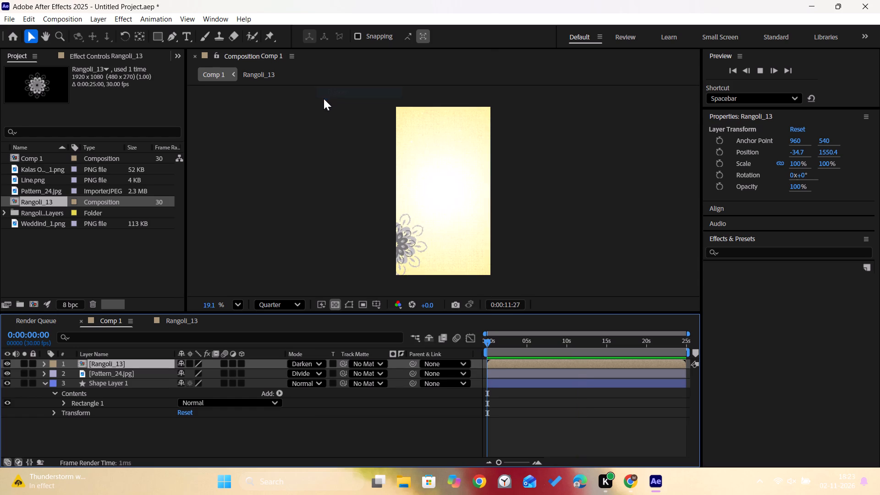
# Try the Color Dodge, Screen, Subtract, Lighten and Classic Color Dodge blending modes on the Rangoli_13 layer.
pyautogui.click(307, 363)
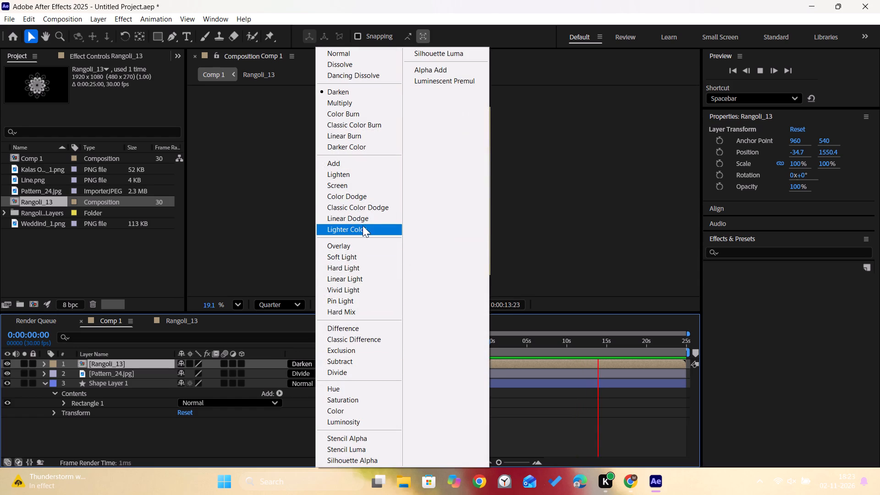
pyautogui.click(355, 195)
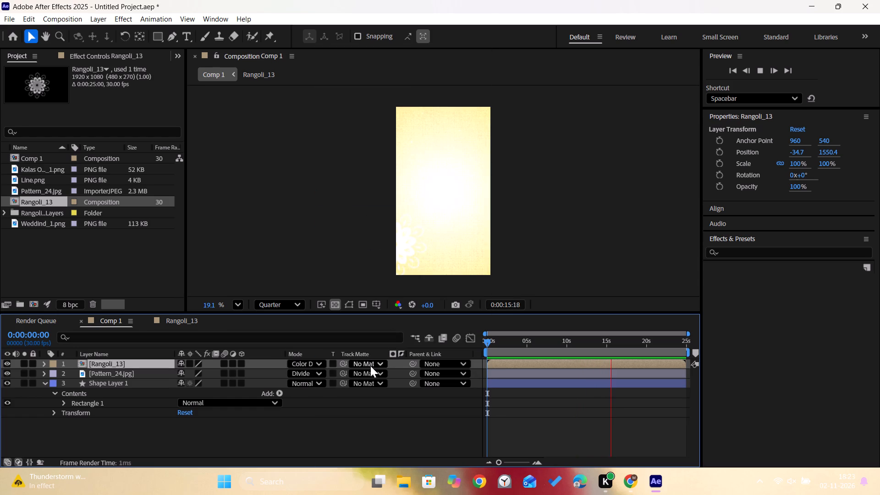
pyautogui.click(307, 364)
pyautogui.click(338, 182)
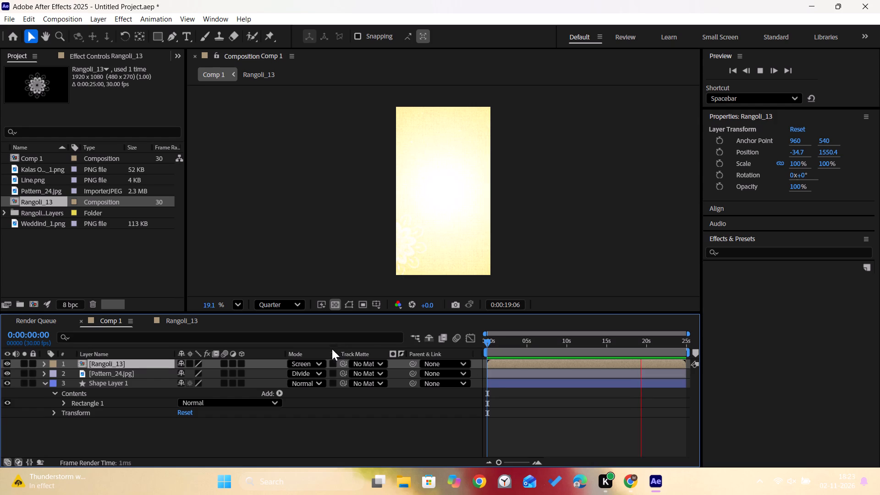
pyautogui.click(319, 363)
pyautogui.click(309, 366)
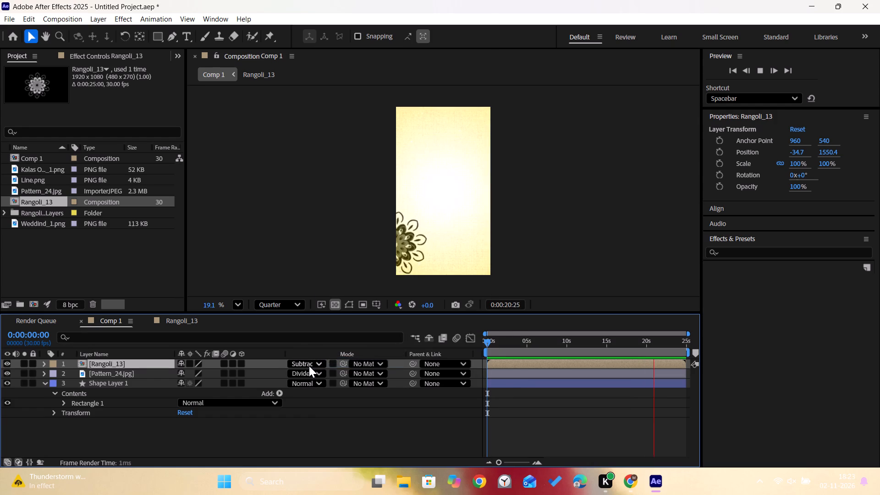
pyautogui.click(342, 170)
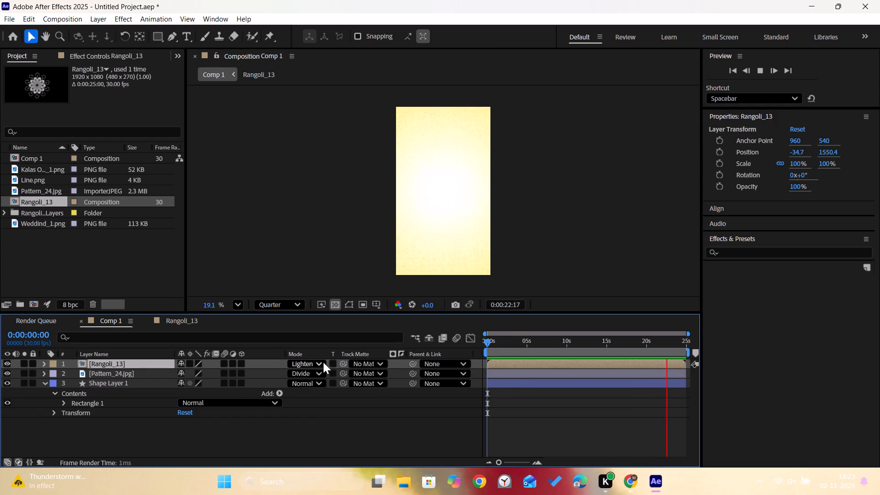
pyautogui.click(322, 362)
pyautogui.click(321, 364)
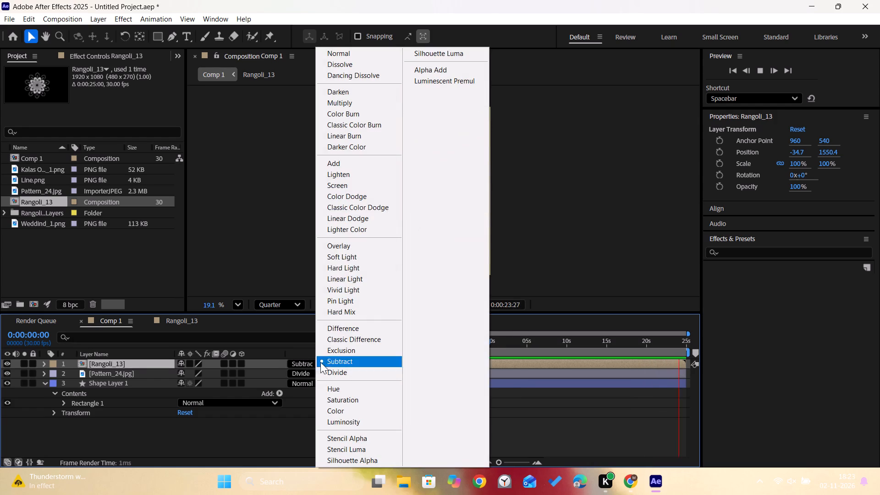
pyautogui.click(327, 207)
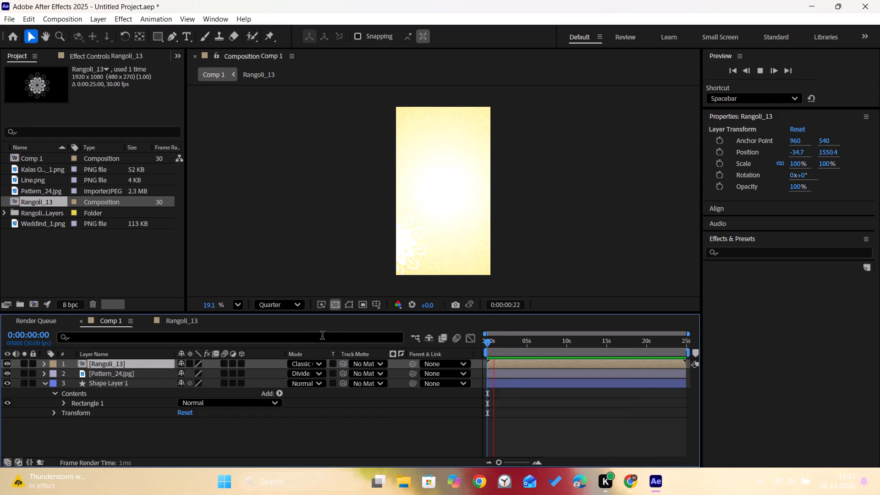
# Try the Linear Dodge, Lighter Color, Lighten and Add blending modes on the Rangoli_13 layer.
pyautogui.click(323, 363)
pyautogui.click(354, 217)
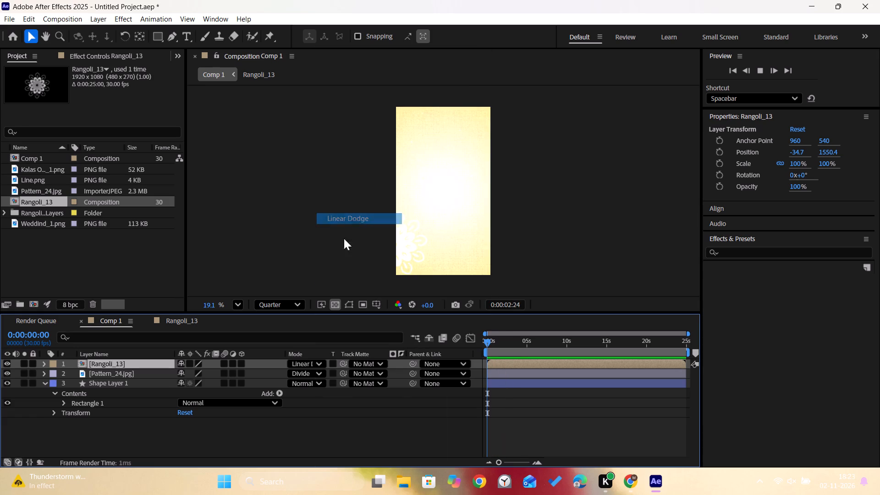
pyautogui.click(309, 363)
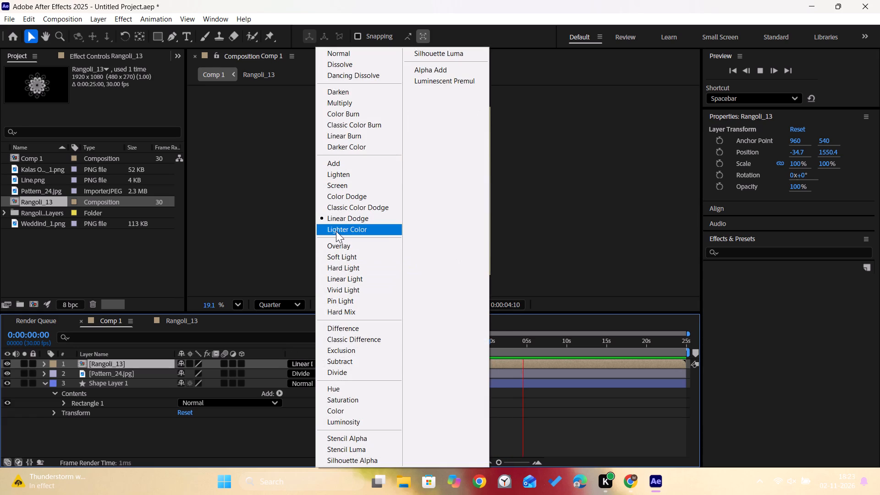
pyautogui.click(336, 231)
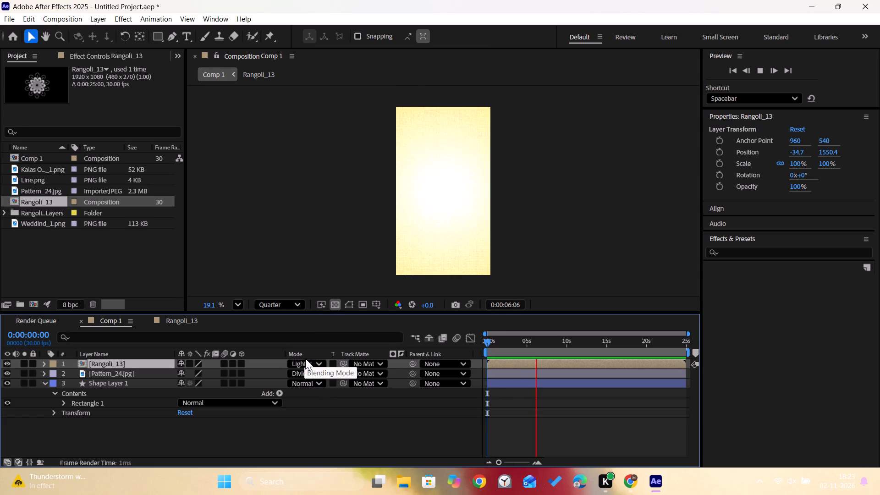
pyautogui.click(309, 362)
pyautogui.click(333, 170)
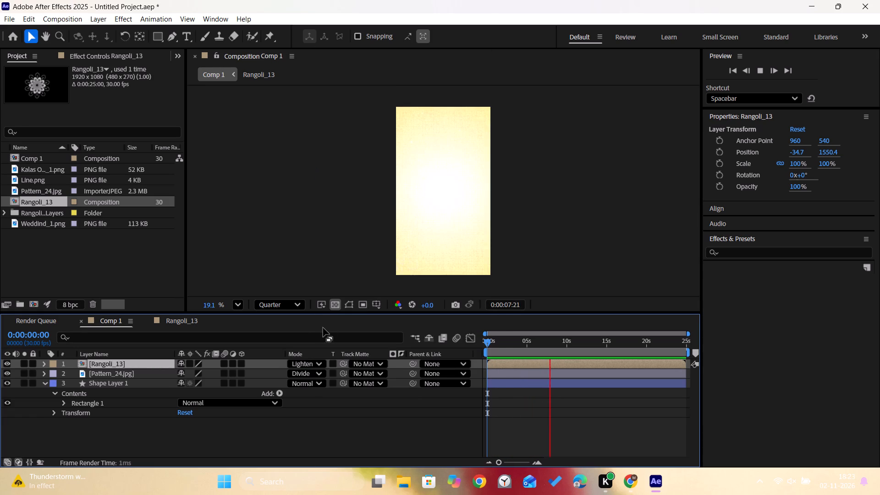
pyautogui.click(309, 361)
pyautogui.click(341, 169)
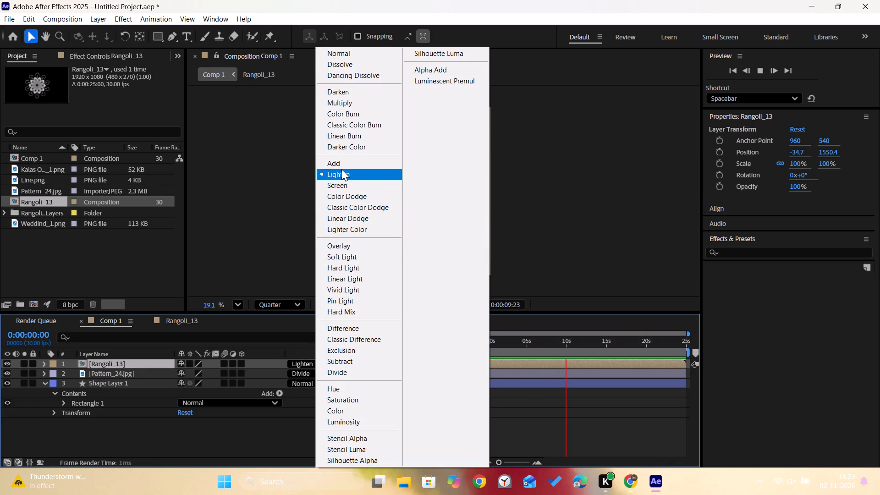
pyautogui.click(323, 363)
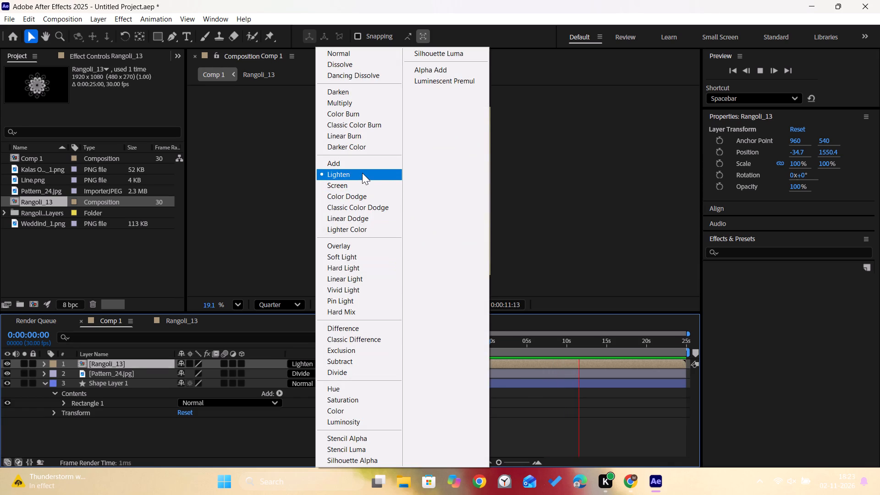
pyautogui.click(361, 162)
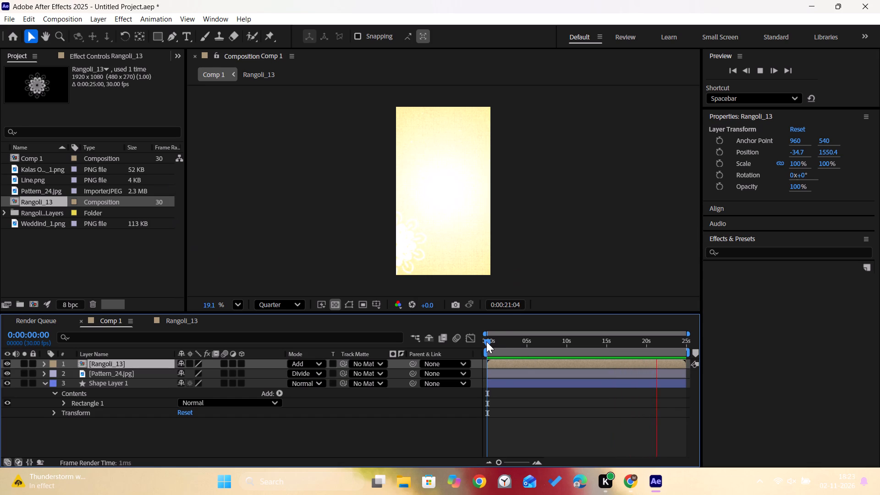
# Stop the preview at the start of Comp 1 and set the Rangoli_13 layer's blending mode to Color Burn.
pyautogui.moveTo(486, 341); pyautogui.dragTo(443, 329)
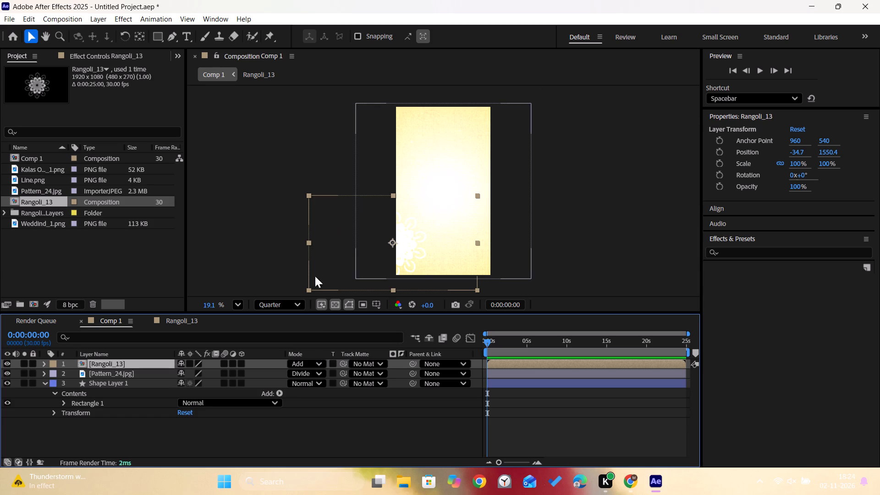
pyautogui.click(317, 360)
pyautogui.click(357, 112)
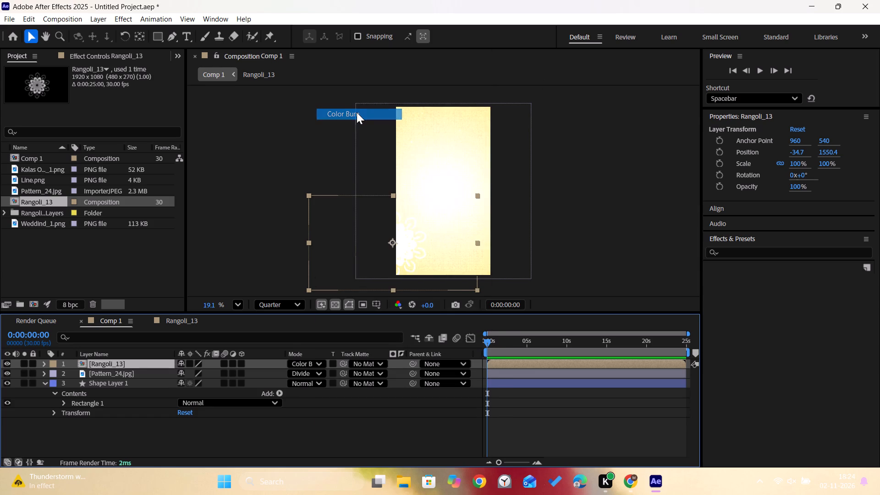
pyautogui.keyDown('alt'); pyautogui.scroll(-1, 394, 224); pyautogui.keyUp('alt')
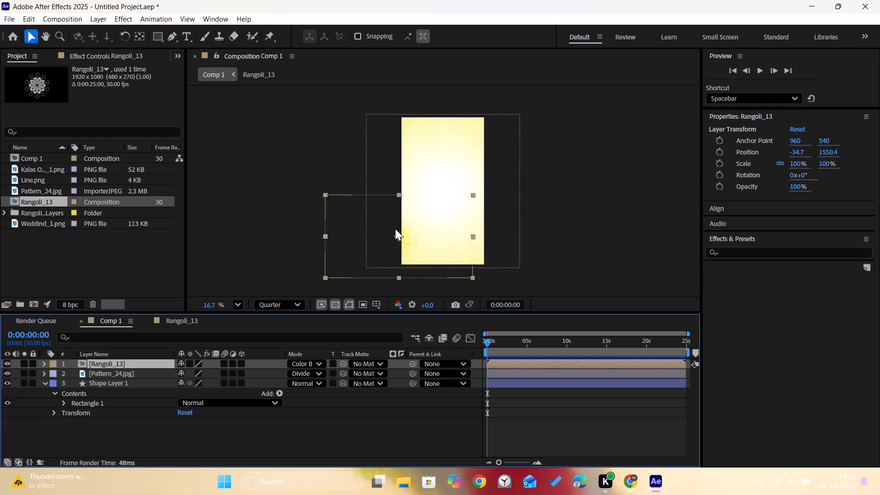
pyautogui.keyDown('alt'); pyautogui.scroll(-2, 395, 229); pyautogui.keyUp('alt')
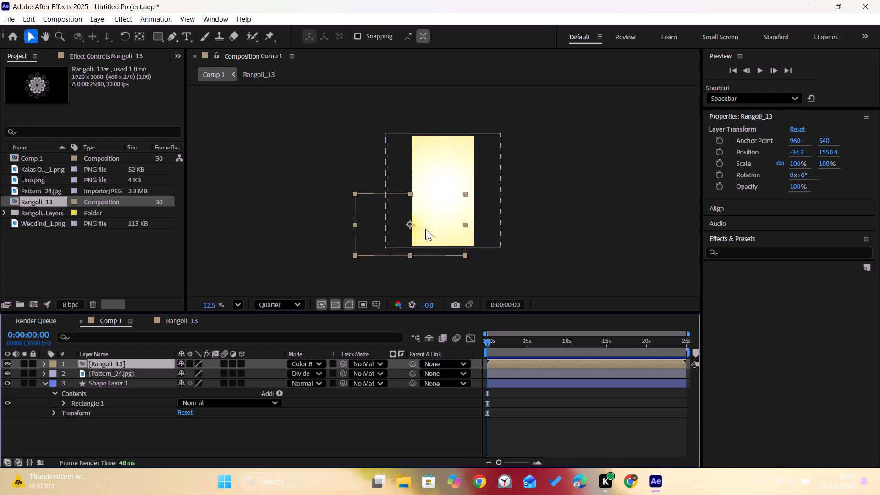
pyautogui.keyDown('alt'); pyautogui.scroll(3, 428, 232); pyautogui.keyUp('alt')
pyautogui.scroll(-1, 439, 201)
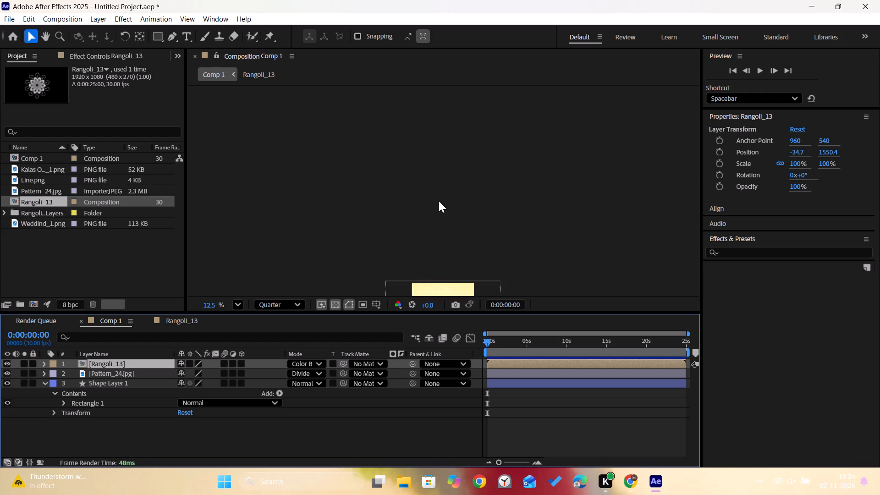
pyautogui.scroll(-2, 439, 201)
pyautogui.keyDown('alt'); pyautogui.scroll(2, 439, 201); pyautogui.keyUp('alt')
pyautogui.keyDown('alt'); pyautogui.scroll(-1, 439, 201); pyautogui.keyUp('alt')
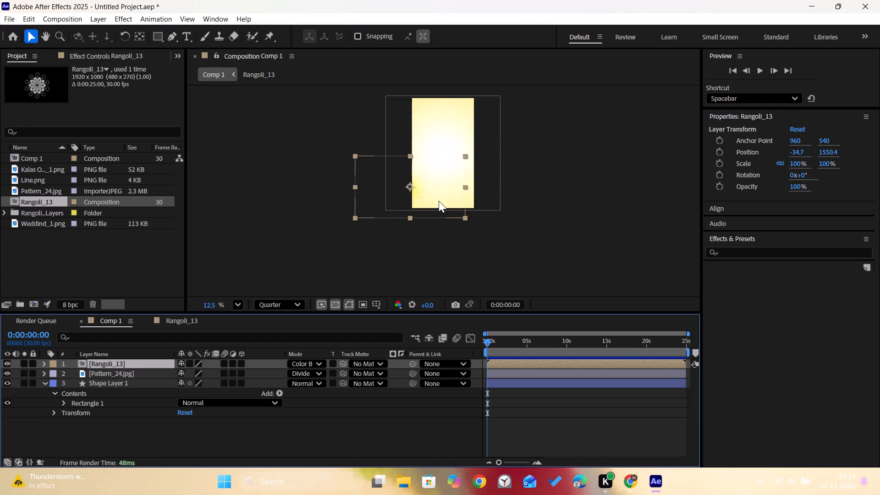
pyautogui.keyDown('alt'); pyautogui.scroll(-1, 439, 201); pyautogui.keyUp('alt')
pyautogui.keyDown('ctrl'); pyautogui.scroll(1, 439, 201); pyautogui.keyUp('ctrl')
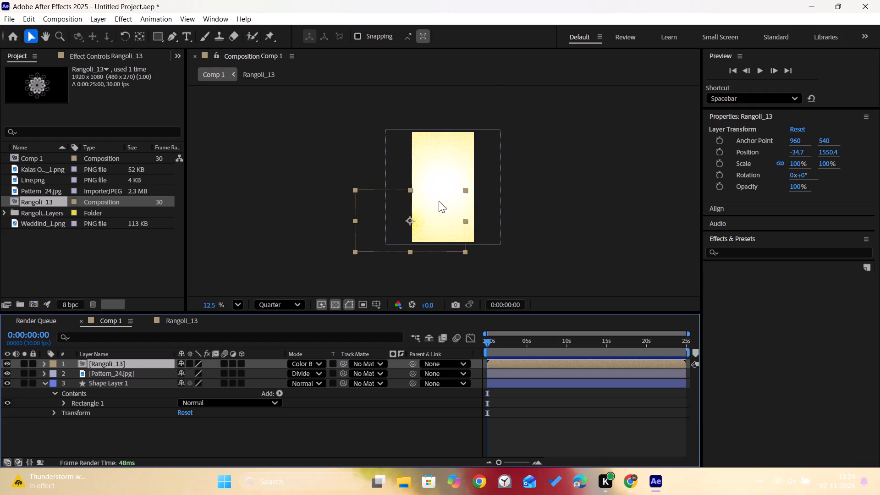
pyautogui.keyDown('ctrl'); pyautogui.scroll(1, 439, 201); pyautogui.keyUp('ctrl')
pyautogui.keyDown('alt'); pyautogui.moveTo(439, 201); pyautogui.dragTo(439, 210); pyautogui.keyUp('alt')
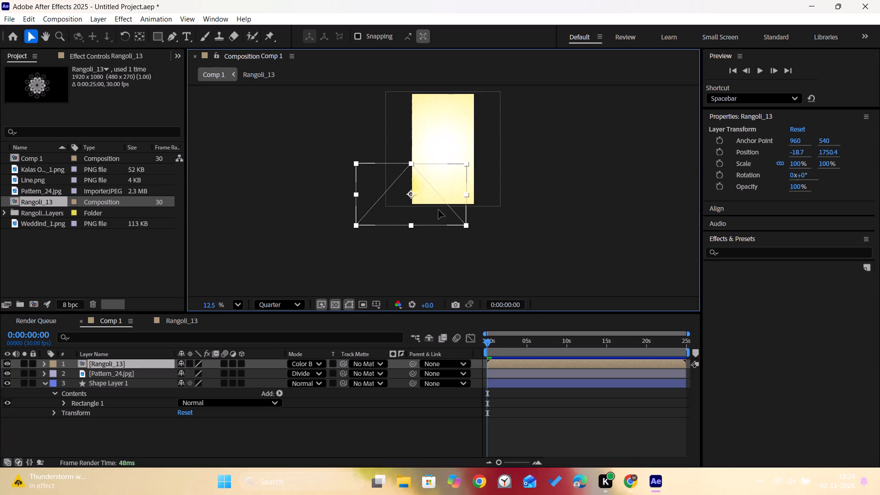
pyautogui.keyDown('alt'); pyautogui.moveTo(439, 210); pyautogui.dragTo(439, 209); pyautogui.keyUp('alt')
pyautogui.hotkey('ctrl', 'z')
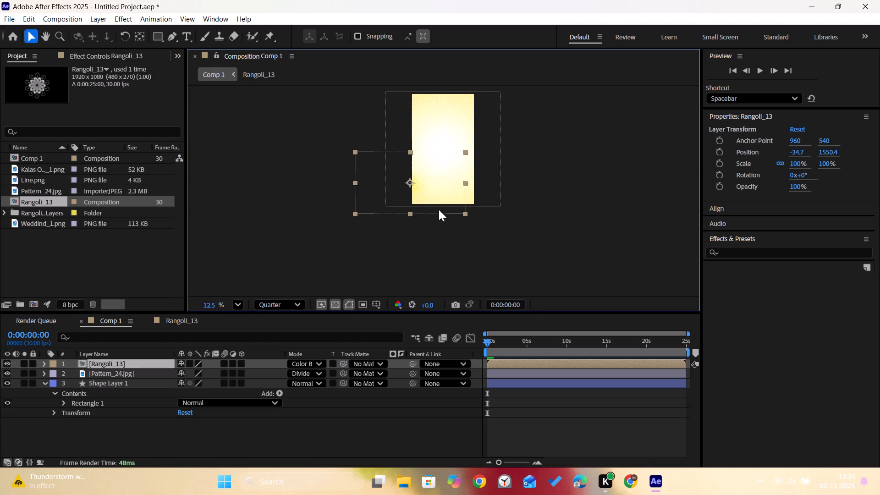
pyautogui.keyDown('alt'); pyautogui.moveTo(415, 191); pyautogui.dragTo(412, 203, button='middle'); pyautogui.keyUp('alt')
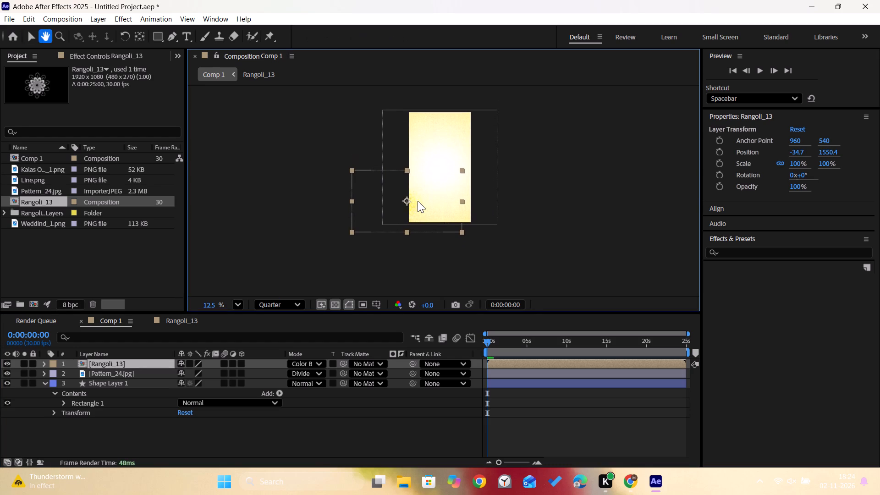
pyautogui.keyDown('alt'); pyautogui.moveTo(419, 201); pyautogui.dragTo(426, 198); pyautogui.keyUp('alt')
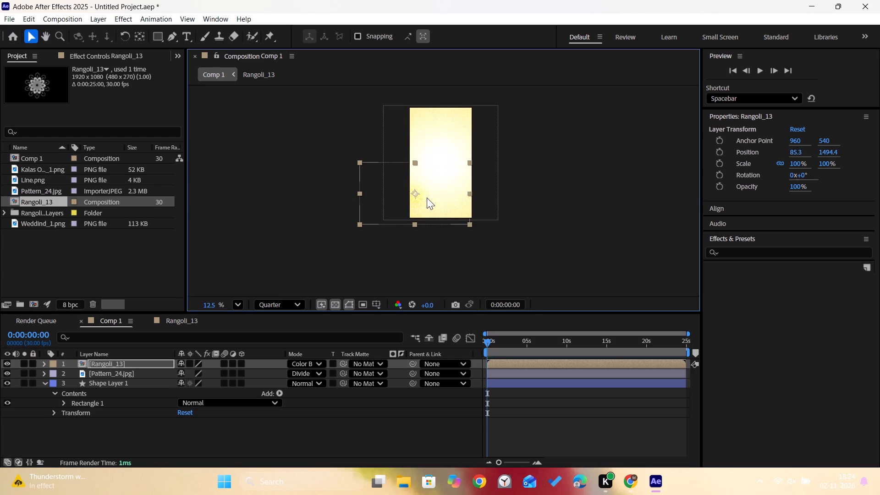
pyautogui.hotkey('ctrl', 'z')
# Scale the Pattern_24.jpg layer's width down to about 55% so its edges closely match the portrait composition's width.
pyautogui.keyDown('alt'); pyautogui.scroll(-2, 427, 198); pyautogui.keyUp('alt')
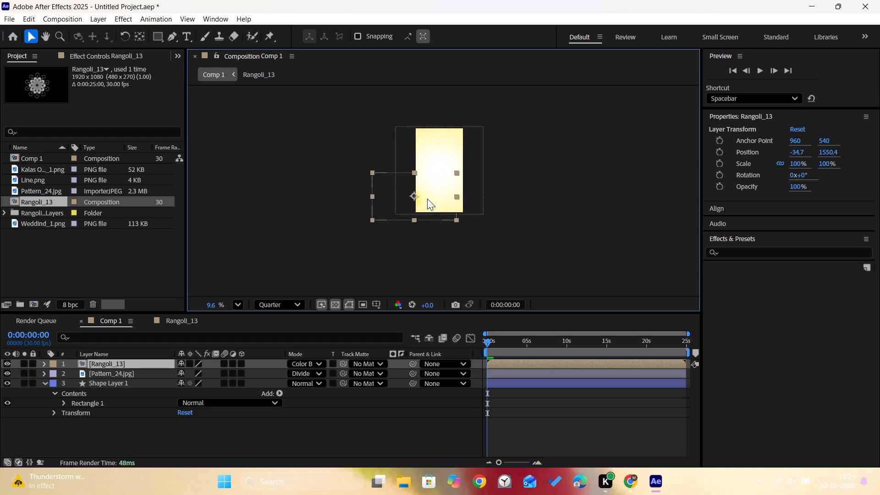
pyautogui.keyDown('alt'); pyautogui.scroll(-4, 427, 198); pyautogui.keyUp('alt')
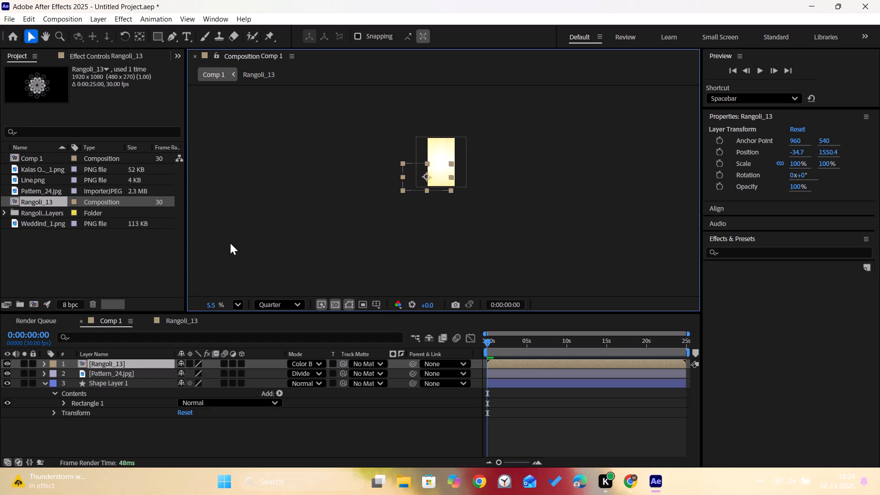
pyautogui.click(241, 303)
pyautogui.click(263, 71)
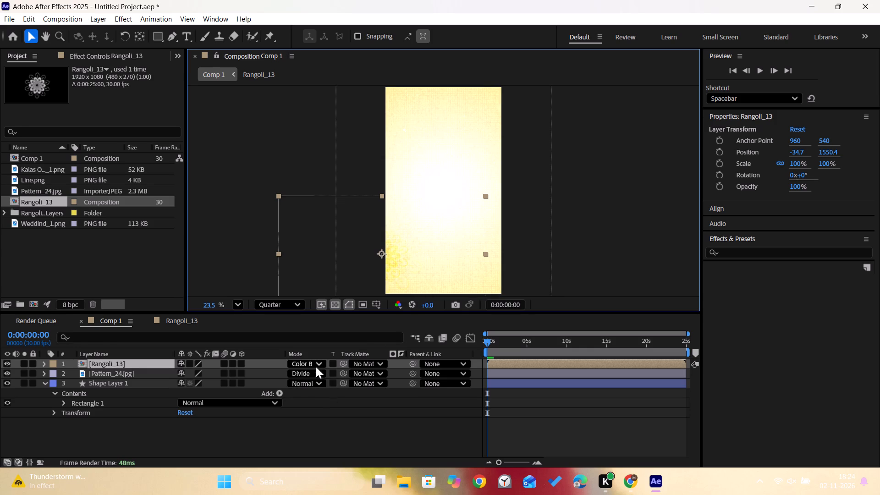
pyautogui.click(144, 374)
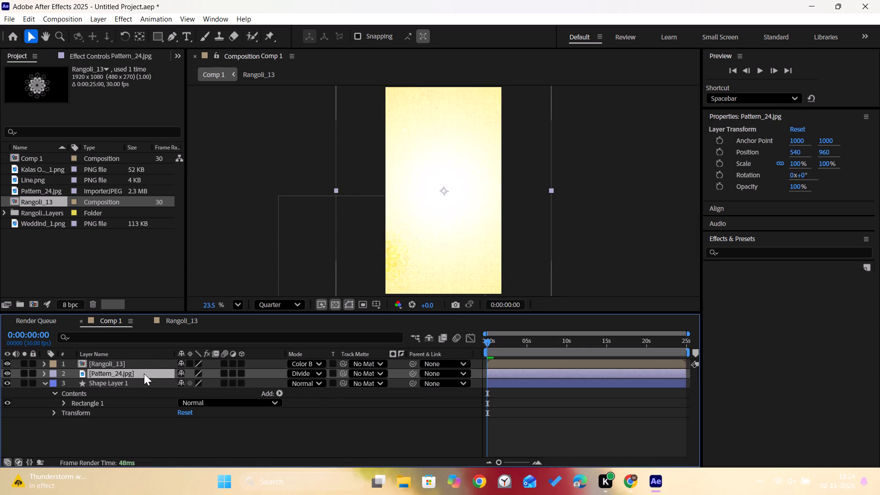
pyautogui.moveTo(337, 188); pyautogui.dragTo(280, 207)
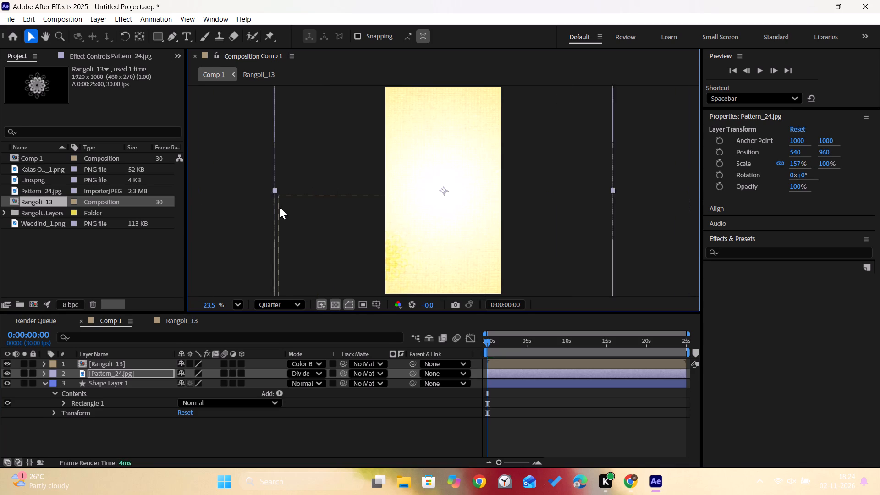
pyautogui.moveTo(280, 207); pyautogui.dragTo(283, 224)
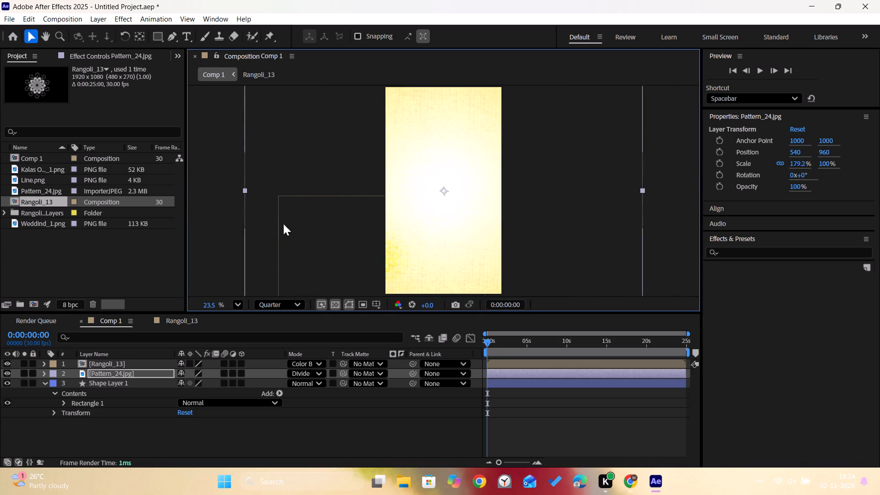
pyautogui.moveTo(283, 224); pyautogui.dragTo(448, 239)
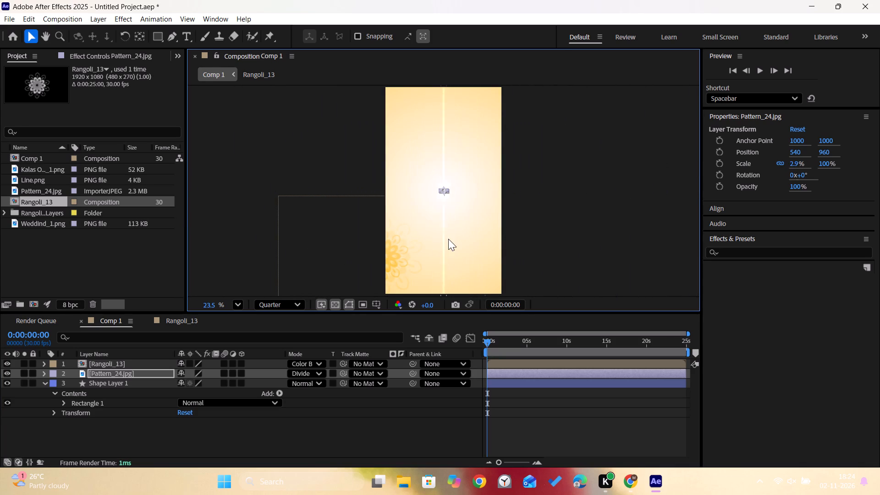
pyautogui.moveTo(448, 239); pyautogui.dragTo(445, 243)
pyautogui.moveTo(445, 243); pyautogui.dragTo(435, 242)
pyautogui.moveTo(435, 242); pyautogui.dragTo(378, 233)
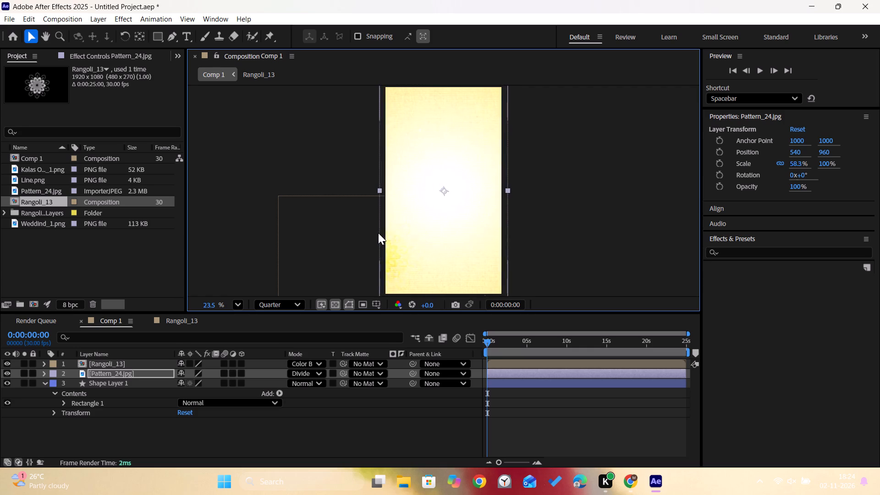
pyautogui.moveTo(378, 233); pyautogui.dragTo(385, 234)
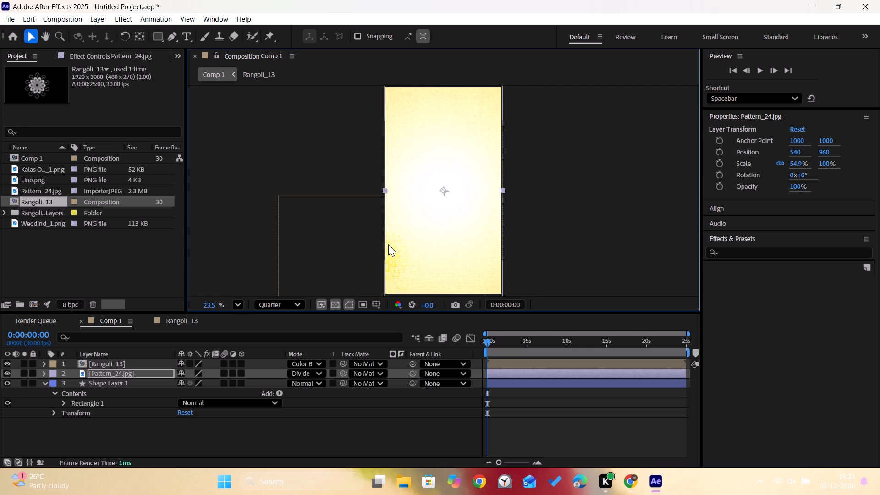
# Lower the Pattern_24.jpg layer's opacity to 35%.
pyautogui.click(313, 373)
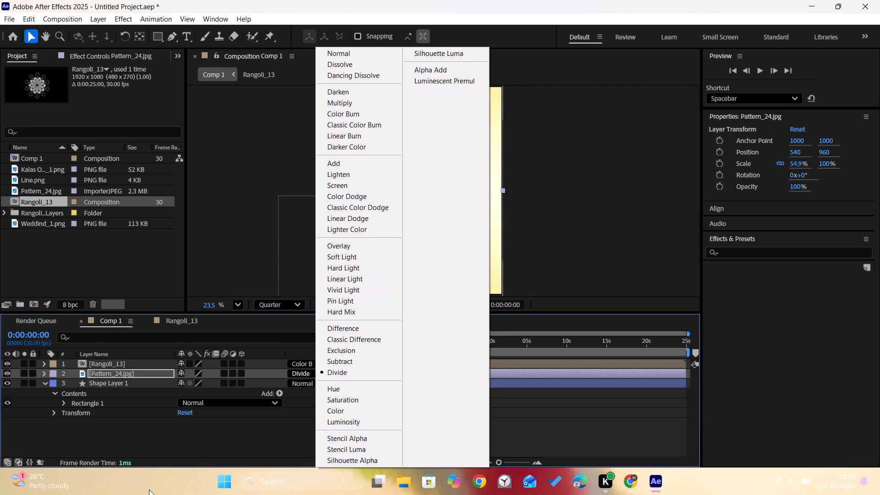
pyautogui.click(154, 444)
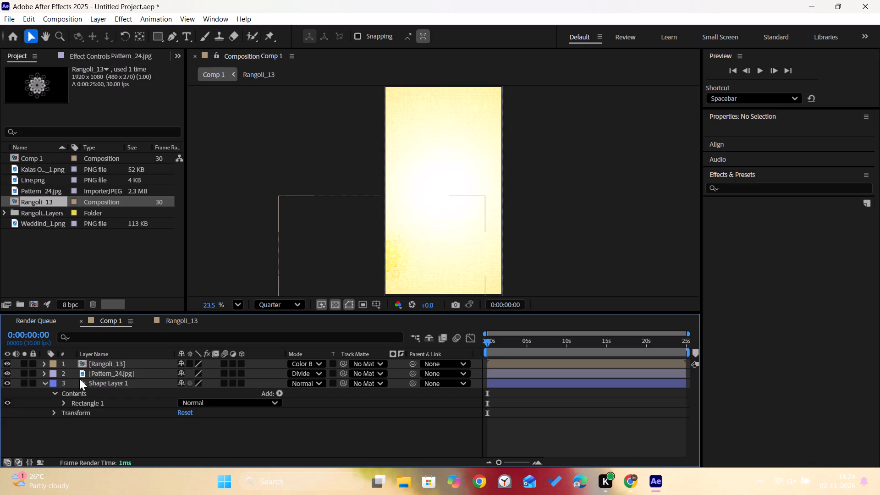
pyautogui.hotkey('ctrl', 't')
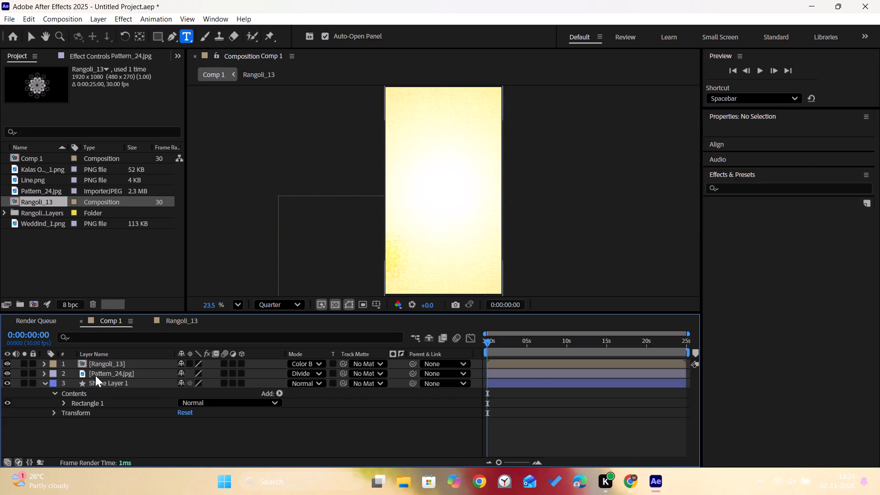
pyautogui.click(95, 375)
pyautogui.hotkey('ctrl', 't')
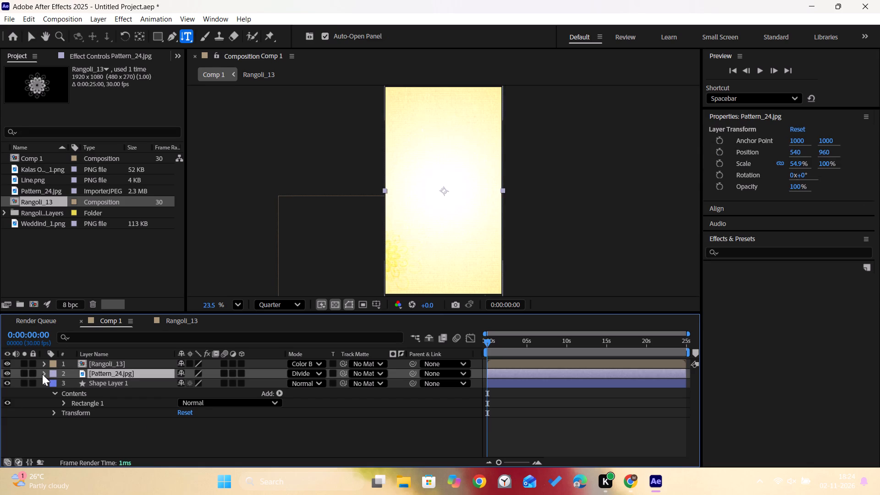
pyautogui.click(42, 374)
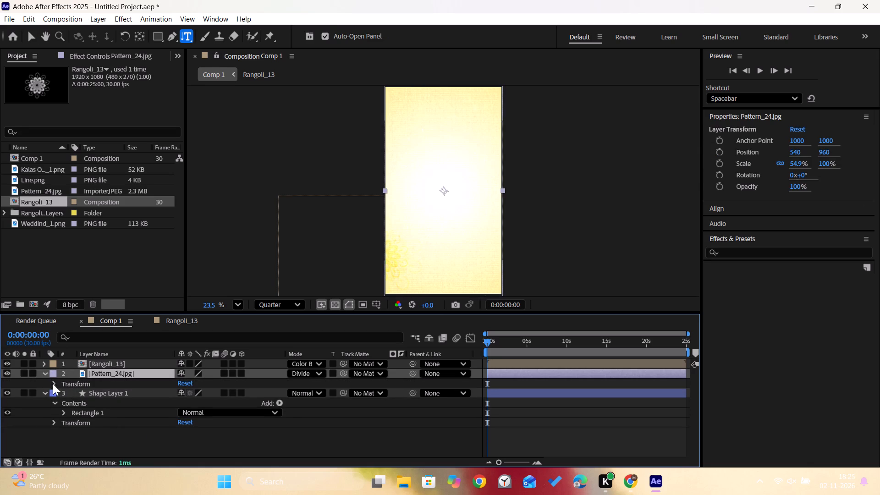
pyautogui.click(55, 384)
pyautogui.moveTo(185, 433); pyautogui.dragTo(184, 433)
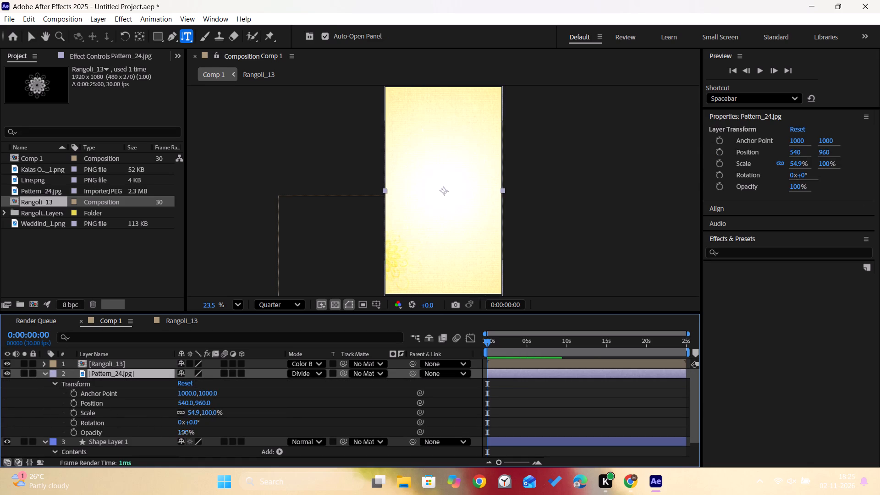
pyautogui.moveTo(184, 433); pyautogui.dragTo(141, 438)
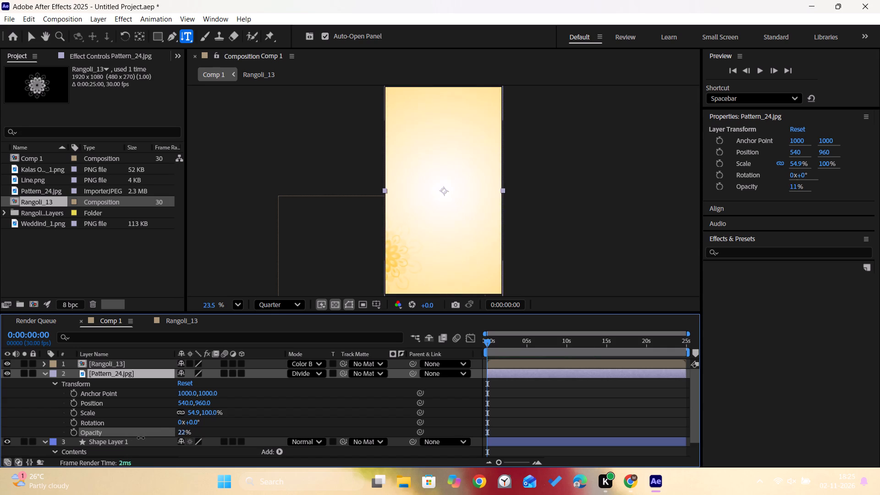
pyautogui.moveTo(141, 438); pyautogui.dragTo(150, 436)
pyautogui.click(550, 155)
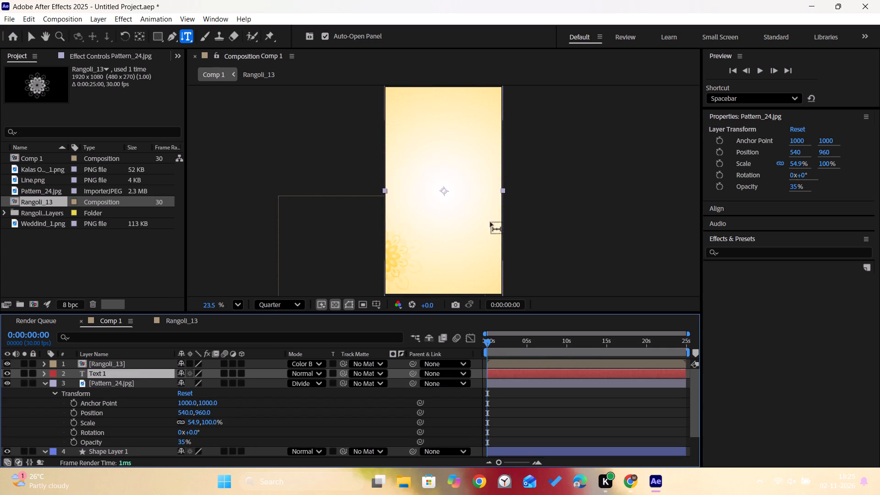
# Duplicate the Rangoli_13 layer and place the copy at the composition's upper-right edge, at about 1059, 388.
pyautogui.click(126, 364)
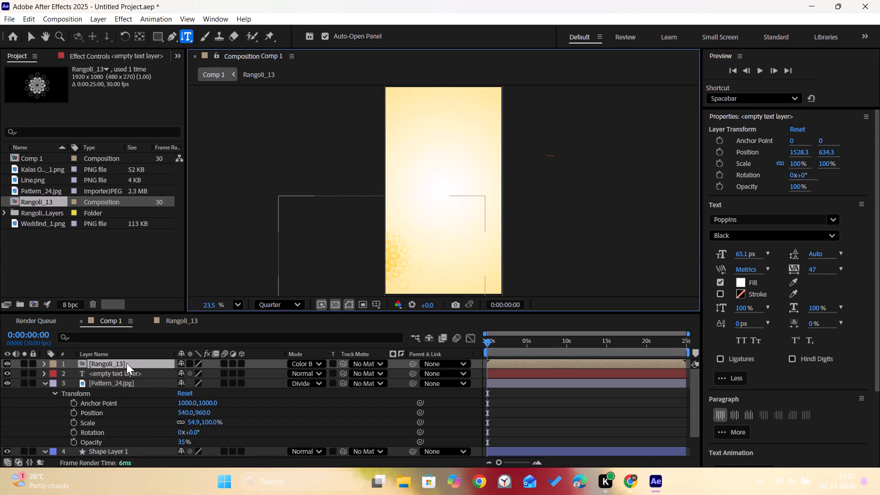
pyautogui.hotkey('ctrl', 'd')
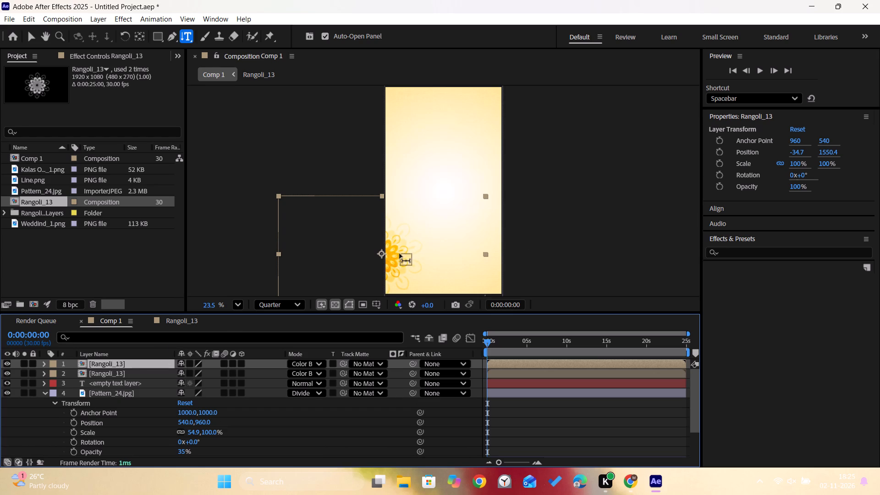
pyautogui.press('v')
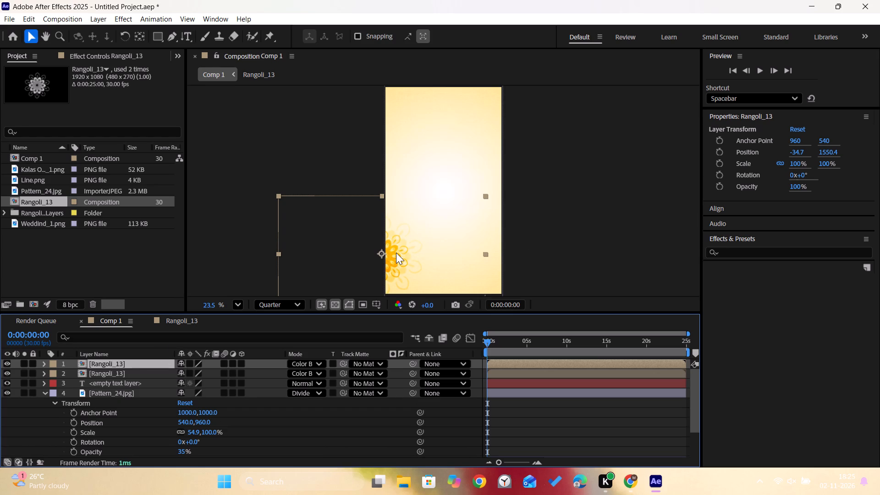
pyautogui.moveTo(405, 240); pyautogui.dragTo(456, 160)
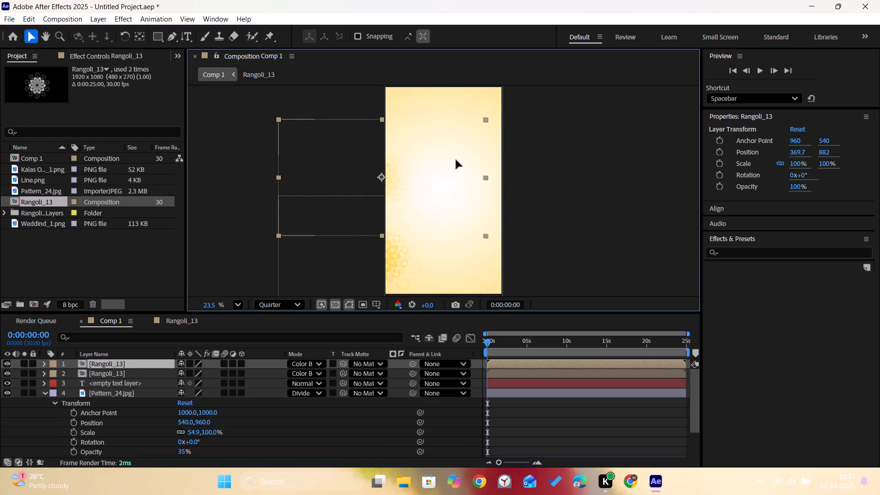
pyautogui.moveTo(456, 160); pyautogui.dragTo(511, 110)
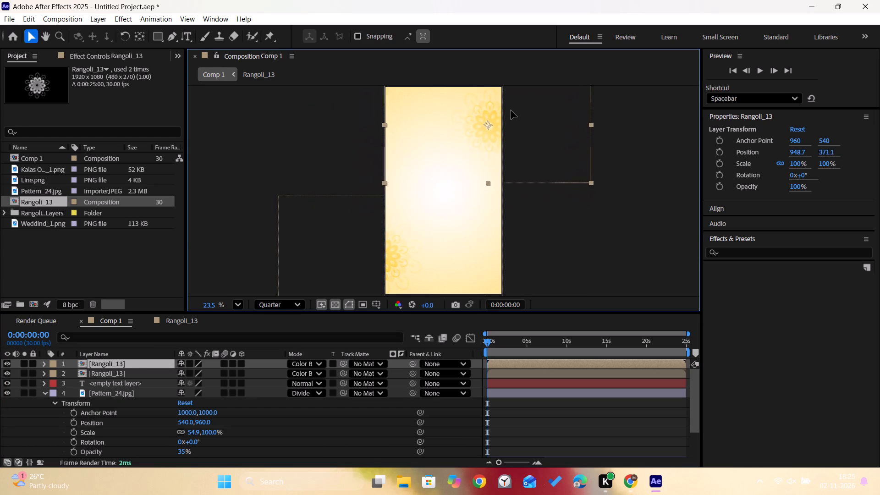
pyautogui.moveTo(511, 110); pyautogui.dragTo(526, 112)
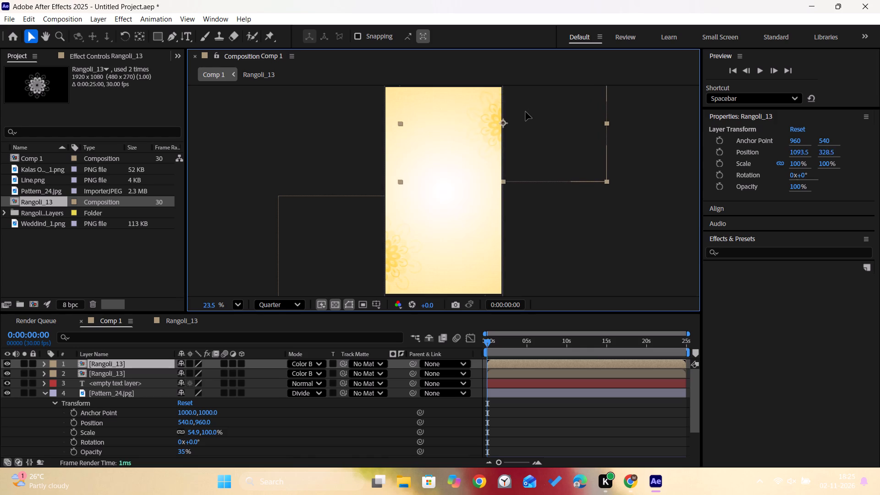
pyautogui.moveTo(526, 112); pyautogui.dragTo(523, 115)
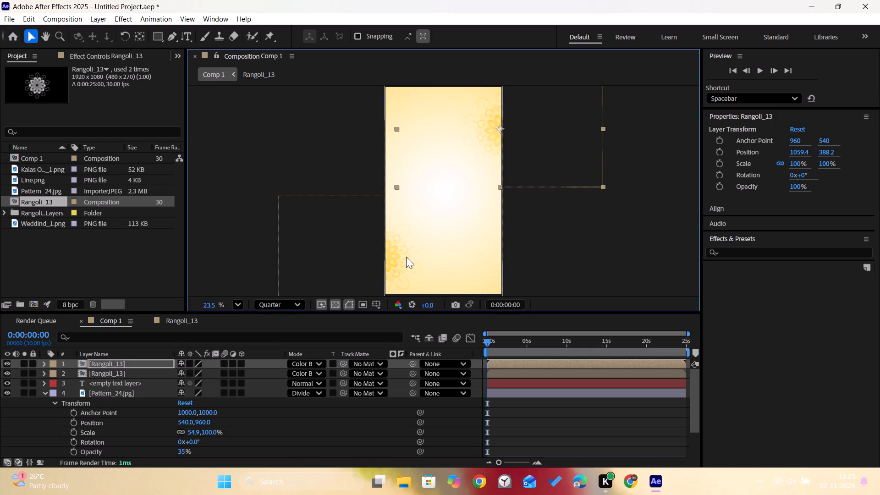
# Shift the lower-left rangoli up and further into the frame, and move the upper-right one to about 1025, 439.
pyautogui.moveTo(406, 257); pyautogui.dragTo(411, 253)
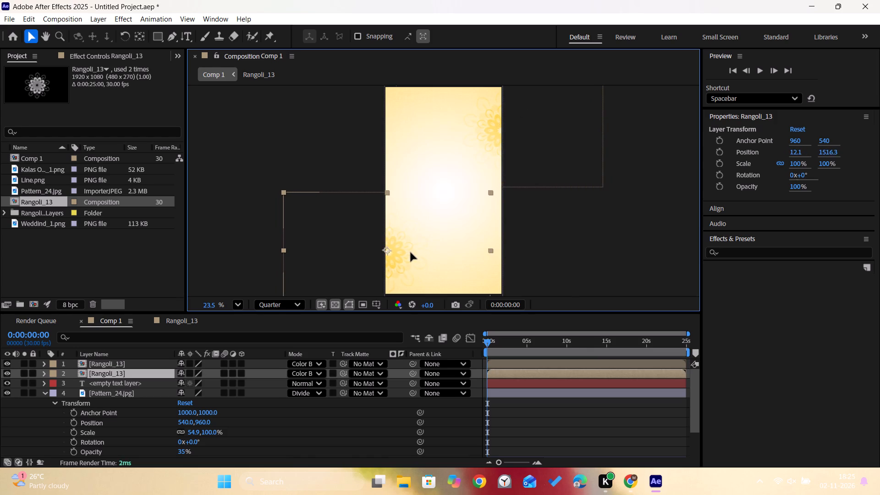
pyautogui.moveTo(411, 253); pyautogui.dragTo(414, 241)
pyautogui.moveTo(494, 140); pyautogui.dragTo(490, 145)
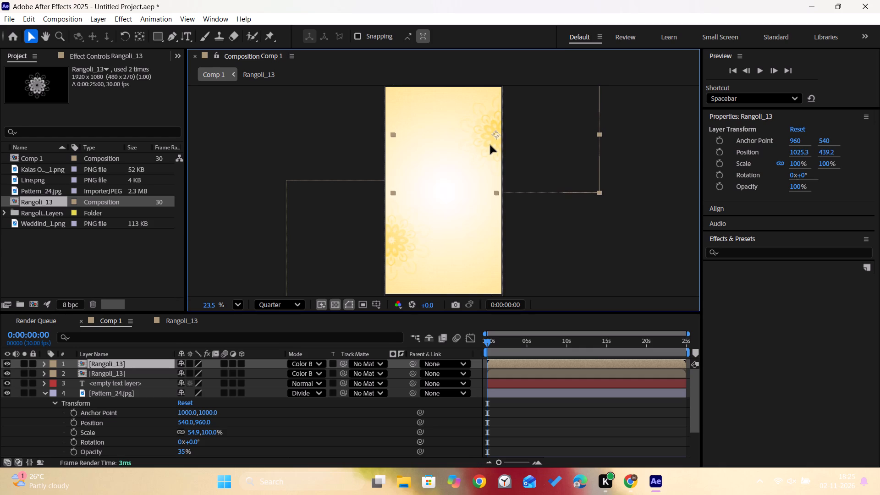
pyautogui.moveTo(490, 145); pyautogui.dragTo(490, 146)
pyautogui.moveTo(533, 249); pyautogui.dragTo(534, 248)
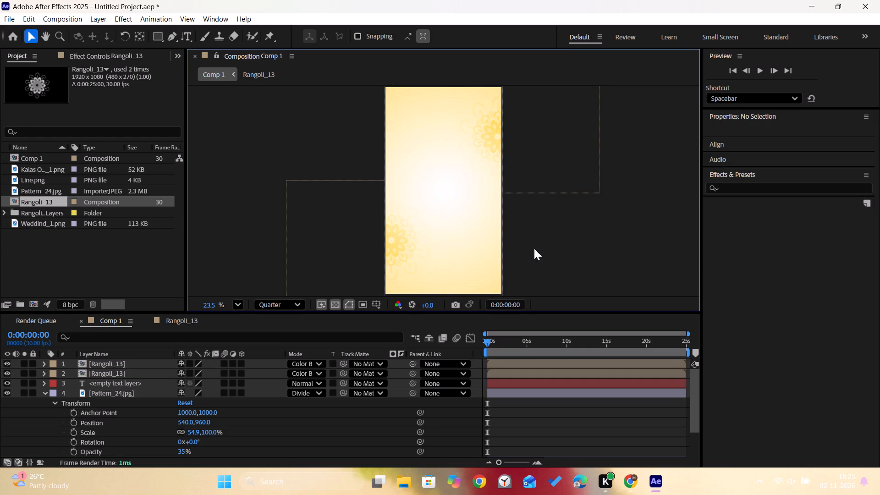
pyautogui.moveTo(534, 248); pyautogui.dragTo(538, 246)
# Set Comp 1's current time to 0:00:01:00, with the time ruler enlarged around the opening seconds.
pyautogui.click(45, 393)
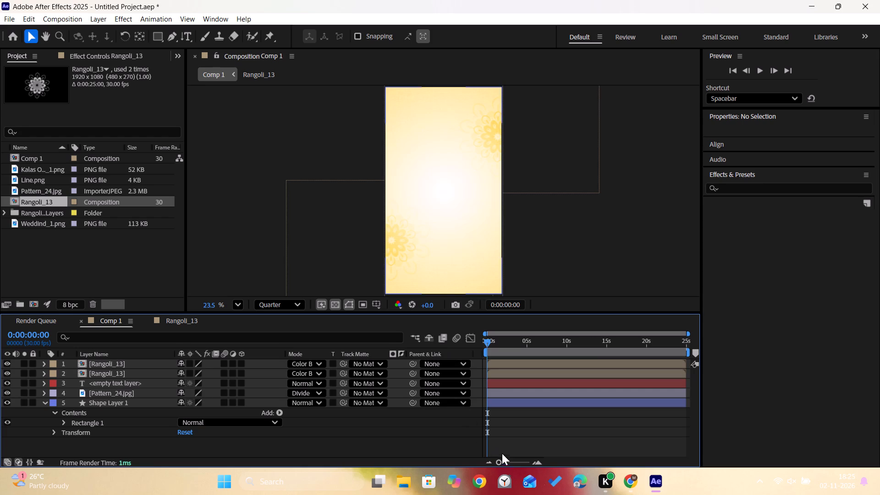
pyautogui.moveTo(500, 461); pyautogui.dragTo(511, 463)
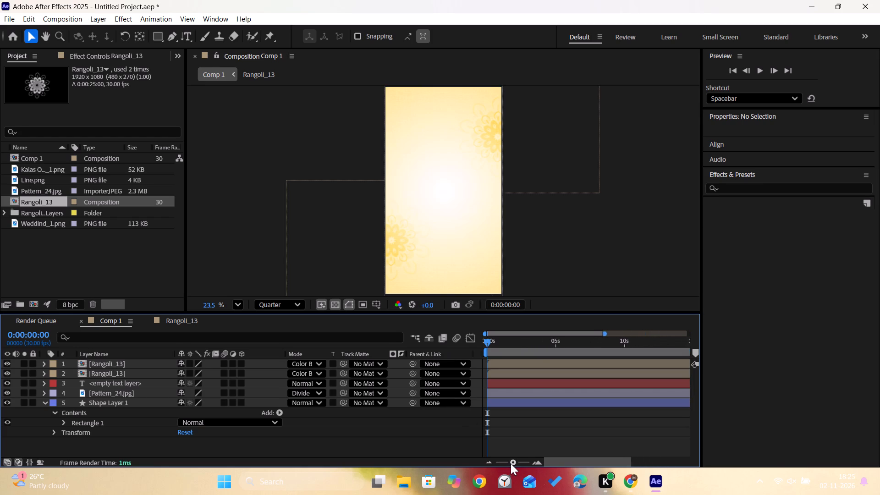
pyautogui.moveTo(511, 463); pyautogui.dragTo(513, 464)
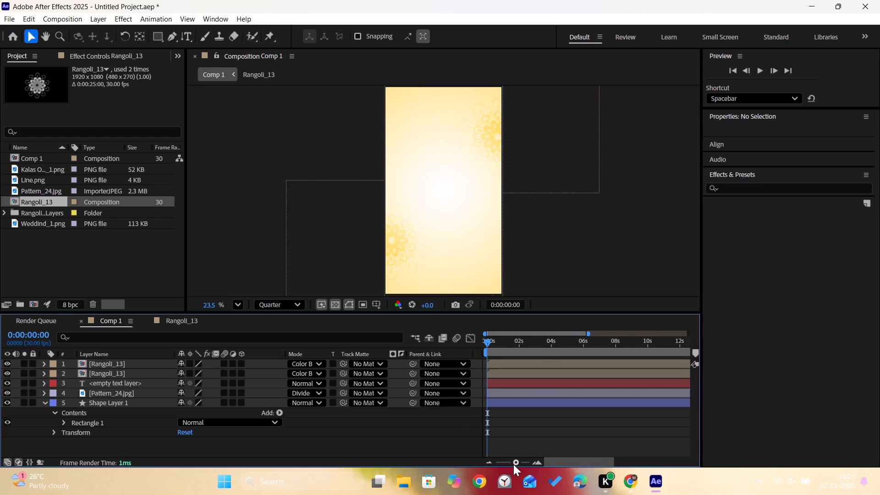
pyautogui.moveTo(513, 464); pyautogui.dragTo(520, 470)
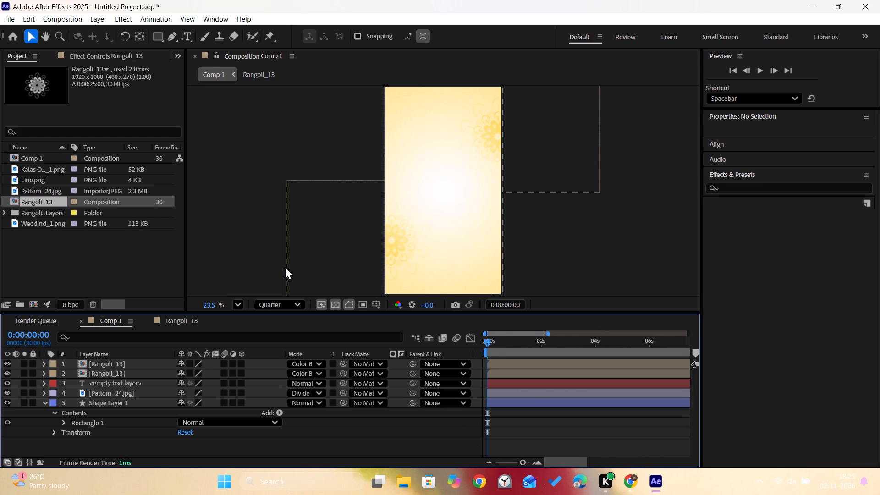
pyautogui.moveTo(550, 335); pyautogui.dragTo(547, 336)
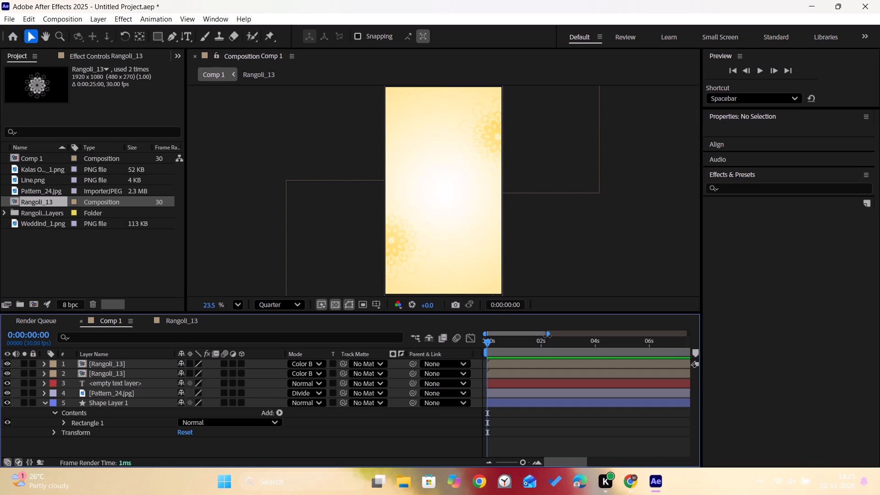
pyautogui.moveTo(547, 336); pyautogui.dragTo(543, 339)
pyautogui.moveTo(547, 334); pyautogui.dragTo(542, 337)
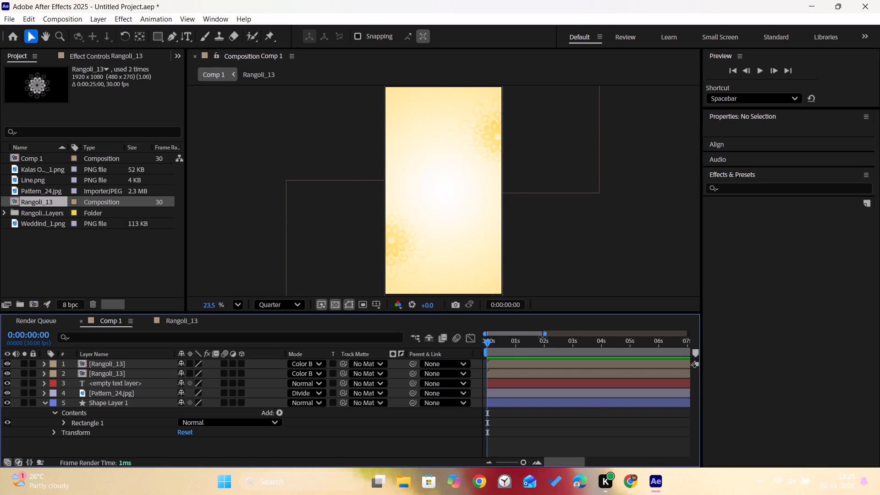
pyautogui.moveTo(542, 337); pyautogui.dragTo(539, 337)
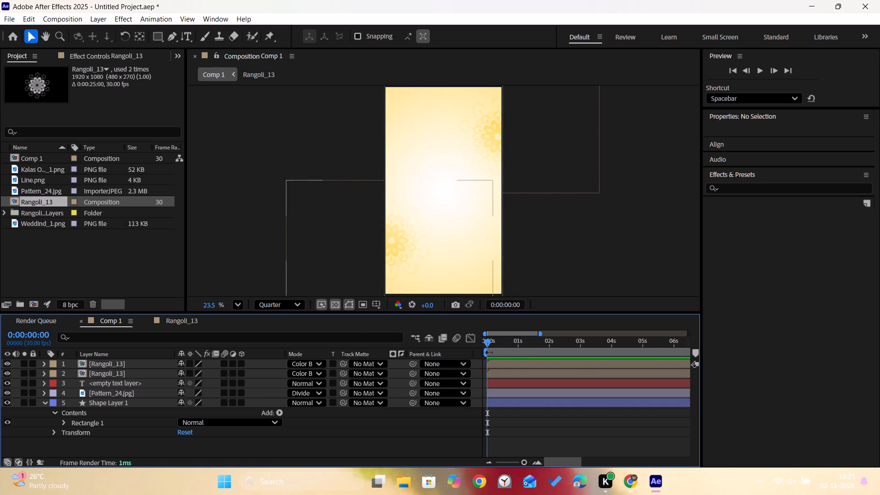
pyautogui.moveTo(489, 342); pyautogui.dragTo(522, 346)
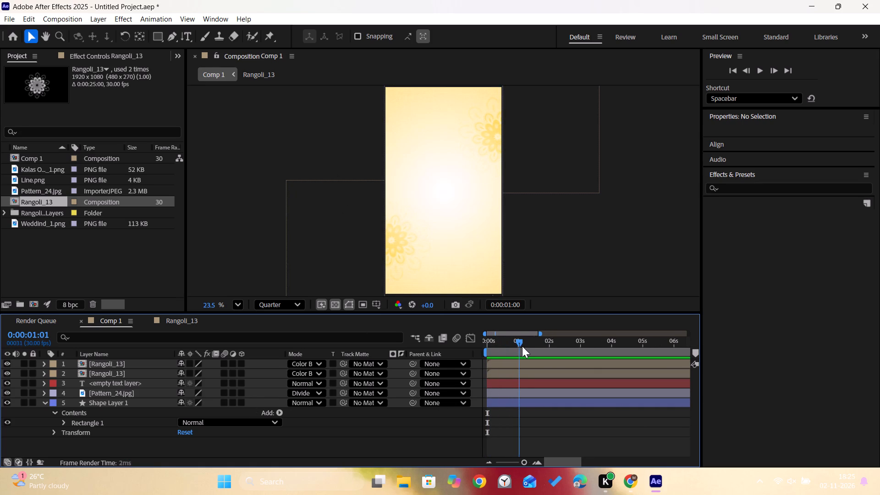
pyautogui.moveTo(522, 346); pyautogui.dragTo(520, 346)
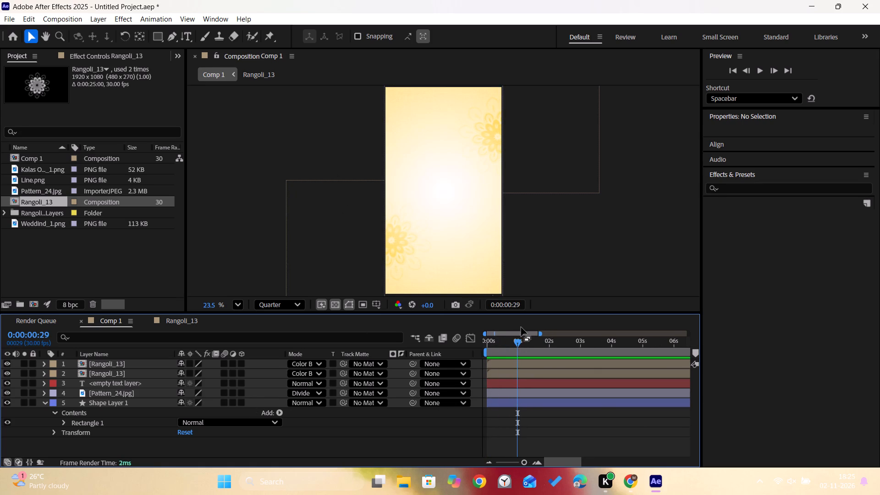
pyautogui.click(510, 305)
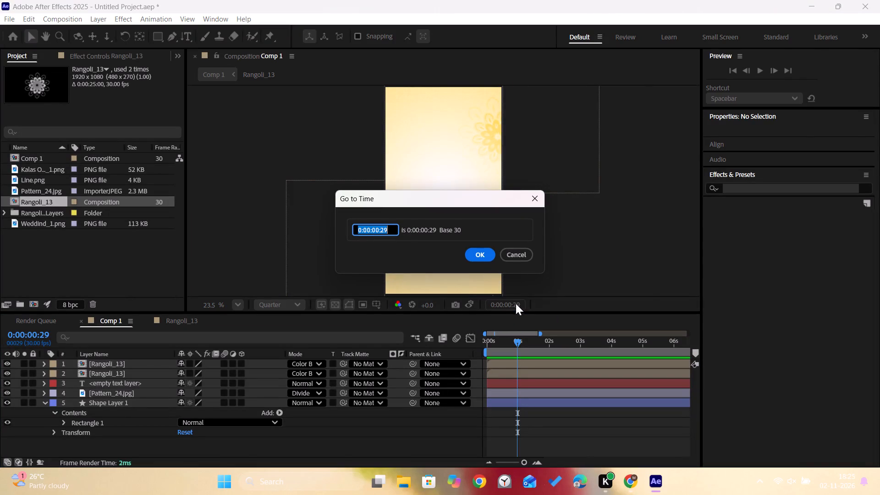
pyautogui.click(515, 251)
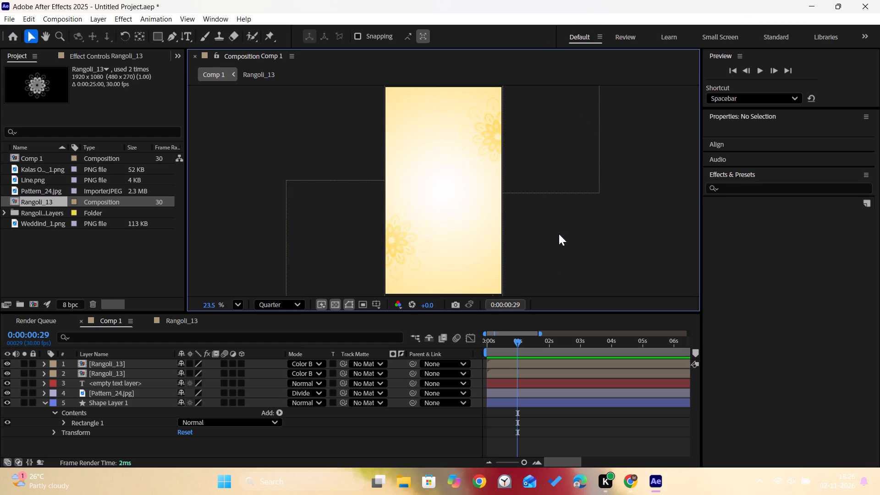
pyautogui.click(517, 344)
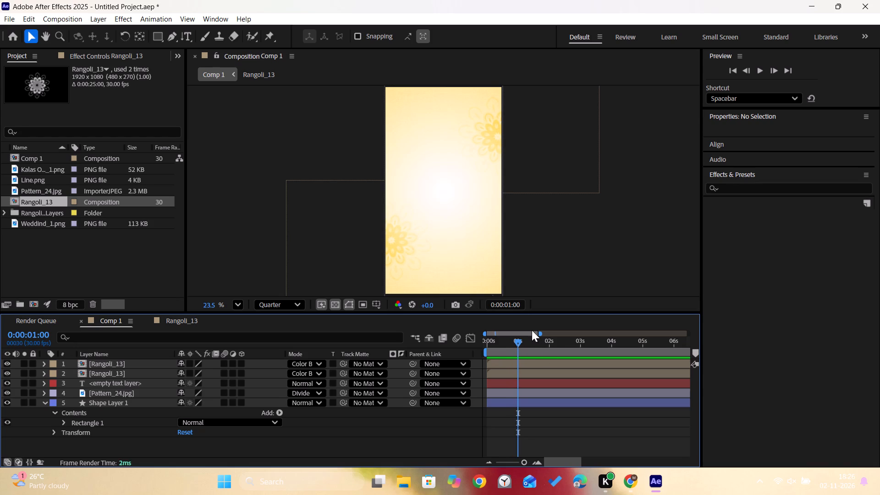
# Add Kalas Outline_1.png to Comp 1 as the topmost layer, above both Rangoli_13 layers.
pyautogui.moveTo(43, 166); pyautogui.dragTo(87, 258)
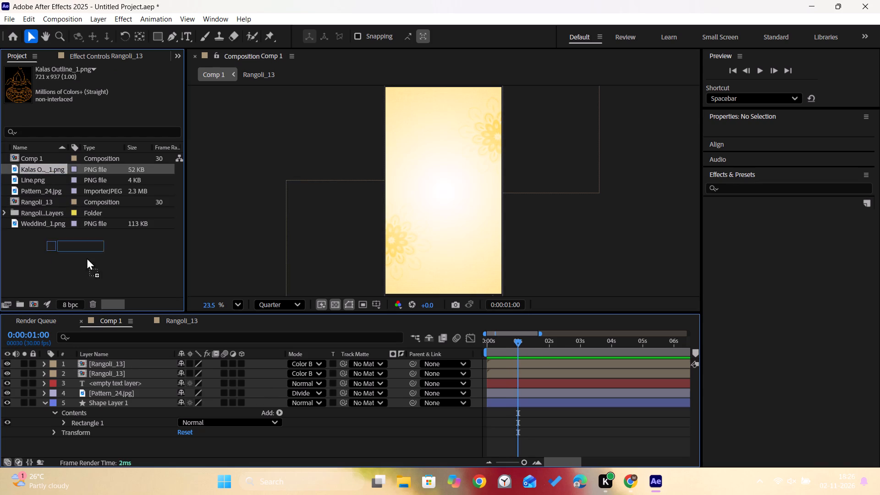
pyautogui.moveTo(87, 258); pyautogui.dragTo(108, 359)
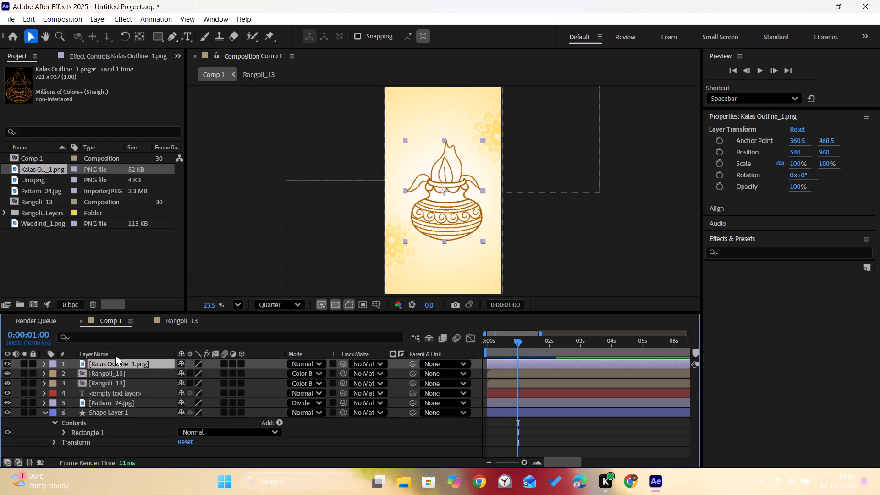
# Keyframe the Kalas Outline_1.png layer at 0:00:01:00 with Scale 30% and Opacity 100%.
pyautogui.click(45, 362)
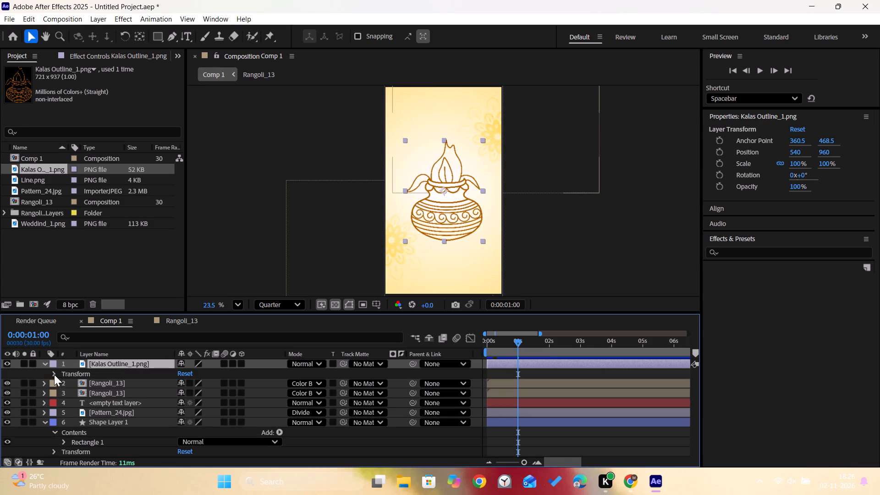
pyautogui.click(57, 374)
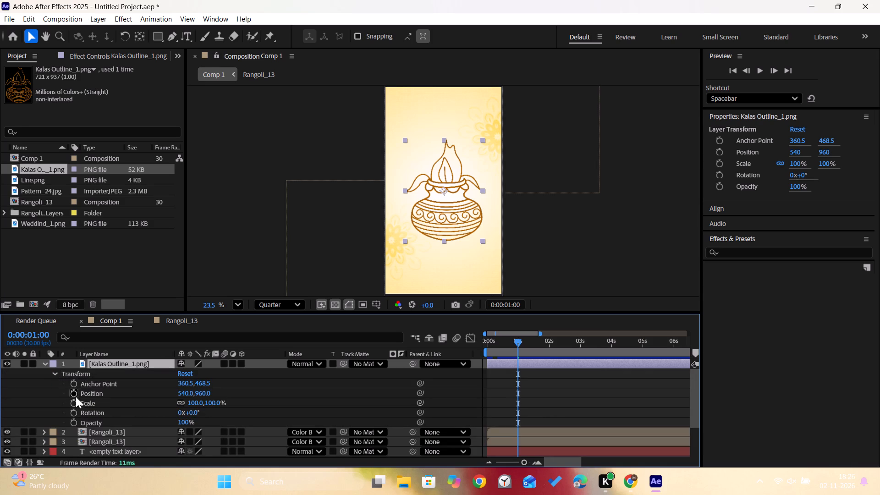
pyautogui.click(71, 402)
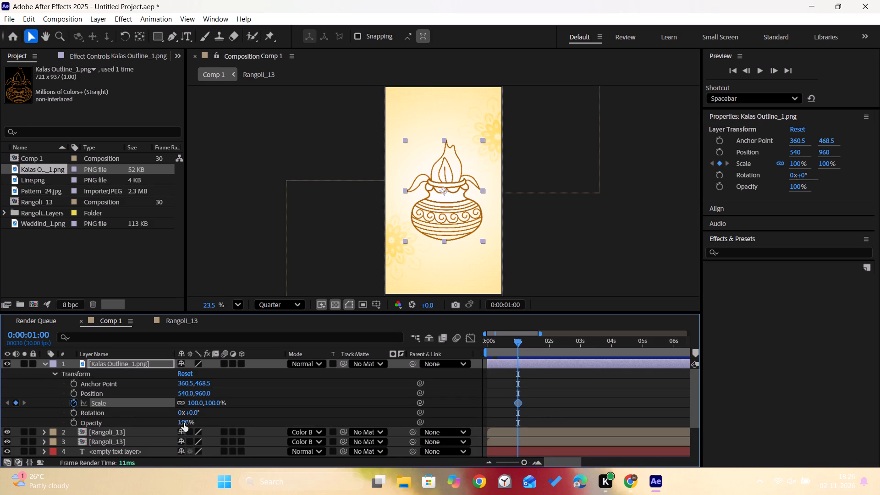
pyautogui.moveTo(184, 423); pyautogui.dragTo(85, 442)
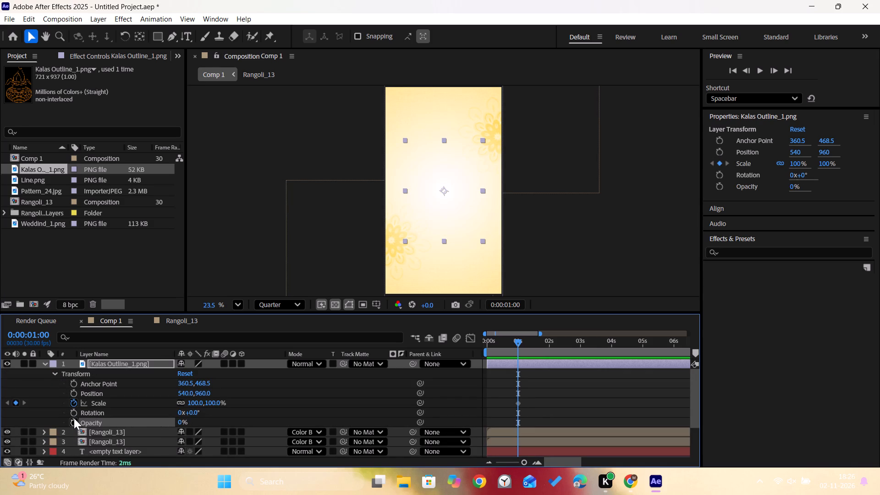
pyautogui.moveTo(180, 420); pyautogui.dragTo(237, 423)
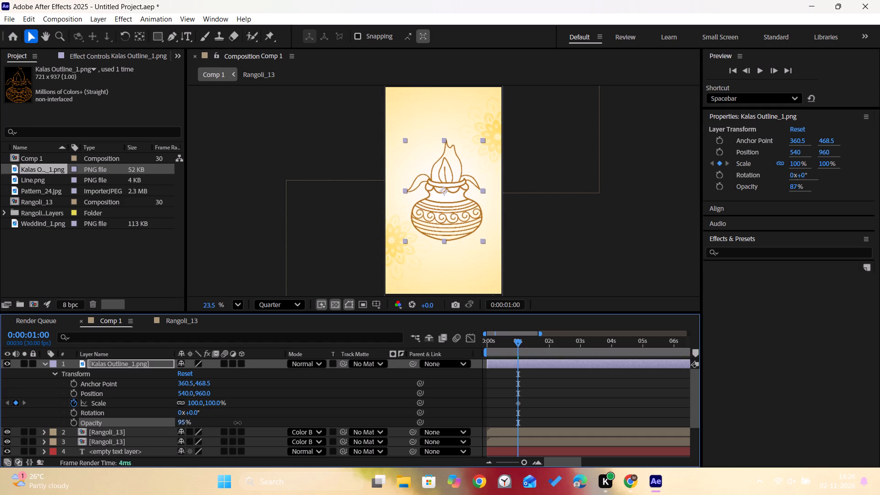
pyautogui.moveTo(237, 423); pyautogui.dragTo(240, 420)
pyautogui.click(73, 424)
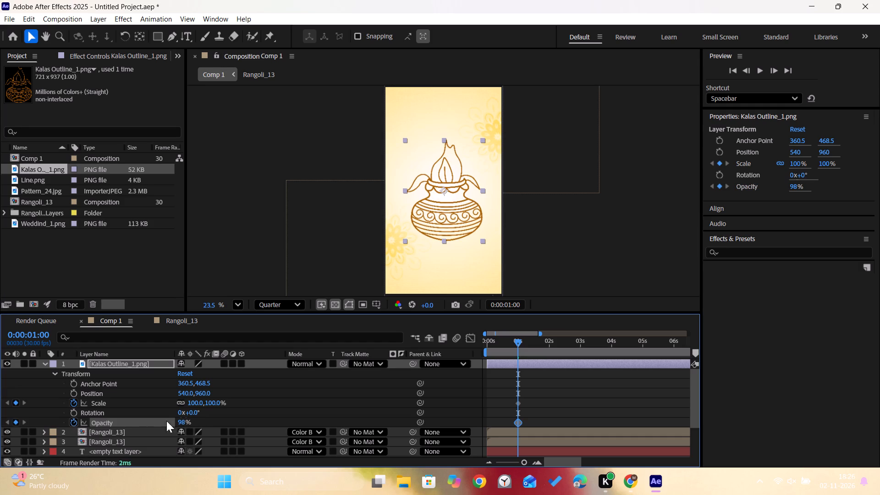
pyautogui.click(196, 402)
pyautogui.write('30')
pyautogui.press('Return')
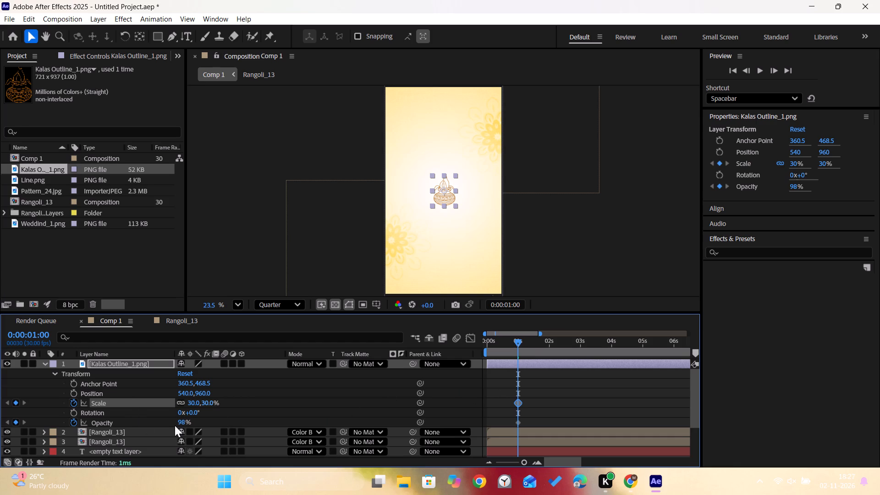
pyautogui.moveTo(182, 423); pyautogui.dragTo(183, 423)
pyautogui.moveTo(183, 423); pyautogui.dragTo(251, 435)
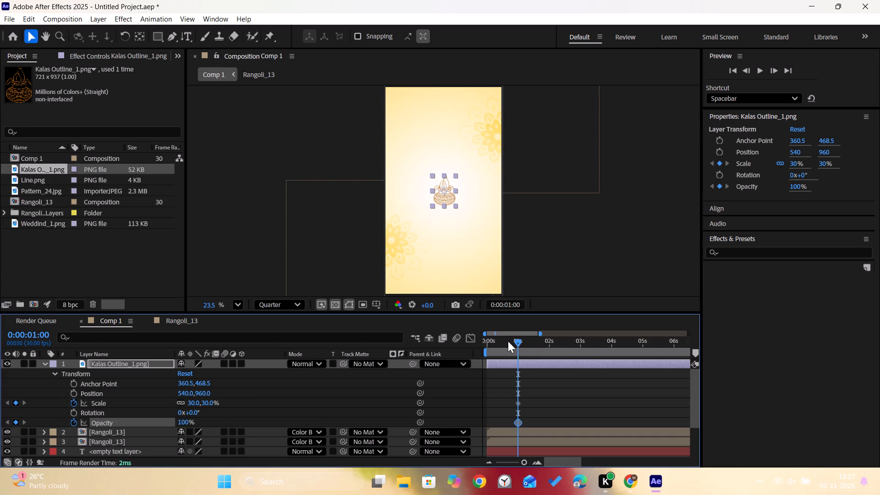
# At 0:00:00:00, keyframe the kalash layer's Opacity at 0% and its Scale at 100%.
pyautogui.moveTo(517, 342); pyautogui.dragTo(460, 351)
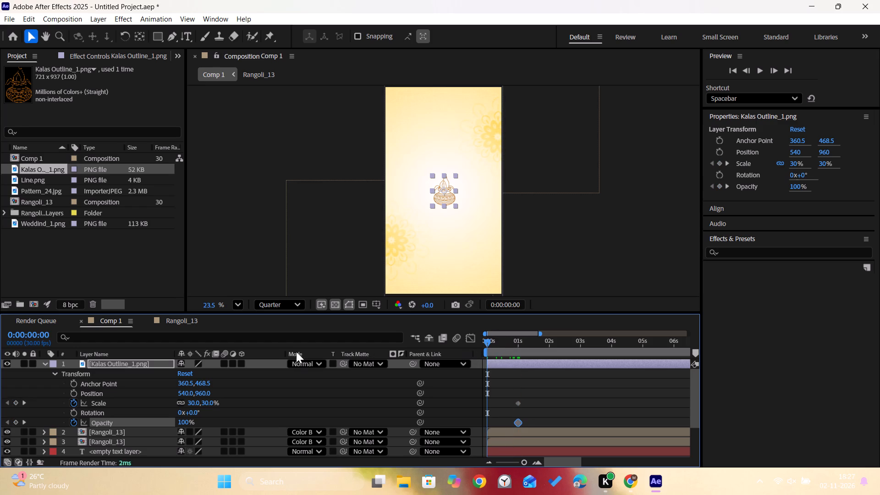
pyautogui.moveTo(184, 422); pyautogui.dragTo(20, 437)
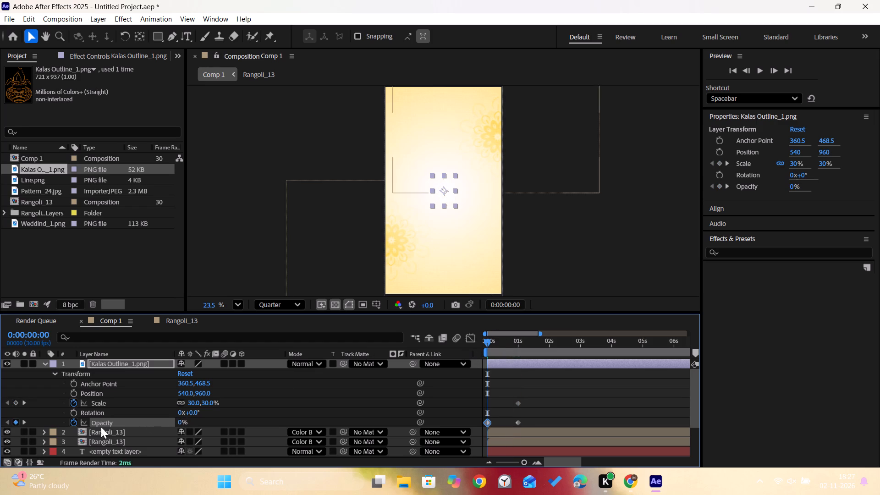
pyautogui.click(193, 402)
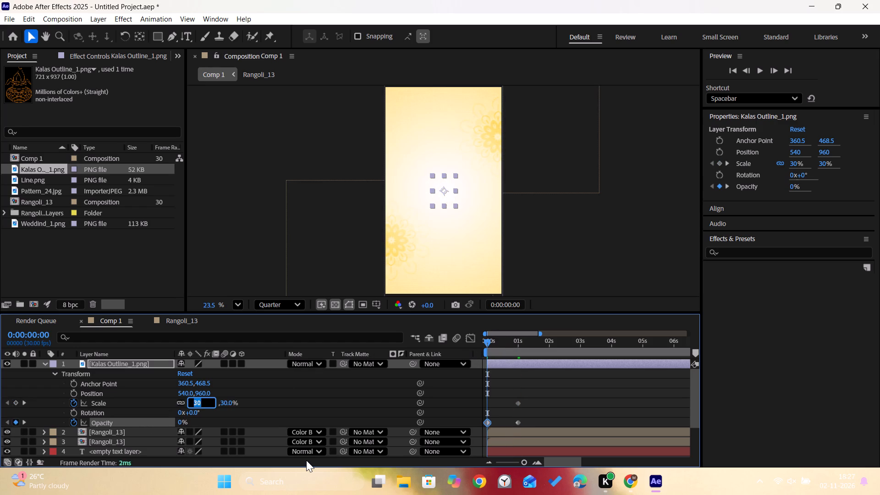
pyautogui.write('100')
pyautogui.press('Return')
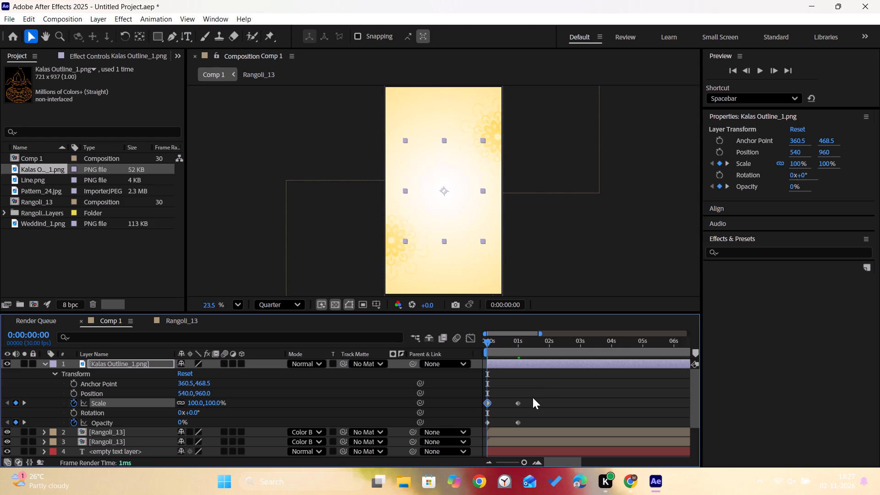
# Apply Easy Ease to all of the kalash layer's Scale and Opacity keyframes.
pyautogui.moveTo(532, 397); pyautogui.dragTo(481, 425)
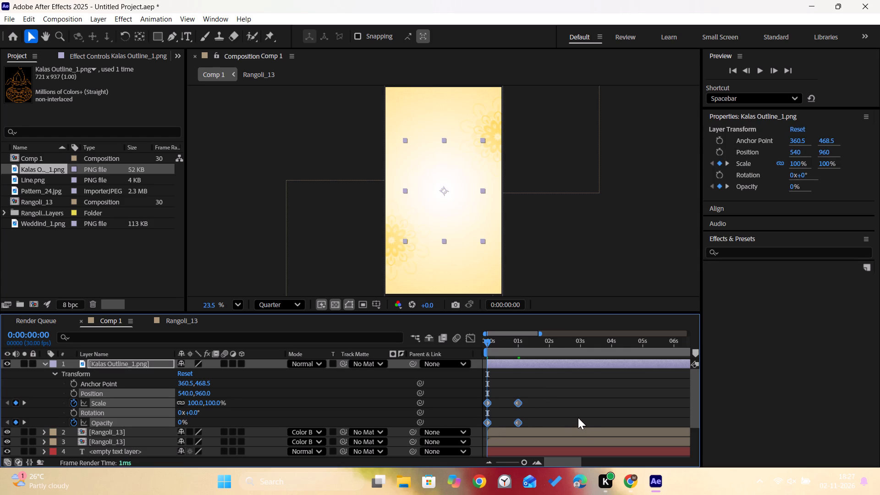
pyautogui.press('F9')
# In the speed graph, lengthen the incoming ease of the kalash layer's end Scale and Opacity keyframes, placing them at 0:00:01:03.
pyautogui.click(467, 341)
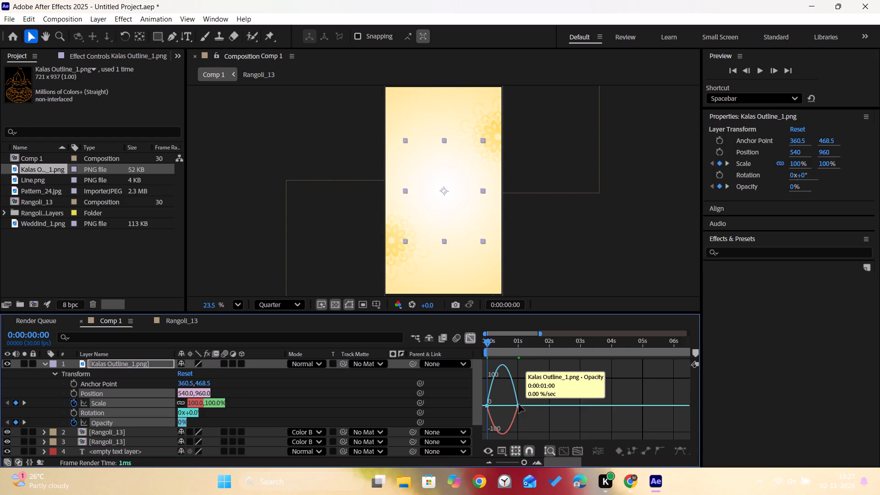
pyautogui.moveTo(523, 404); pyautogui.dragTo(512, 415)
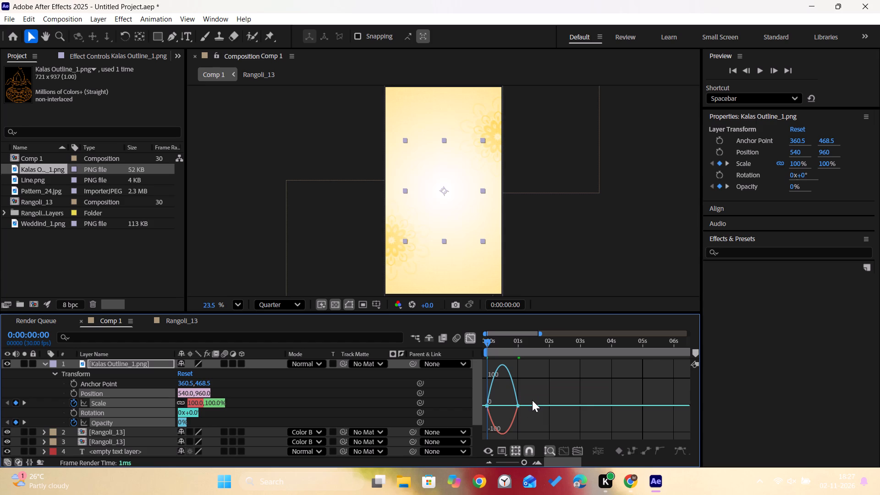
pyautogui.moveTo(532, 400); pyautogui.dragTo(514, 415)
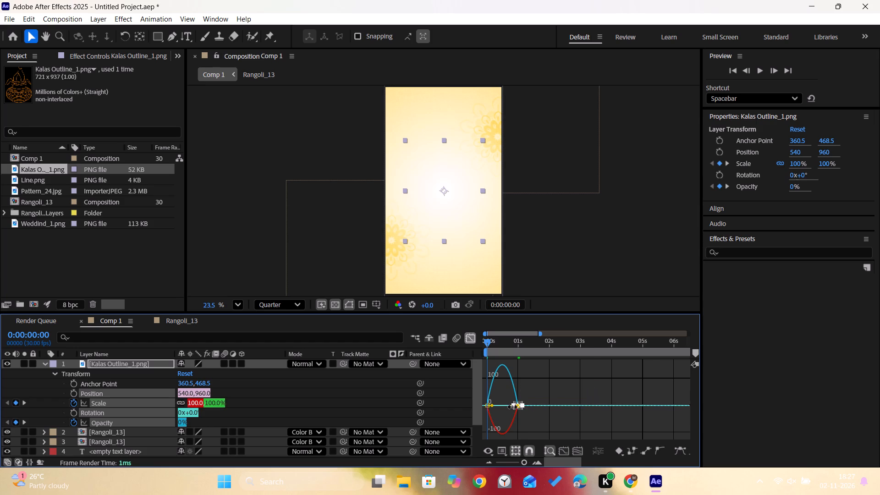
pyautogui.keyDown('alt'); pyautogui.moveTo(516, 407); pyautogui.dragTo(545, 483, button='middle'); pyautogui.keyUp('alt')
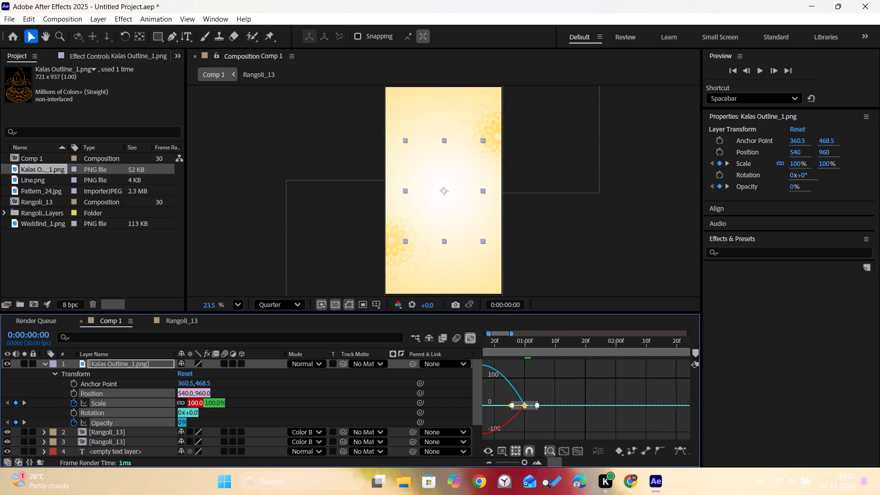
pyautogui.keyDown('alt'); pyautogui.moveTo(545, 483); pyautogui.dragTo(546, 462, button='middle'); pyautogui.keyUp('alt')
pyautogui.moveTo(561, 421); pyautogui.dragTo(661, 423, button='middle')
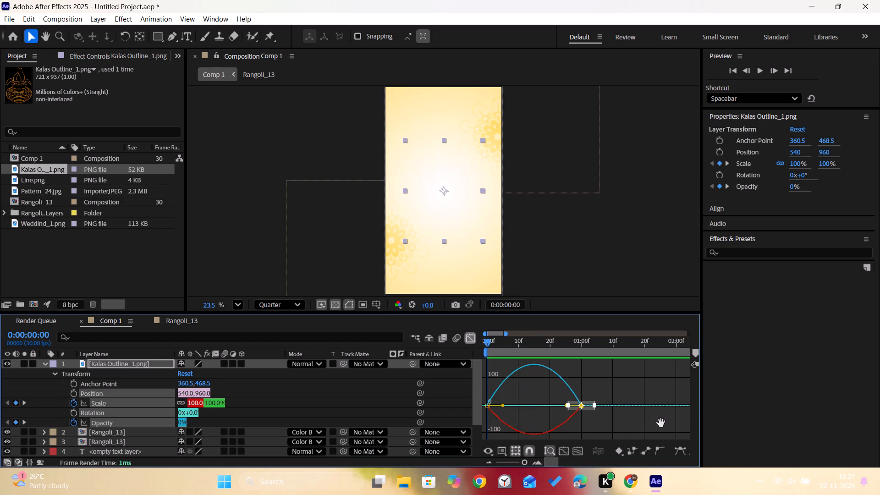
pyautogui.moveTo(661, 423); pyautogui.dragTo(662, 423, button='middle')
pyautogui.moveTo(567, 406); pyautogui.dragTo(512, 415)
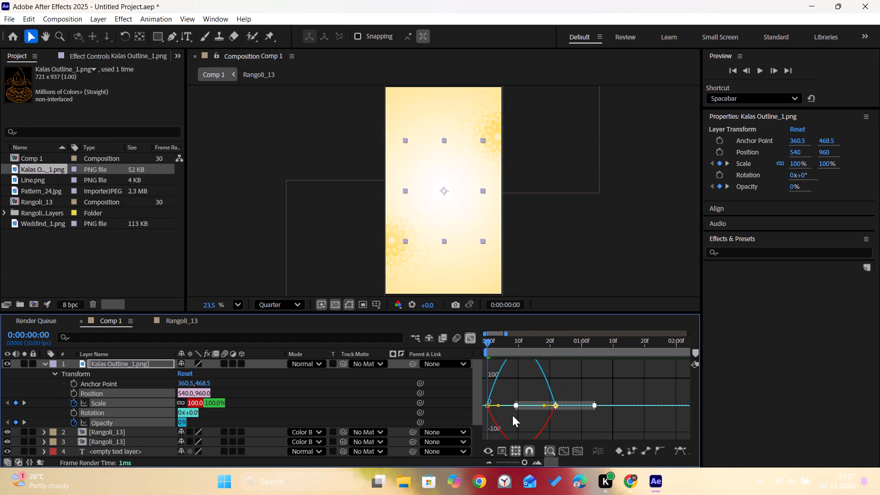
pyautogui.moveTo(512, 415); pyautogui.dragTo(588, 415)
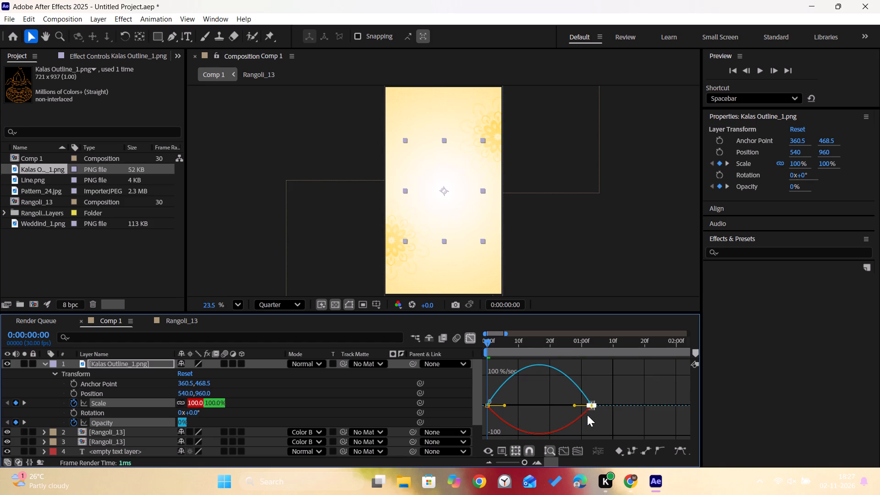
pyautogui.moveTo(574, 405); pyautogui.dragTo(508, 399)
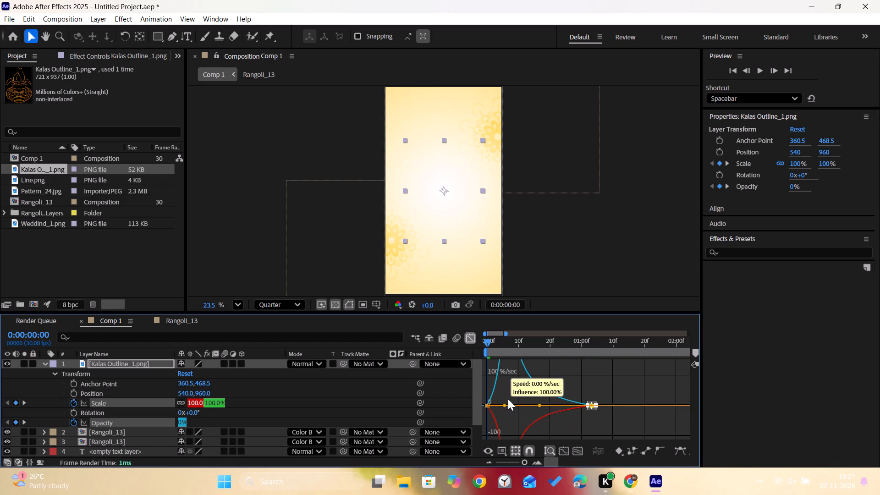
# Reshape the kalash layer's Scale and Opacity speed curves, lengthening the end keyframes' incoming ease toward the start, and leave the graph view.
pyautogui.moveTo(508, 399); pyautogui.dragTo(505, 401)
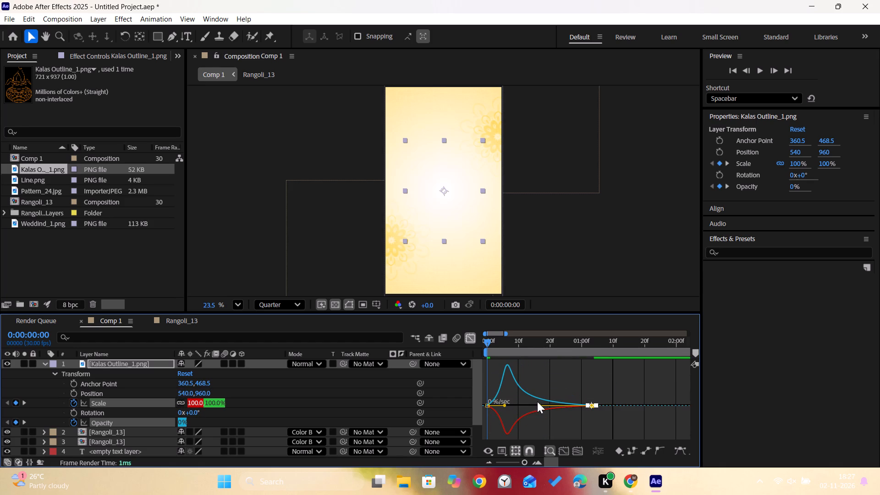
pyautogui.moveTo(537, 404); pyautogui.dragTo(523, 404)
pyautogui.moveTo(538, 406); pyautogui.dragTo(522, 406)
pyautogui.click(467, 338)
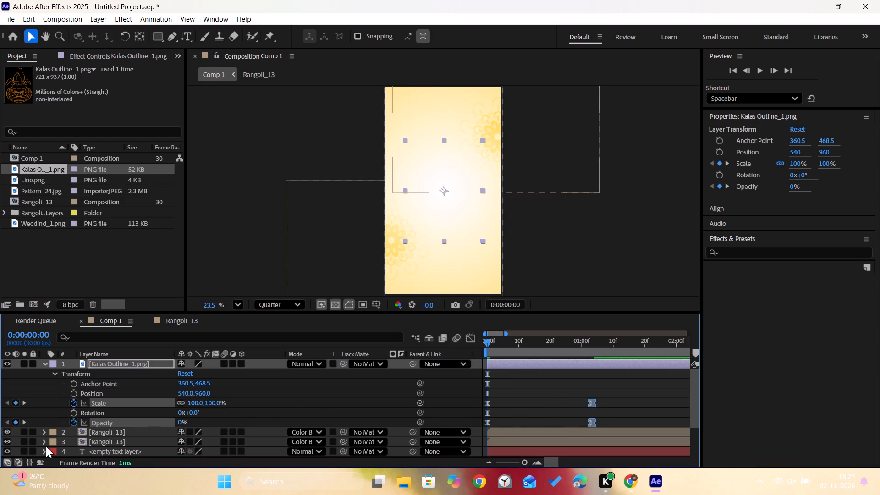
# Select the Rangoli_13 layer in row 3, the ornament at the composition's lower-left edge.
pyautogui.click(112, 443)
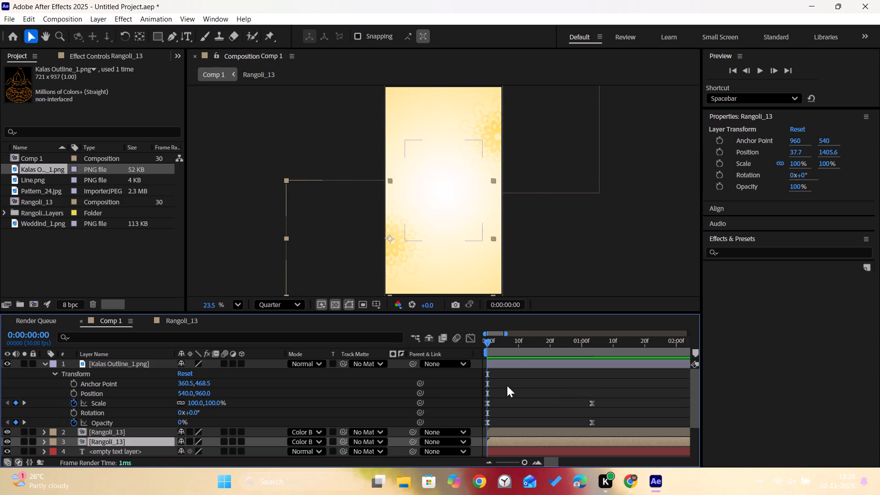
# Collapse the kalash layer's properties and play Comp 1 from the start to check its eased entrance.
pyautogui.moveTo(505, 334); pyautogui.dragTo(522, 339)
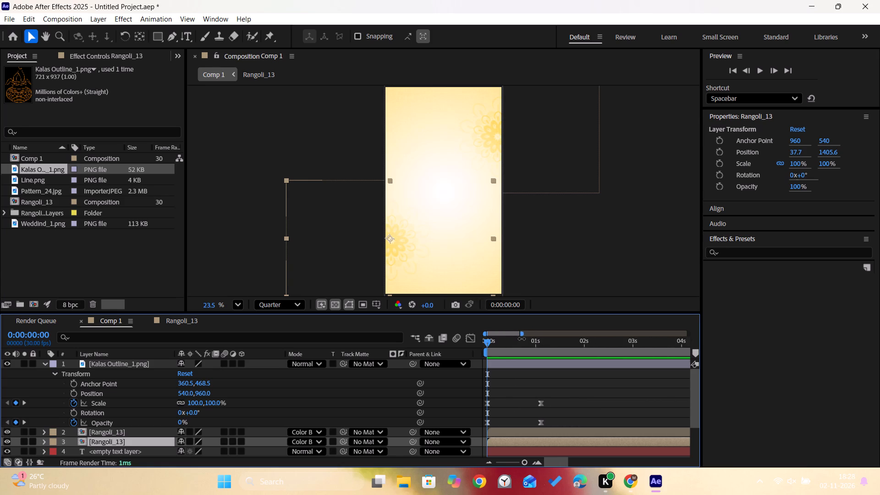
pyautogui.moveTo(522, 339); pyautogui.dragTo(547, 351)
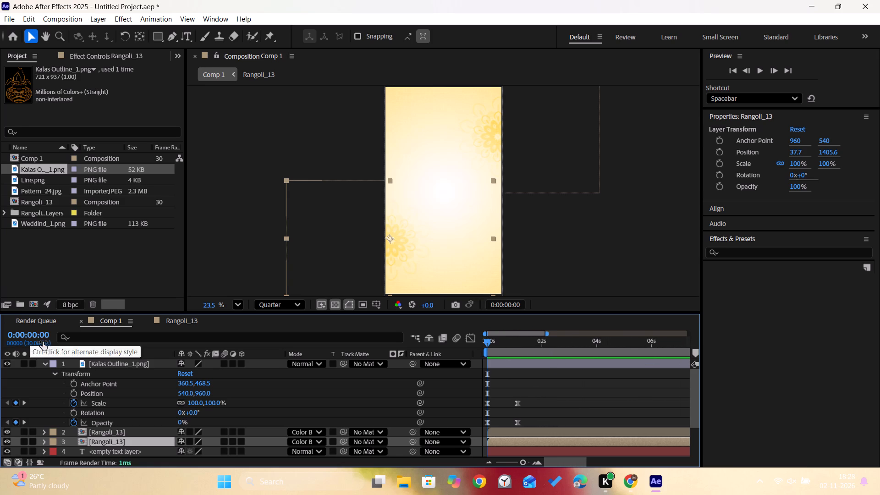
pyautogui.click(42, 361)
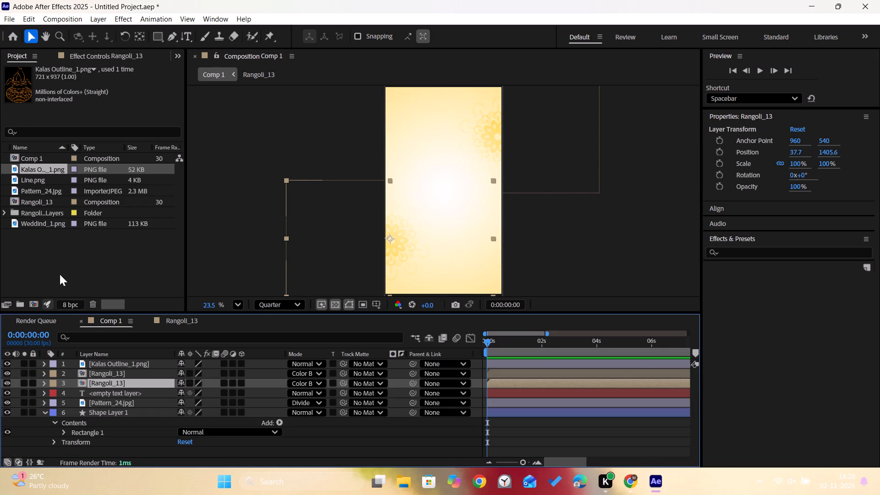
pyautogui.click(35, 178)
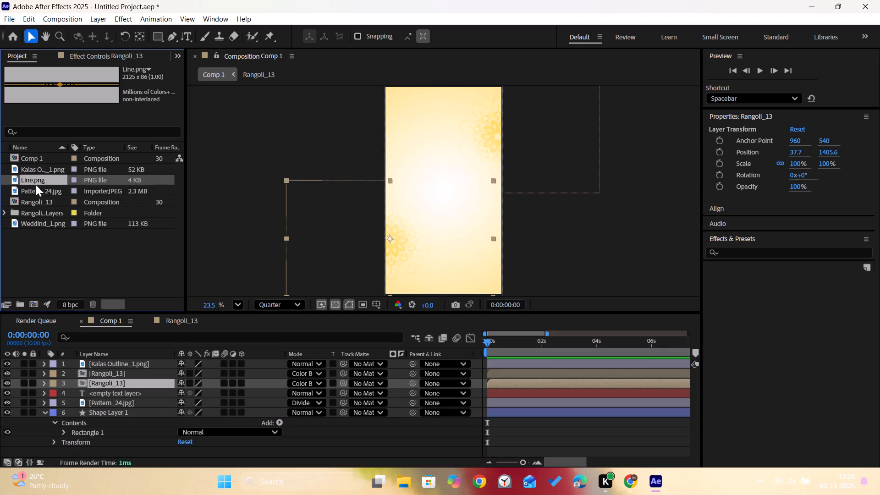
pyautogui.click(36, 191)
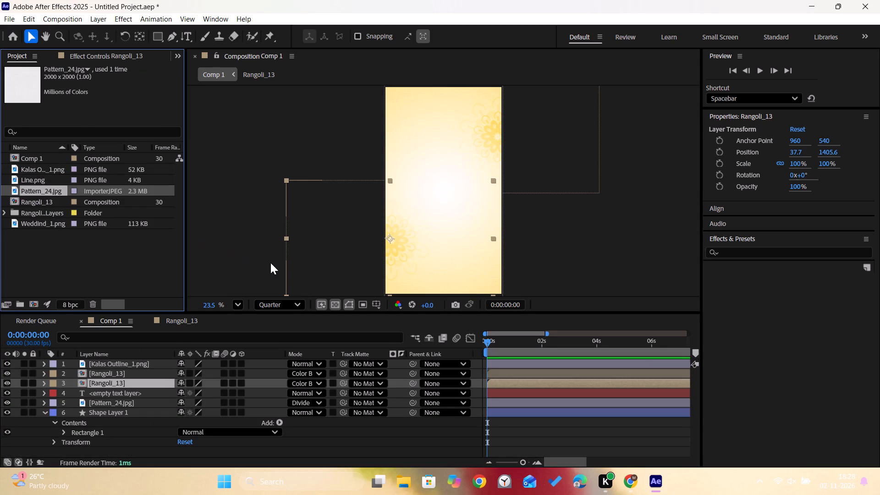
pyautogui.press('space')
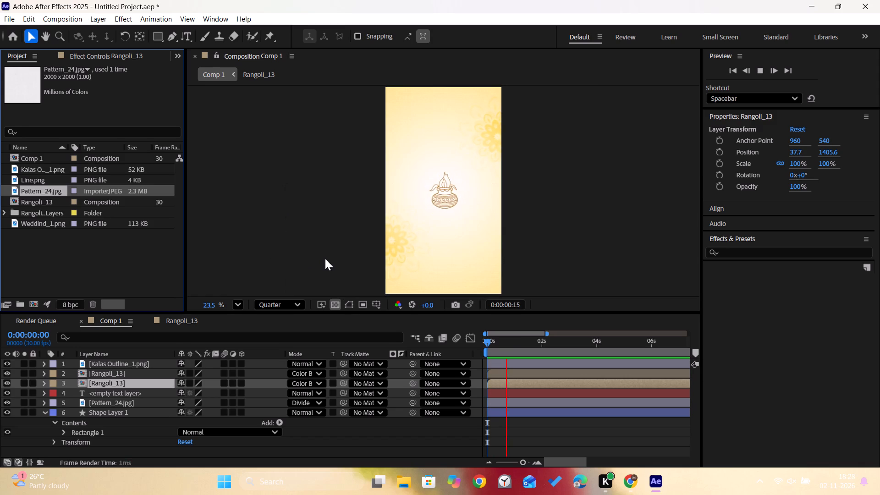
pyautogui.press('space')
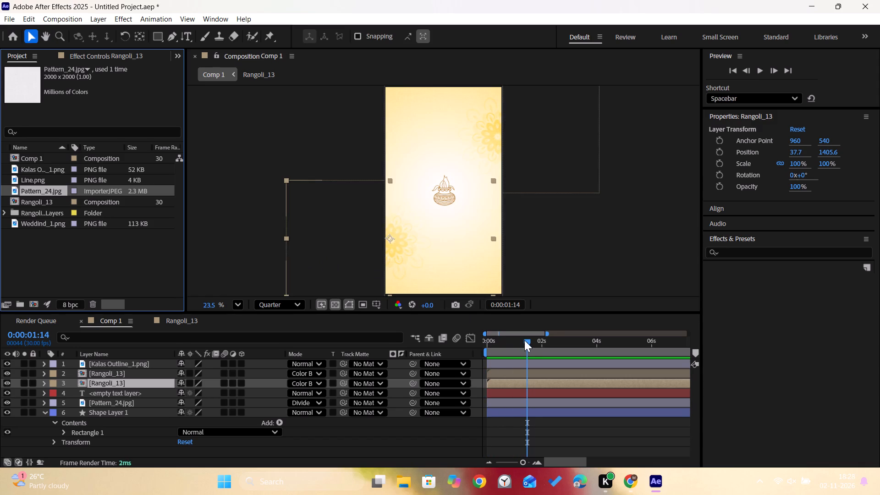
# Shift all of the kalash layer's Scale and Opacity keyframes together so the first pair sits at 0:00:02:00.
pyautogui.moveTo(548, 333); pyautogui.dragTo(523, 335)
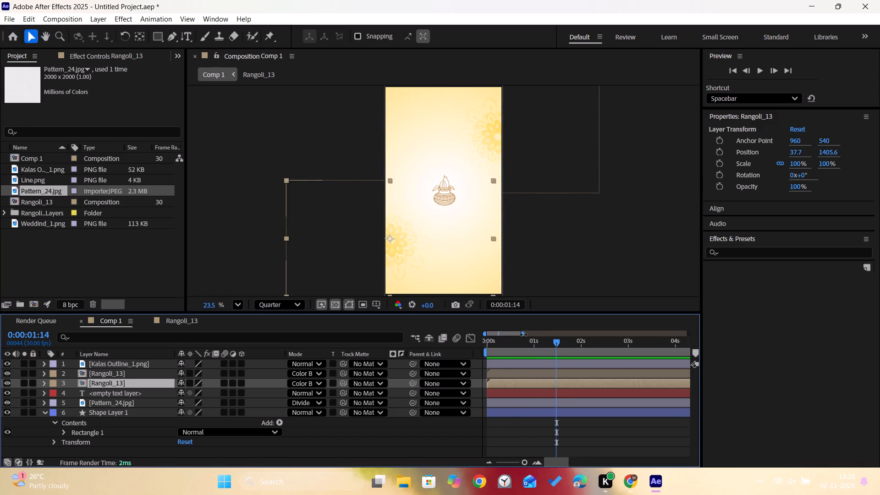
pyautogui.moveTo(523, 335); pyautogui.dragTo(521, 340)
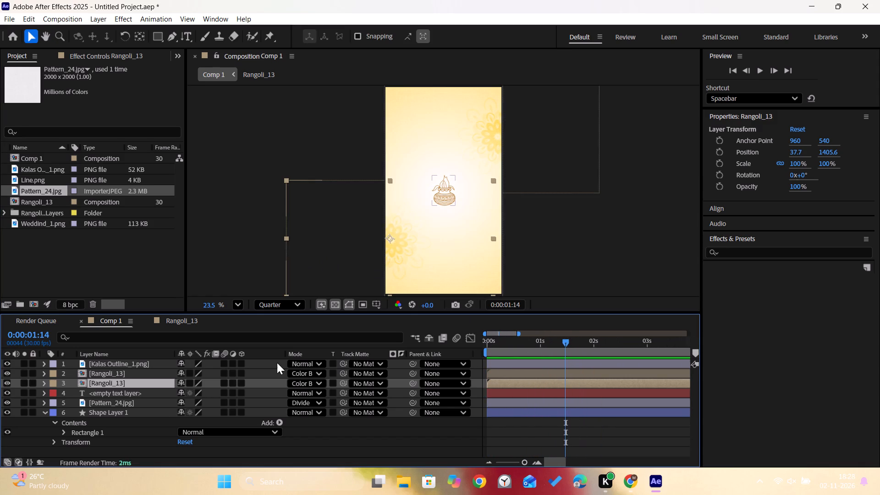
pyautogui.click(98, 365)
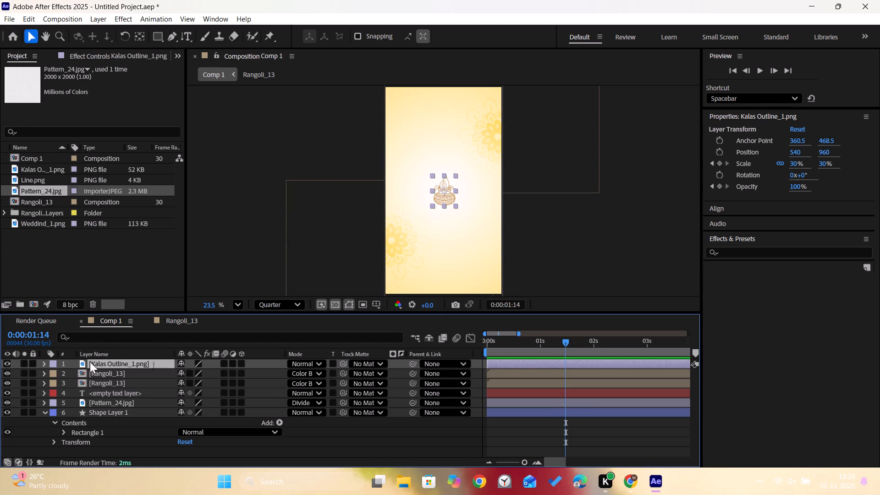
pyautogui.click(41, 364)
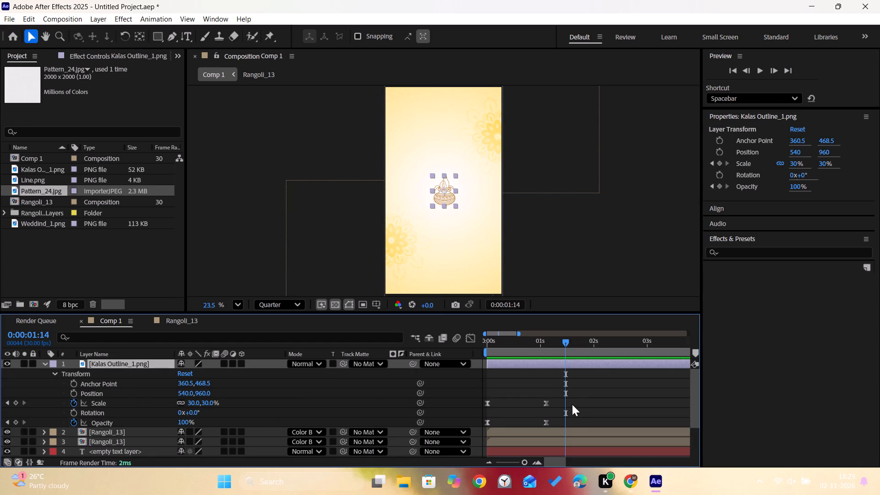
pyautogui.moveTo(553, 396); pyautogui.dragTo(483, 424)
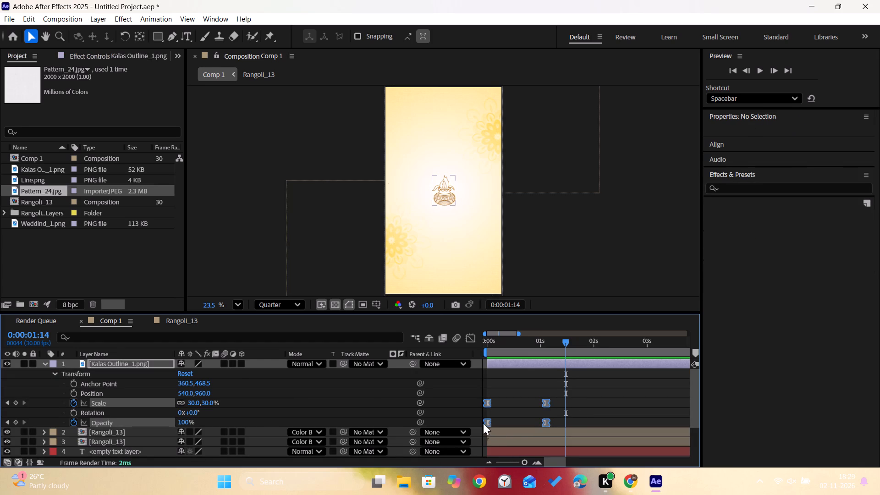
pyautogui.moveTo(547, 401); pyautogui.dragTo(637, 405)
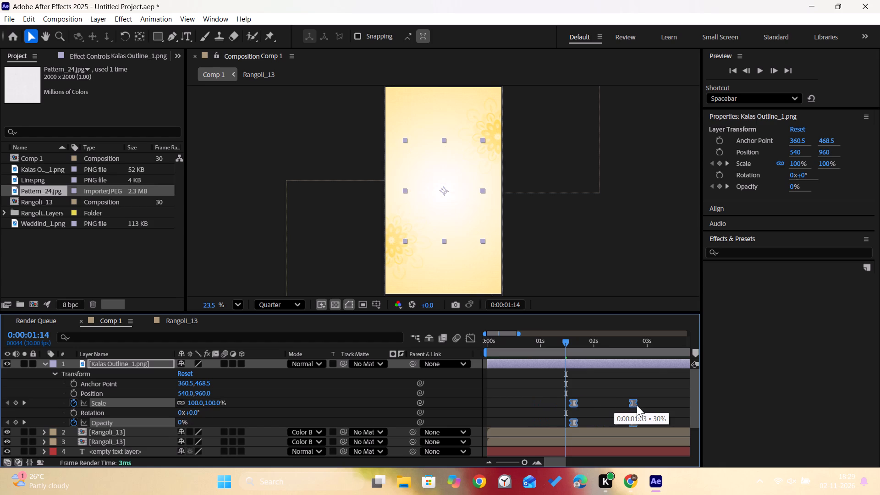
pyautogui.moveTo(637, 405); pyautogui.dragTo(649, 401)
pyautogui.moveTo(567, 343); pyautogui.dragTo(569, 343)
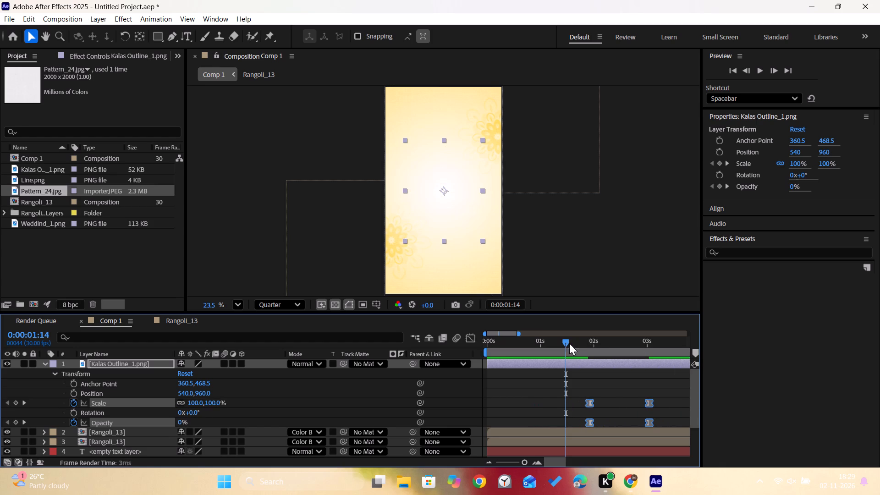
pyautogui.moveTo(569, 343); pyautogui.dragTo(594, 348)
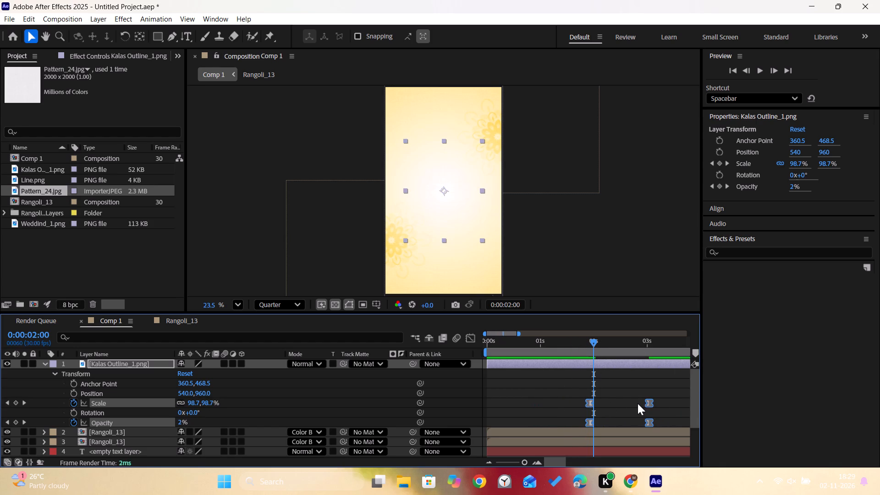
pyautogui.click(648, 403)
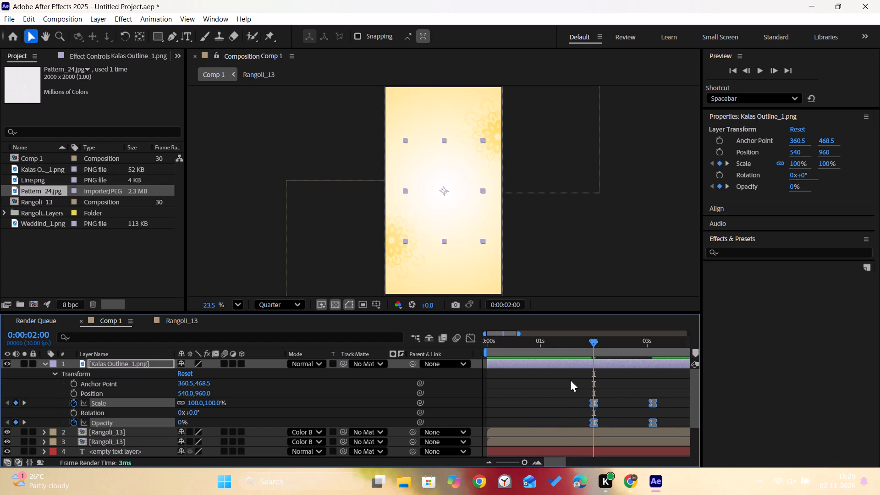
# Play Comp 1 from 0:00:00:00 to check the kalash entrance with the shifted keyframes.
pyautogui.moveTo(596, 341); pyautogui.dragTo(428, 353)
pyautogui.press('space')
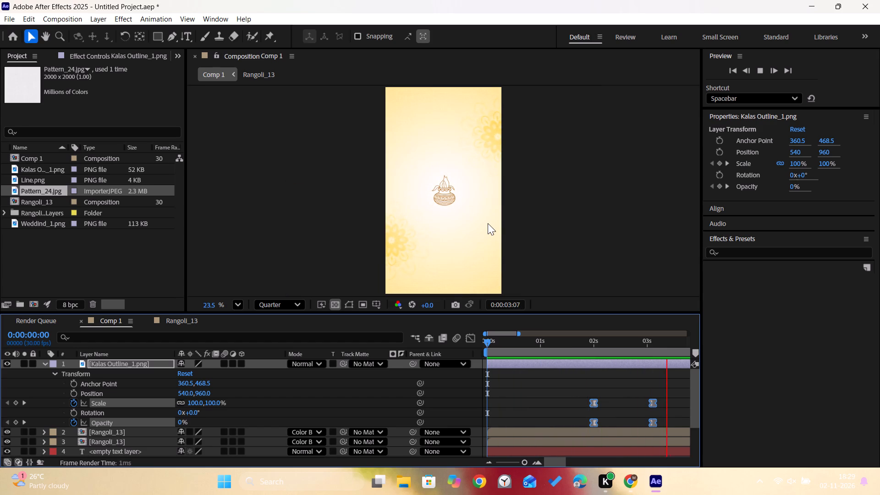
pyautogui.press('space')
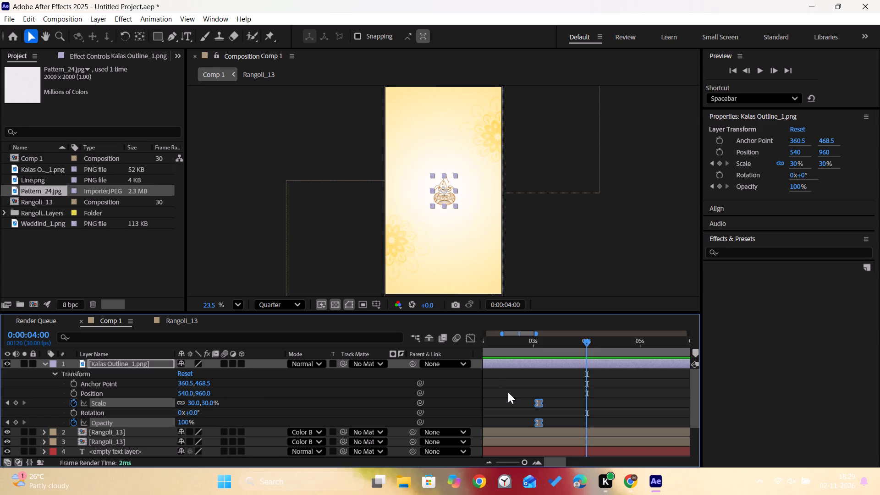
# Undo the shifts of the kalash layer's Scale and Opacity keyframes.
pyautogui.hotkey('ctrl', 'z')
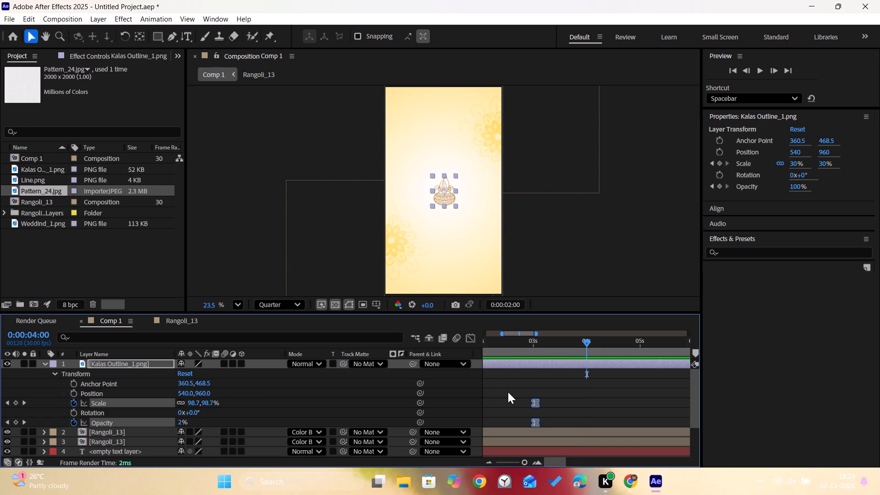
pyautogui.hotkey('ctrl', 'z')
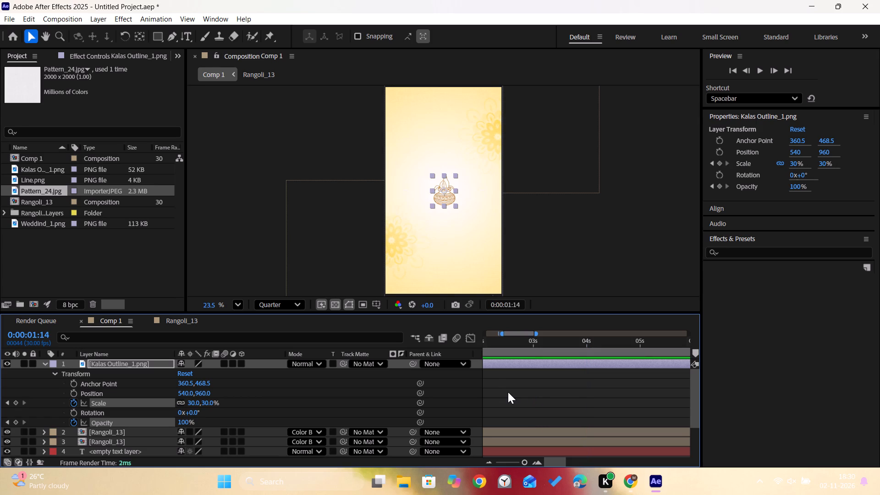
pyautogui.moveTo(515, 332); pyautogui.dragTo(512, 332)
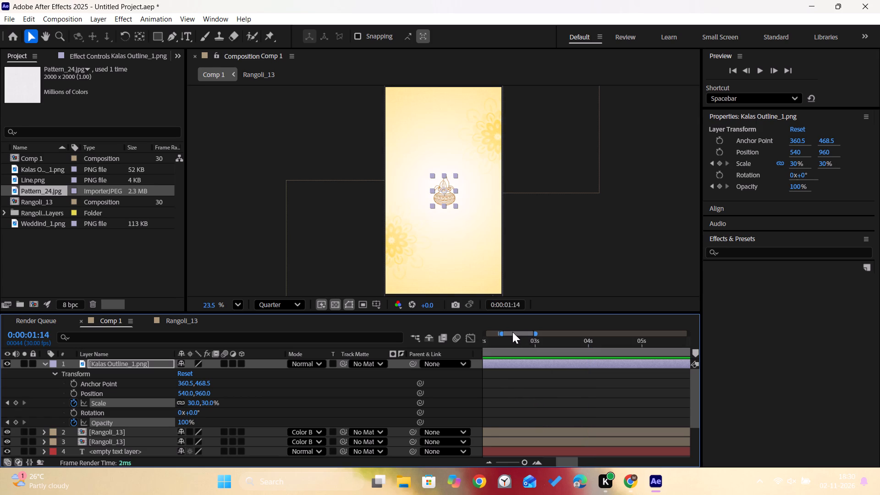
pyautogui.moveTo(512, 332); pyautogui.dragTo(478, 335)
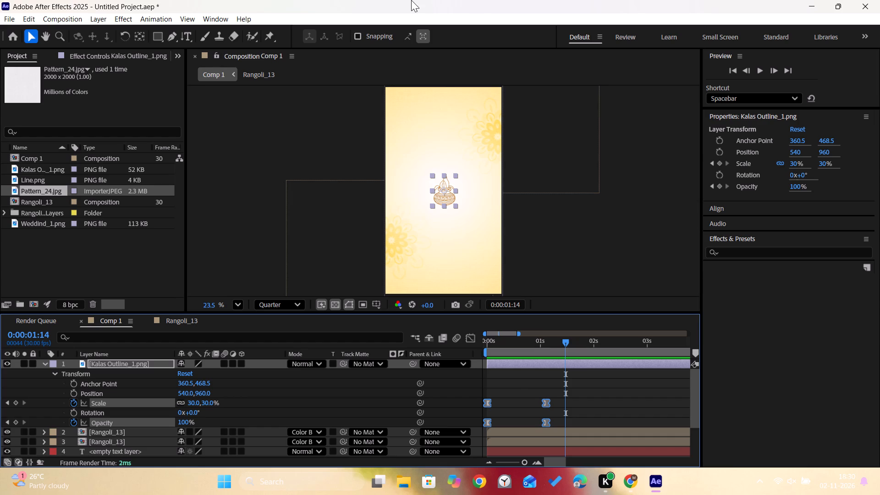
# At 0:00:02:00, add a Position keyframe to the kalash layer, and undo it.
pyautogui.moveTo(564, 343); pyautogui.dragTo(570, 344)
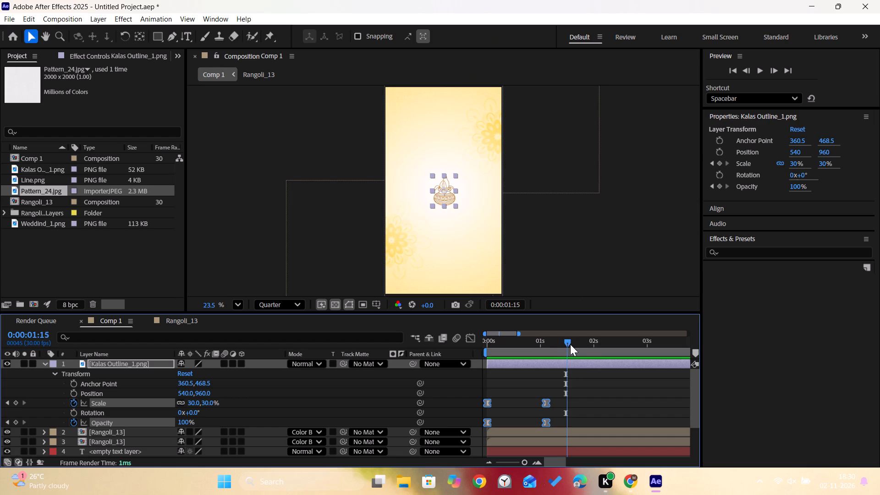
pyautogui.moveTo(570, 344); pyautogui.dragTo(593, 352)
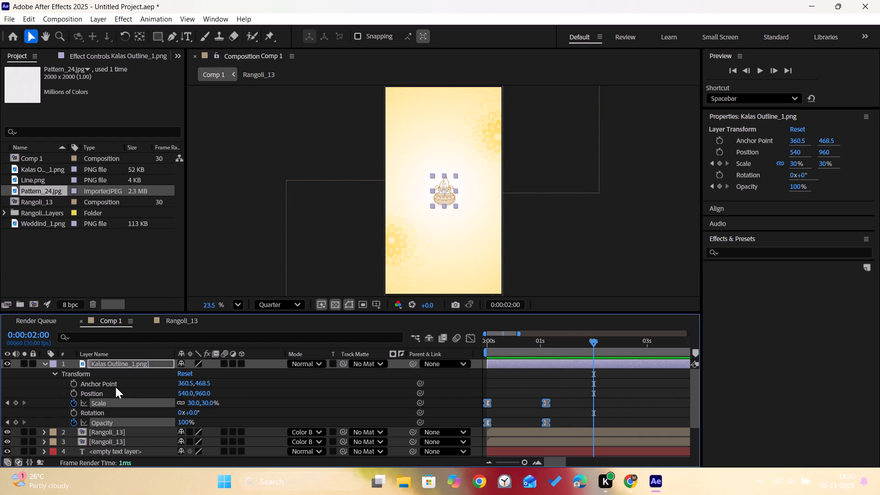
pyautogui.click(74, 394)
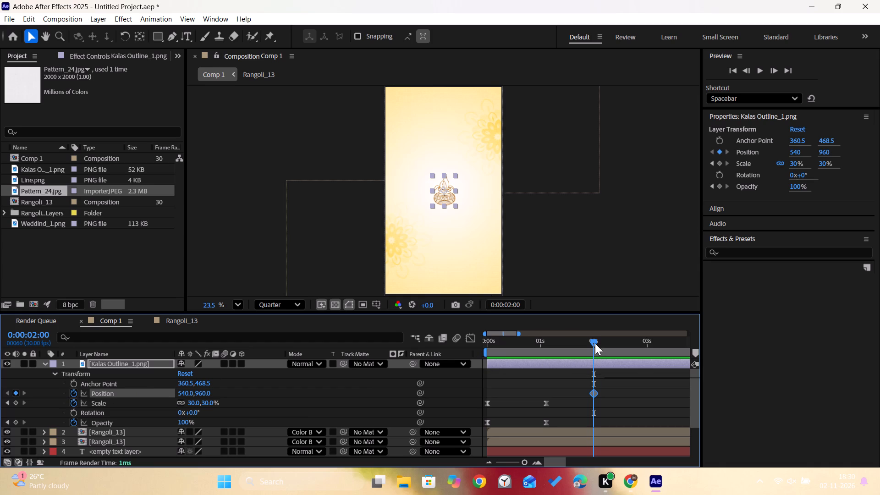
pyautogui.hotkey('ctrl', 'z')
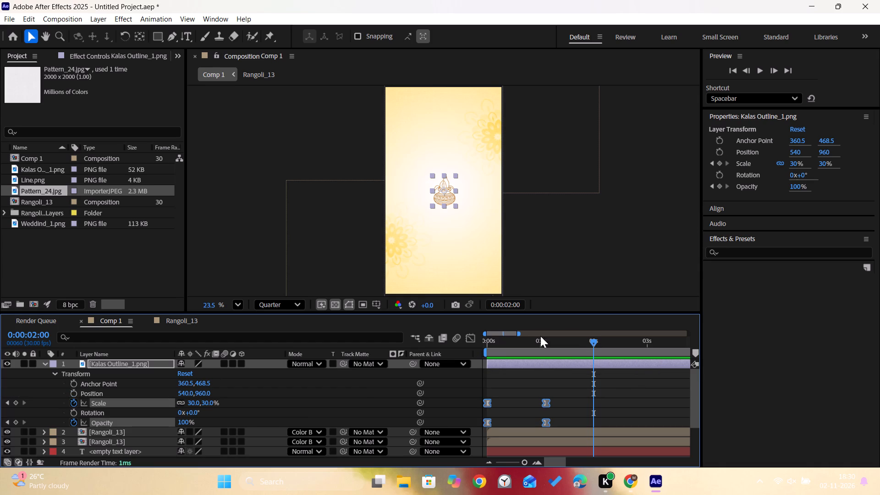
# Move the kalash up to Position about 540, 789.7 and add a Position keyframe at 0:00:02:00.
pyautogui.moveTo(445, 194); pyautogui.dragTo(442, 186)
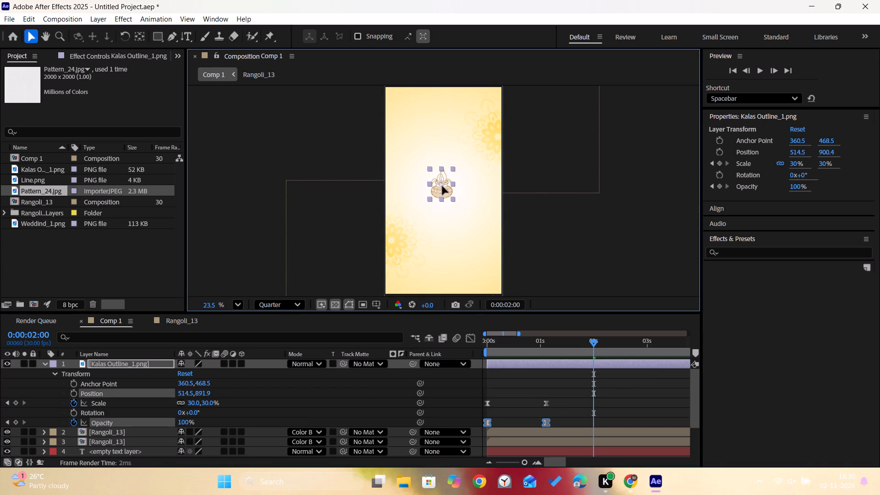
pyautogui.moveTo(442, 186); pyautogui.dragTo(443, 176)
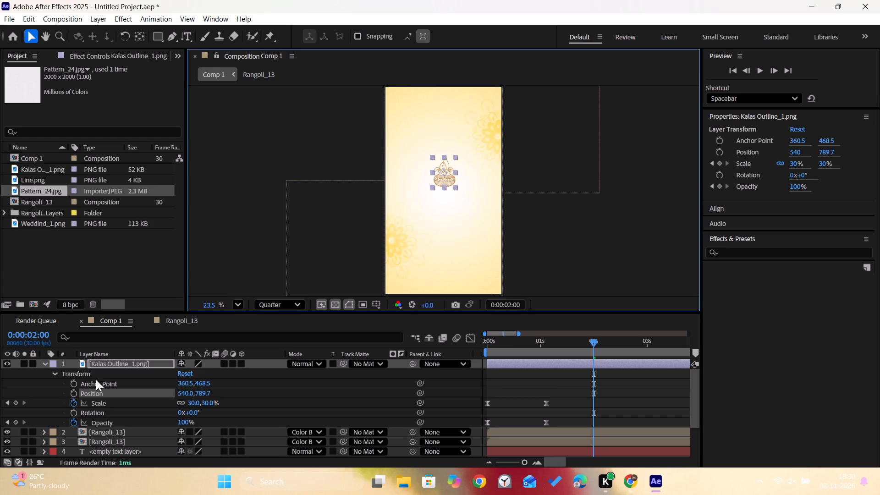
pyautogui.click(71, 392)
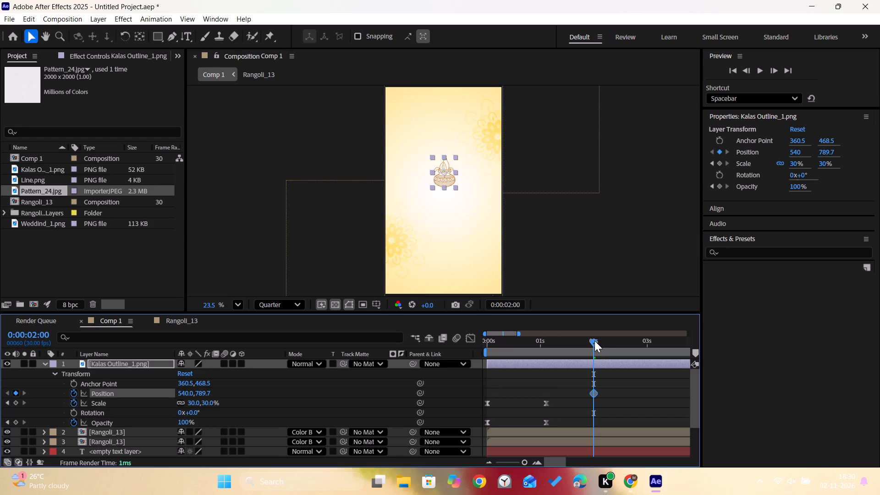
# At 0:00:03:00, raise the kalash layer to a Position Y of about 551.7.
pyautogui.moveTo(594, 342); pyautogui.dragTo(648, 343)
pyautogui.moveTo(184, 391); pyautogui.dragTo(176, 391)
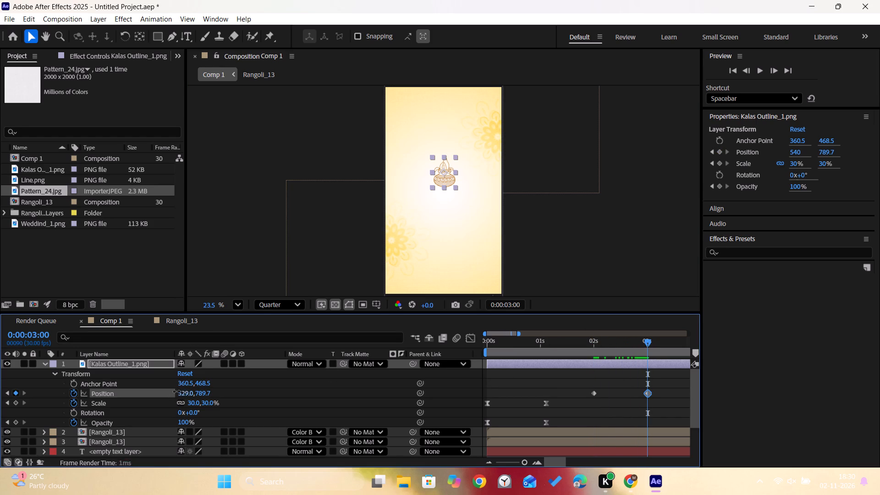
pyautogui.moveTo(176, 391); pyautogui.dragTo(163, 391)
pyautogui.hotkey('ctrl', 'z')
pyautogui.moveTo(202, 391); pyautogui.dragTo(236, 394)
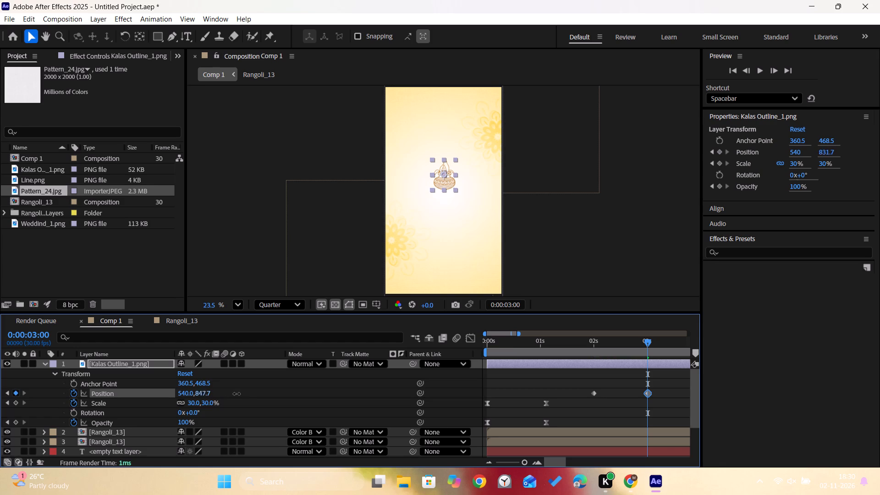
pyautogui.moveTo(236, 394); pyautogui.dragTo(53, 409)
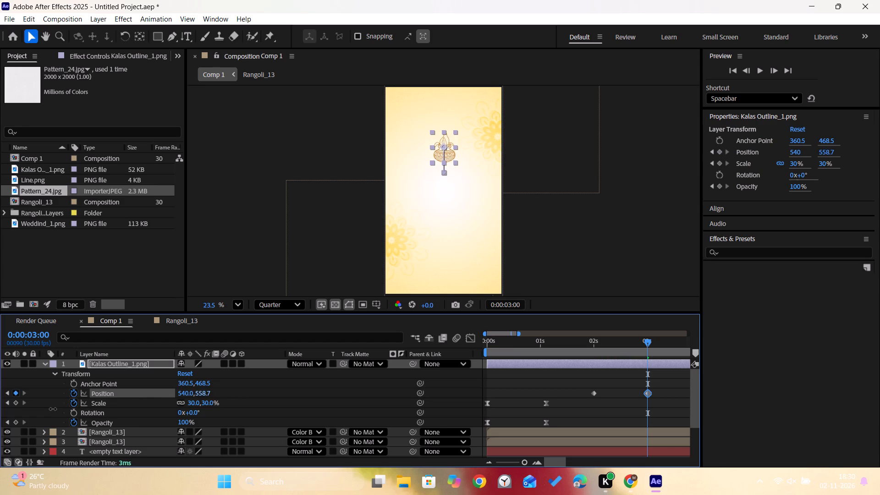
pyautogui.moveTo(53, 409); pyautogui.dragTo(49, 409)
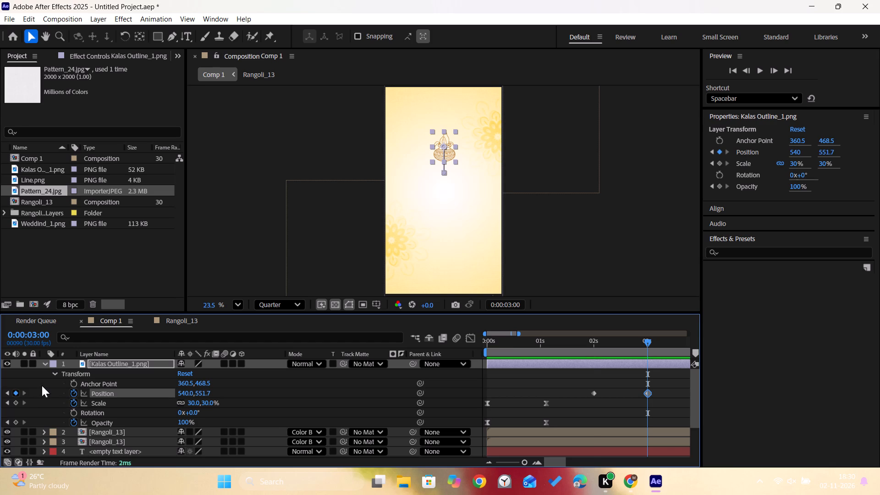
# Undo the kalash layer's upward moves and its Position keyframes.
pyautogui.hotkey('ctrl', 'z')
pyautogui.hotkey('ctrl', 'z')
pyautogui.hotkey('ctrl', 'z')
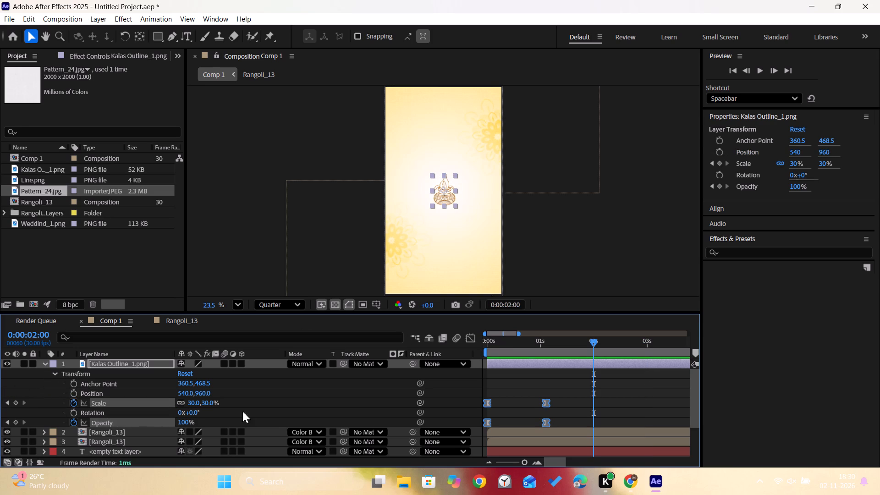
# Keyframe the kalash layer's Position from 540, 960 at 0:00:02:00 to 540, 727 at 0:00:03:00.
pyautogui.click(74, 393)
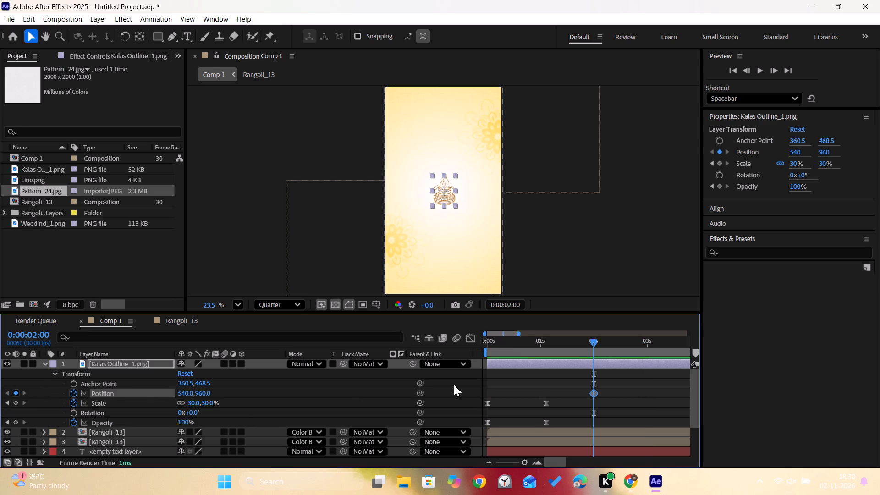
pyautogui.moveTo(592, 344); pyautogui.dragTo(621, 360)
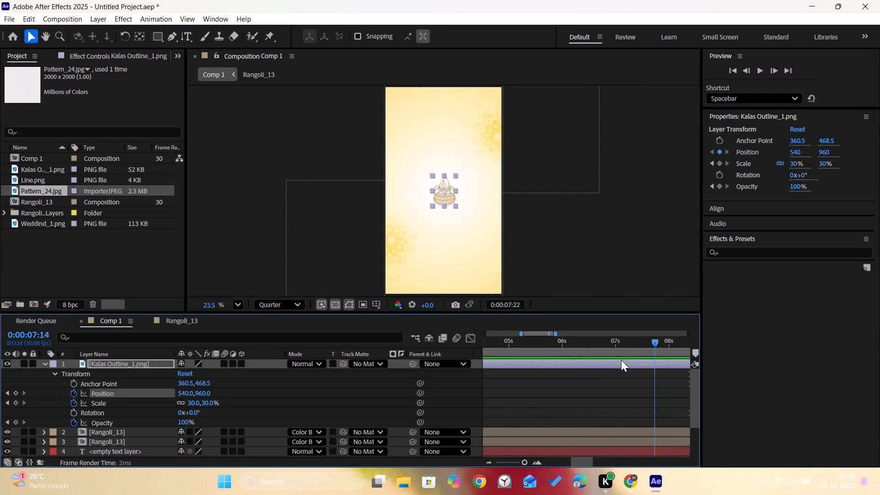
pyautogui.moveTo(621, 360); pyautogui.dragTo(625, 364)
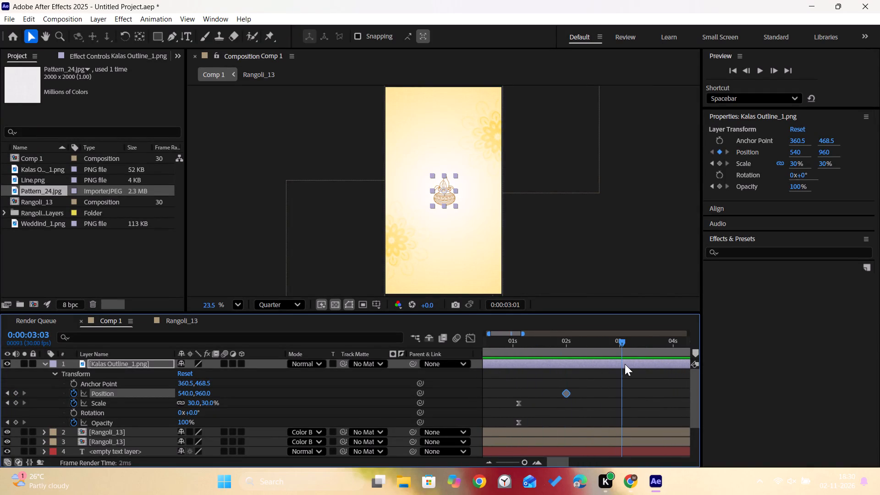
pyautogui.moveTo(625, 364); pyautogui.dragTo(619, 365)
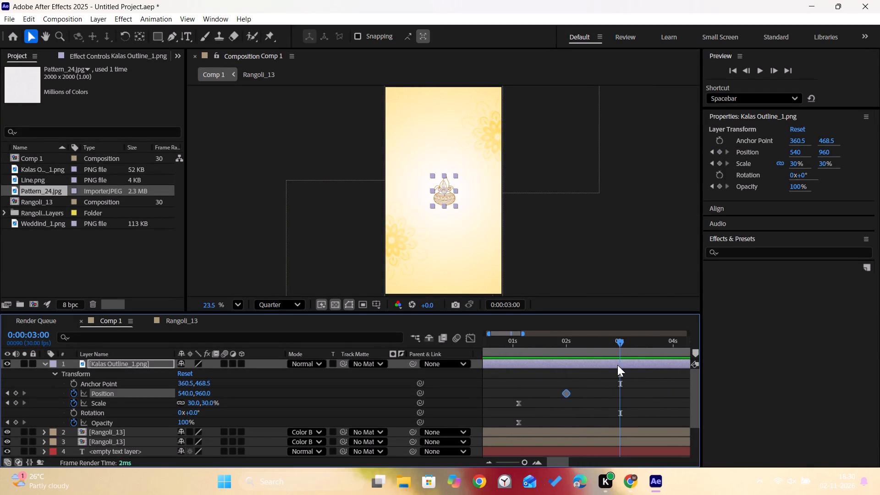
pyautogui.moveTo(202, 395); pyautogui.dragTo(176, 396)
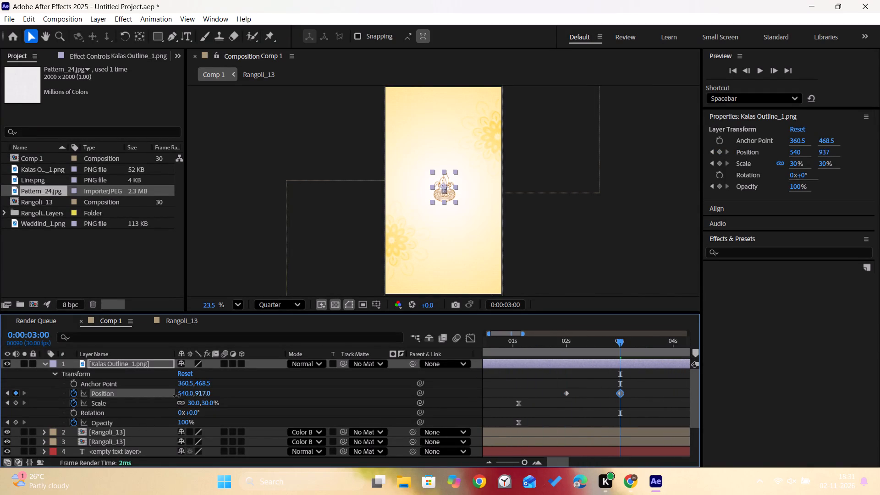
pyautogui.moveTo(176, 396); pyautogui.dragTo(38, 425)
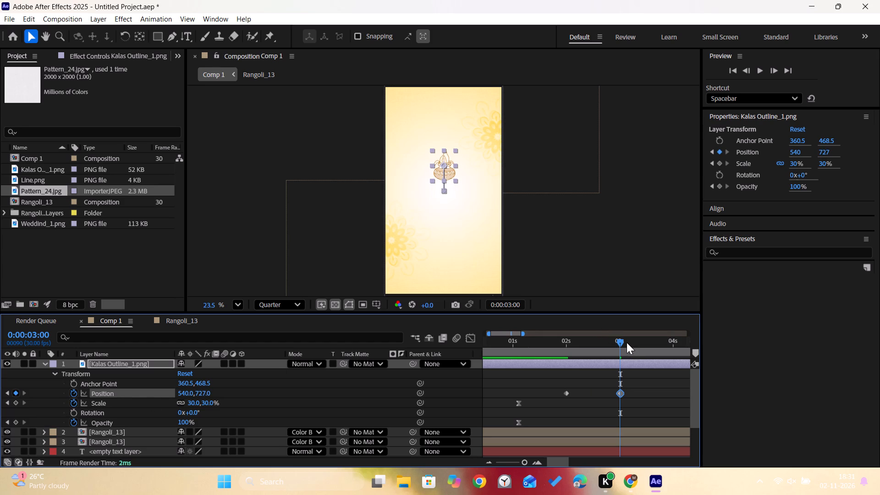
# Apply Easy Ease to both of the kalash layer's Position keyframes.
pyautogui.moveTo(629, 386); pyautogui.dragTo(560, 403)
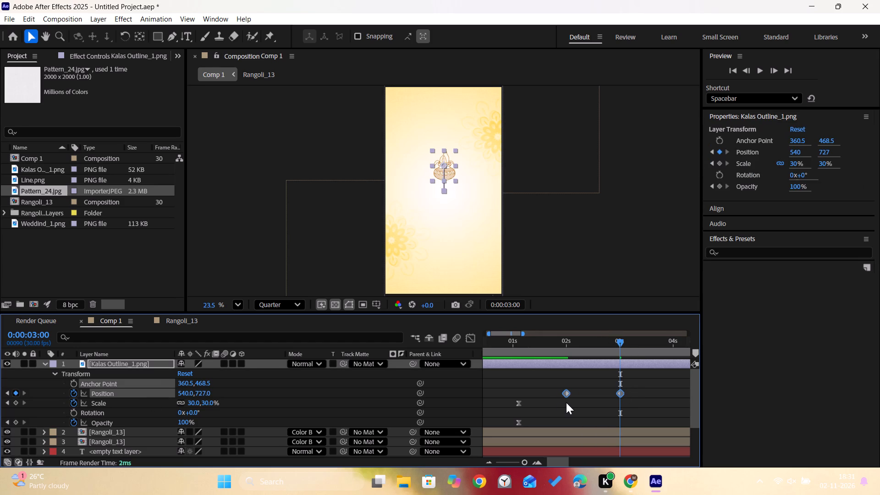
pyautogui.press('F9')
# Reshape the kalash Position speed graph so the speed peaks soon after 0:00:02:00 and eases out slowly until 0:00:03:00.
pyautogui.click(467, 337)
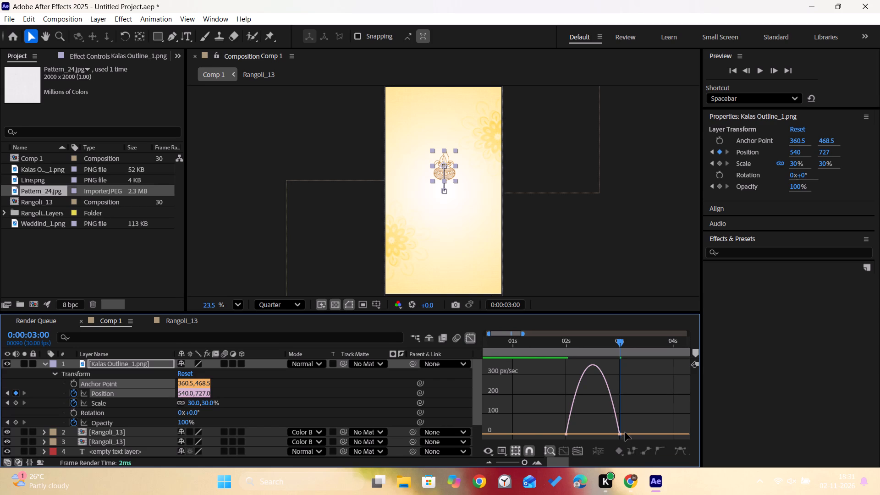
pyautogui.moveTo(625, 432); pyautogui.dragTo(611, 436)
pyautogui.moveTo(624, 426); pyautogui.dragTo(616, 438)
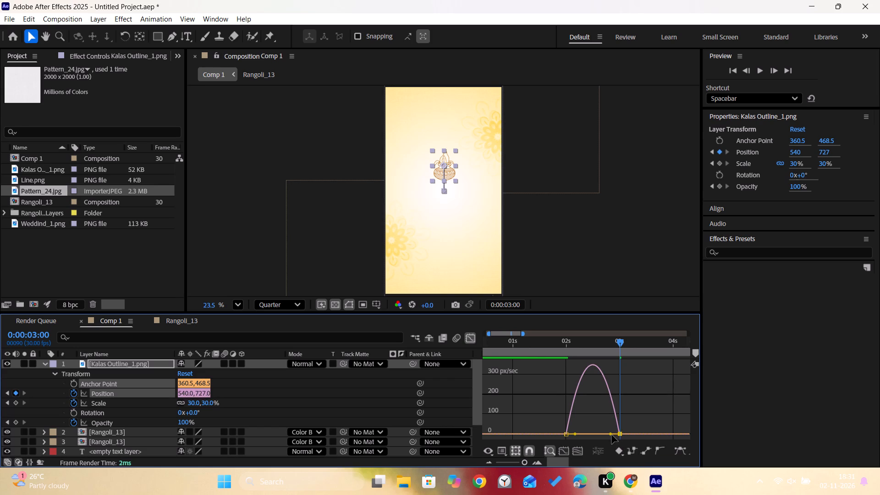
pyautogui.moveTo(610, 434); pyautogui.dragTo(576, 442)
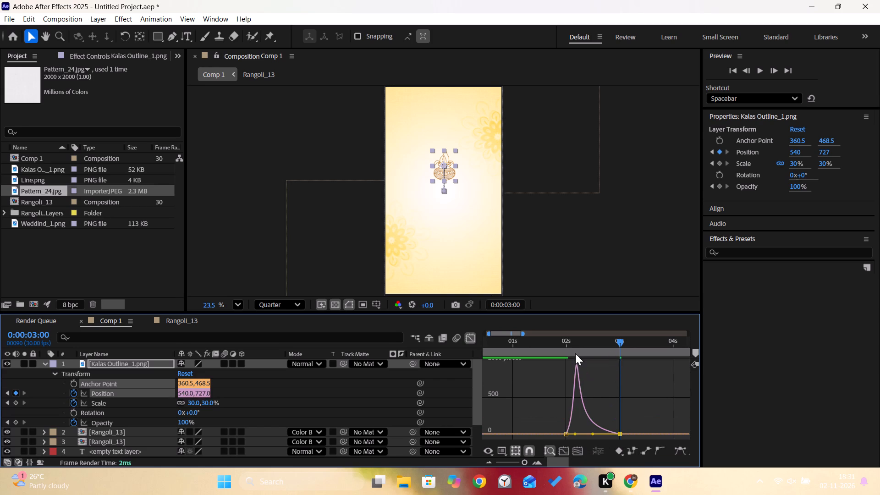
pyautogui.press('F9')
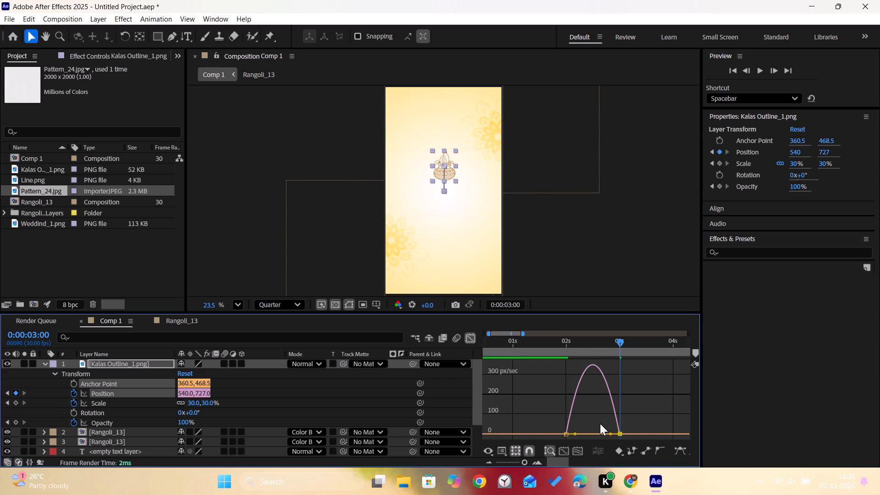
pyautogui.hotkey('ctrl', 'z')
pyautogui.click(473, 339)
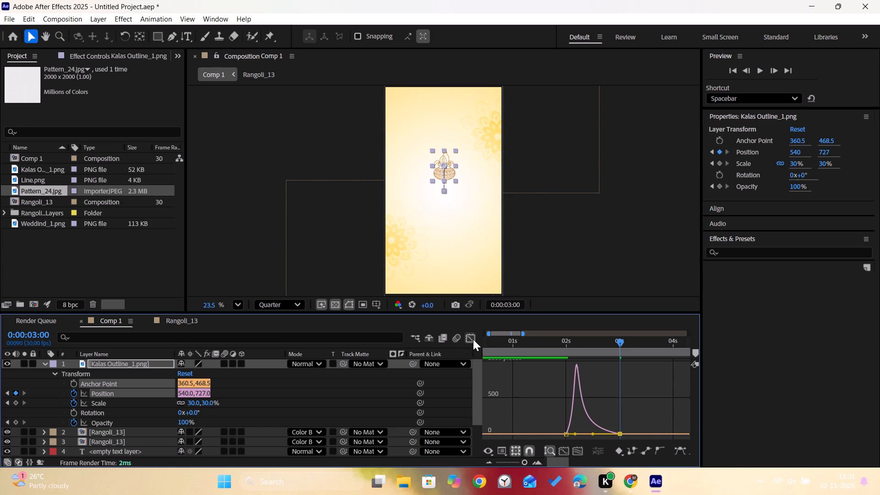
# Play Comp 1 from 0:00:00:00 to check the kalash entrance and its eased upward move.
pyautogui.moveTo(619, 343); pyautogui.dragTo(425, 364)
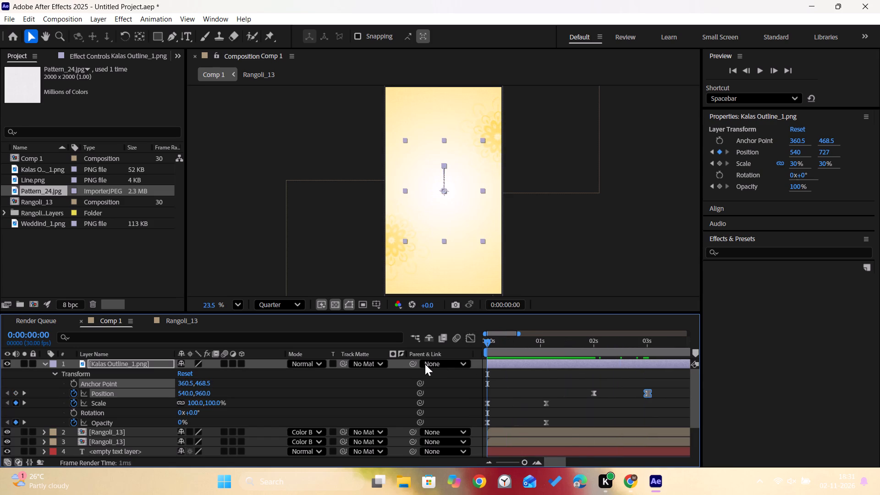
pyautogui.moveTo(425, 364); pyautogui.dragTo(420, 365)
pyautogui.moveTo(524, 462); pyautogui.dragTo(509, 464)
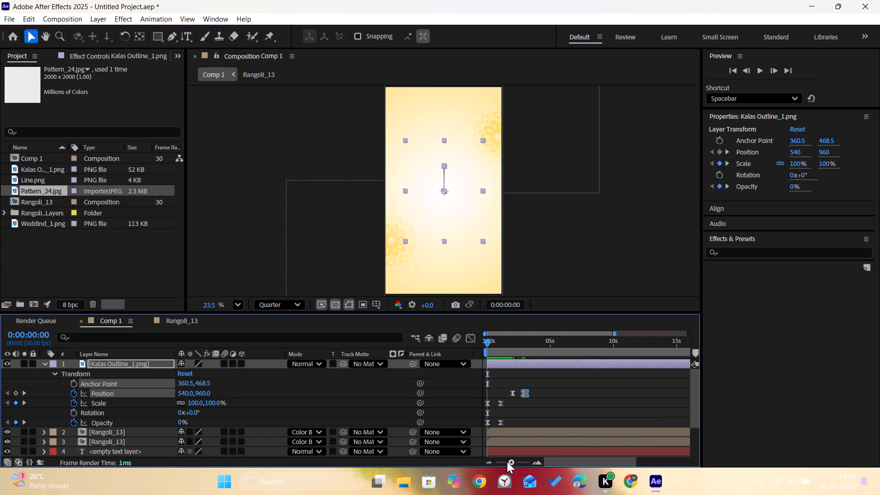
pyautogui.press('space')
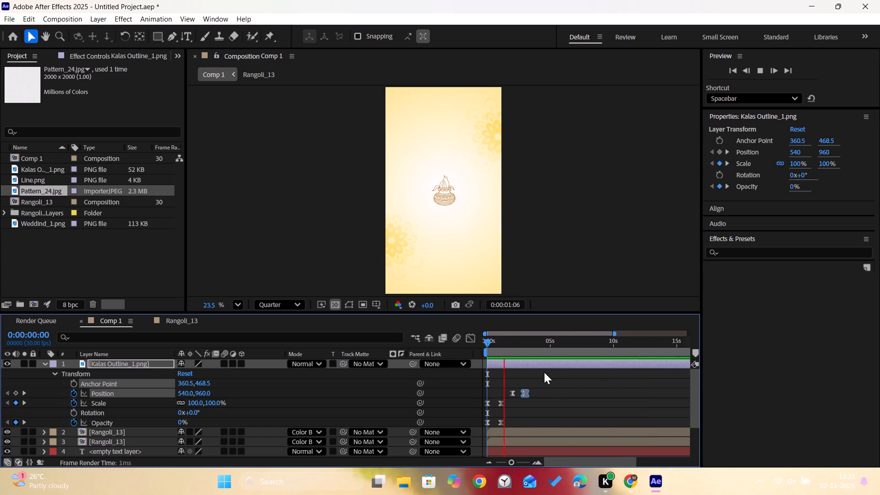
pyautogui.press('space')
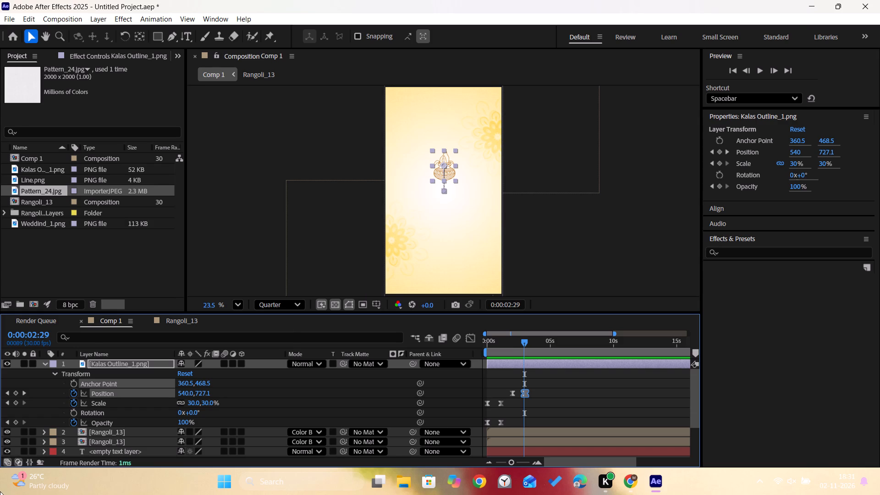
pyautogui.click(615, 249)
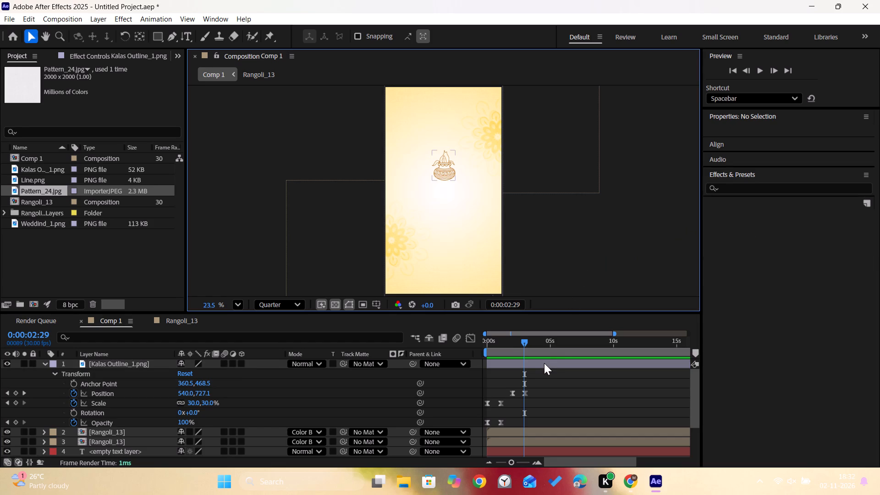
pyautogui.press('space')
pyautogui.press('space')
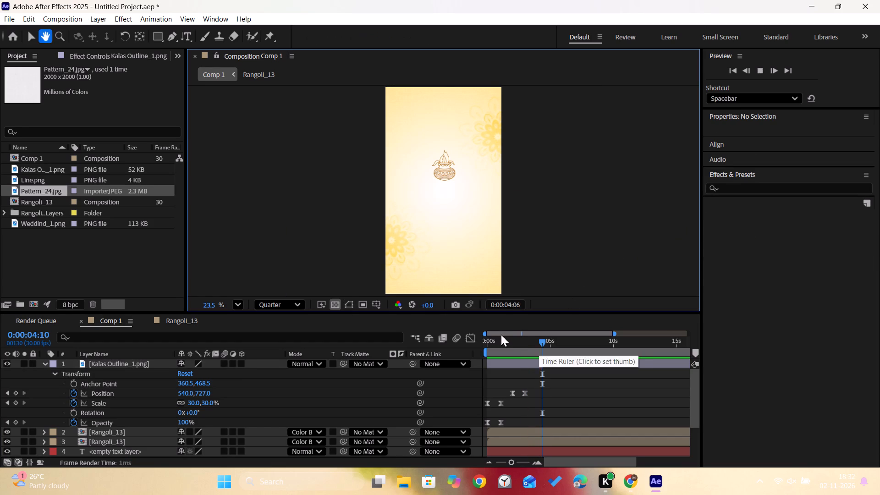
# Set the kalash layer's Position keyframe at 0:00:03:00 to 540, 662.
pyautogui.moveTo(543, 339); pyautogui.dragTo(526, 345)
pyautogui.click(524, 392)
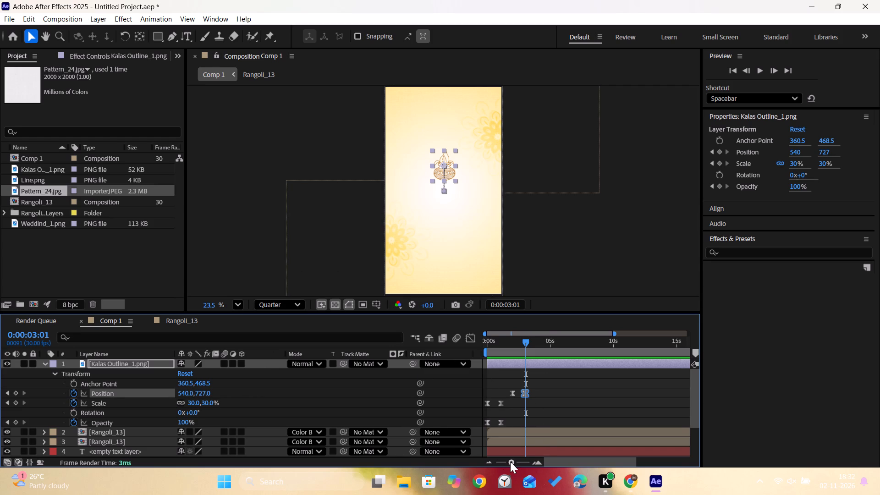
pyautogui.moveTo(510, 462); pyautogui.dragTo(529, 470)
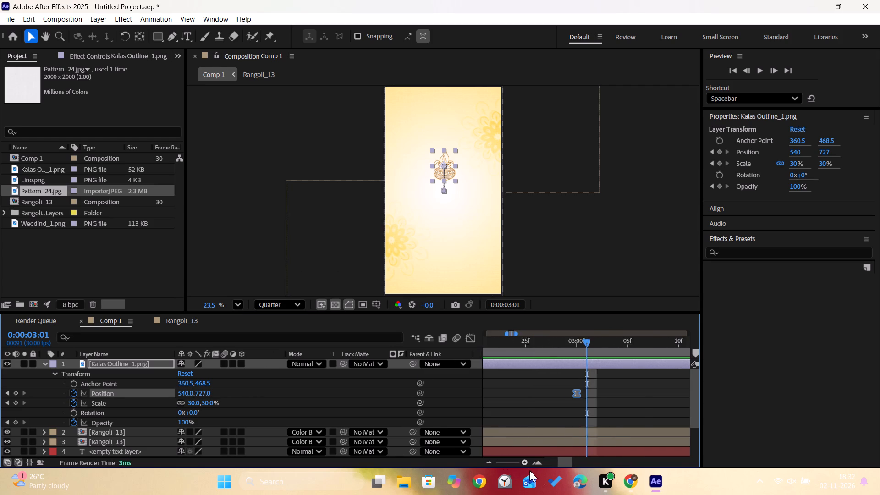
pyautogui.moveTo(529, 470); pyautogui.dragTo(538, 473)
pyautogui.moveTo(585, 343); pyautogui.dragTo(582, 343)
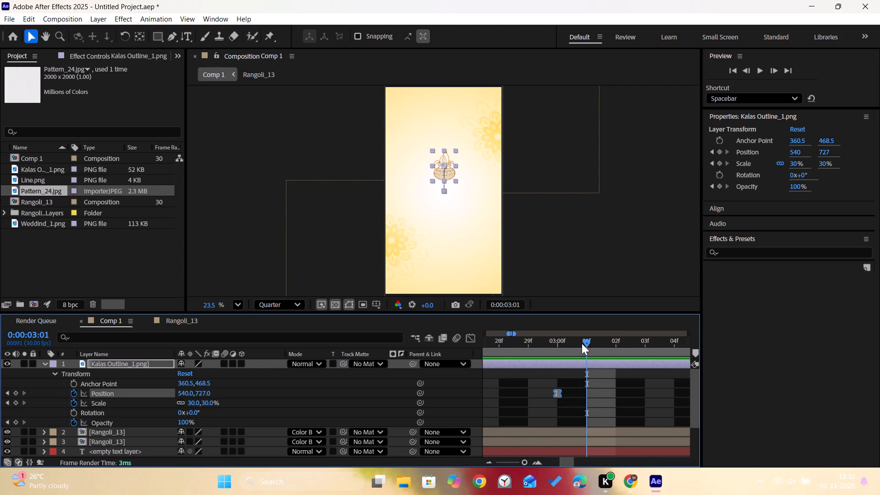
pyautogui.moveTo(582, 343); pyautogui.dragTo(565, 347)
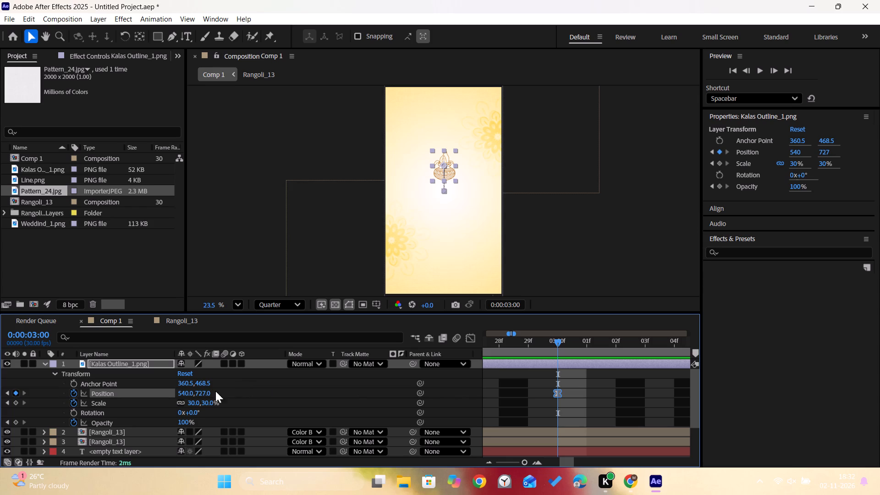
pyautogui.moveTo(206, 391); pyautogui.dragTo(188, 393)
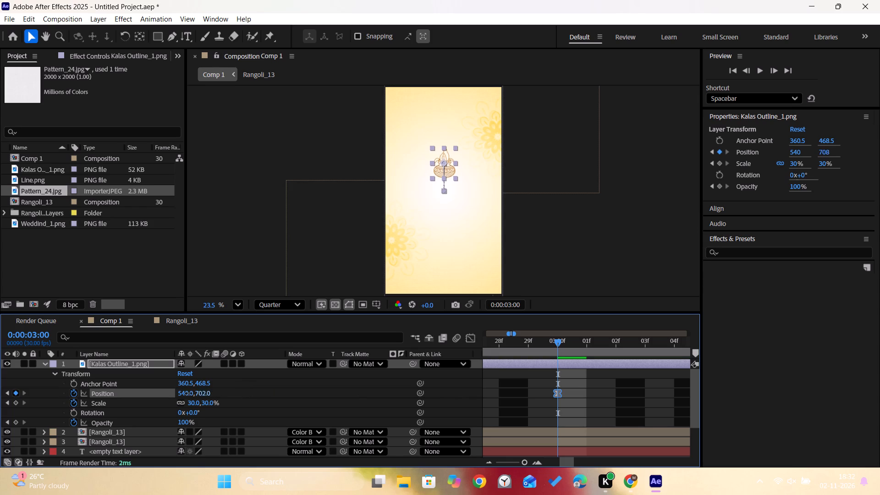
pyautogui.moveTo(188, 393); pyautogui.dragTo(166, 393)
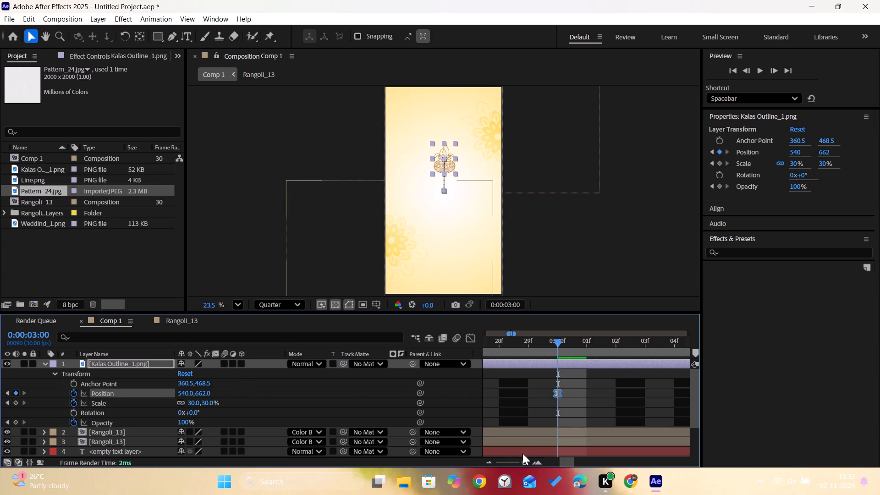
pyautogui.moveTo(517, 461); pyautogui.dragTo(512, 462)
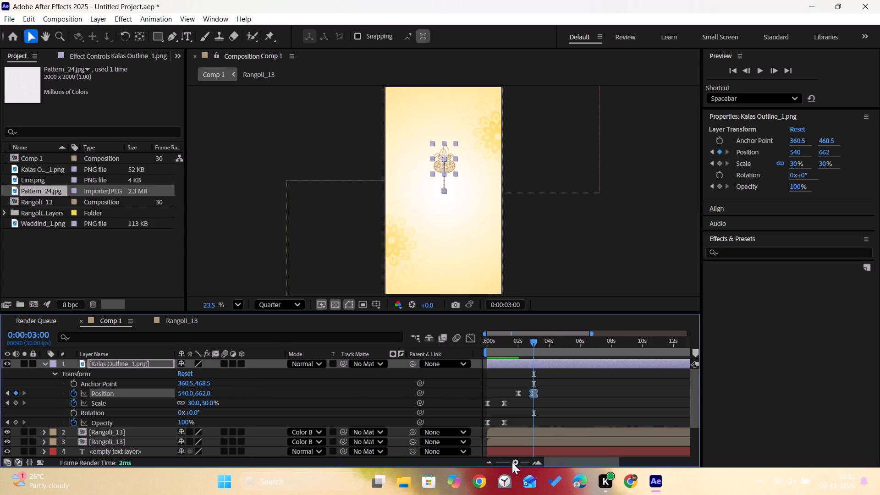
pyautogui.moveTo(512, 462); pyautogui.dragTo(520, 467)
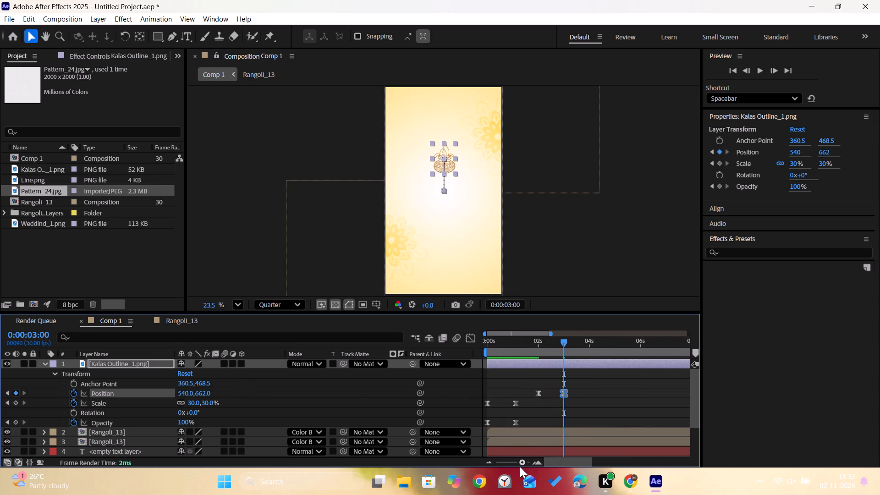
# Play Comp 1 from 0:00:00:00 to check the kalash layer's shrinking entrance and upward move.
pyautogui.moveTo(520, 467); pyautogui.dragTo(521, 467)
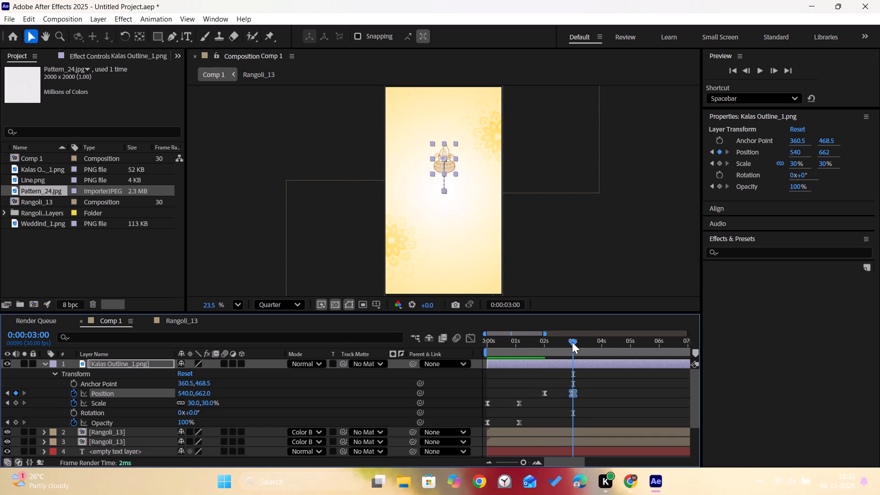
pyautogui.moveTo(572, 342); pyautogui.dragTo(475, 377)
pyautogui.press('space')
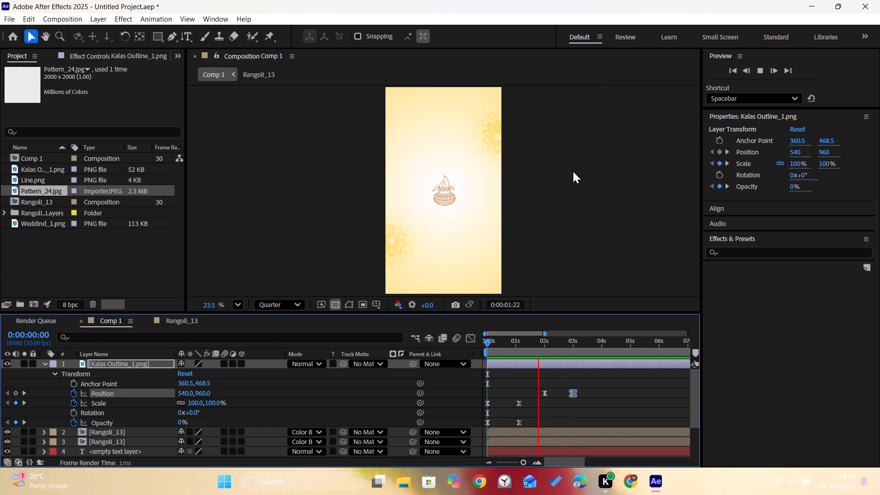
pyautogui.click(619, 383)
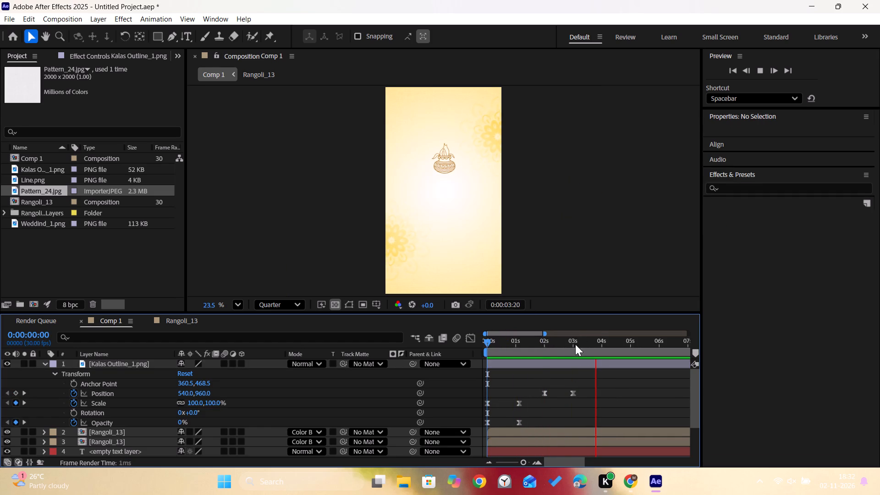
pyautogui.press('space')
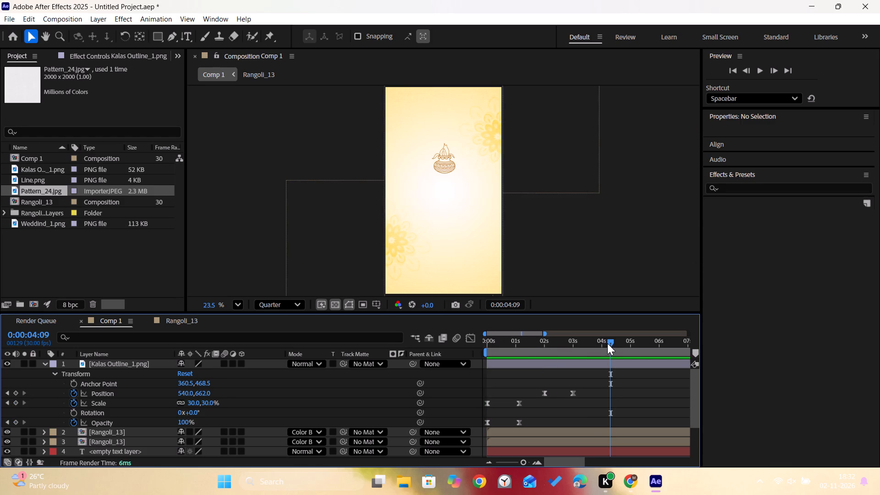
pyautogui.moveTo(596, 345); pyautogui.dragTo(491, 371)
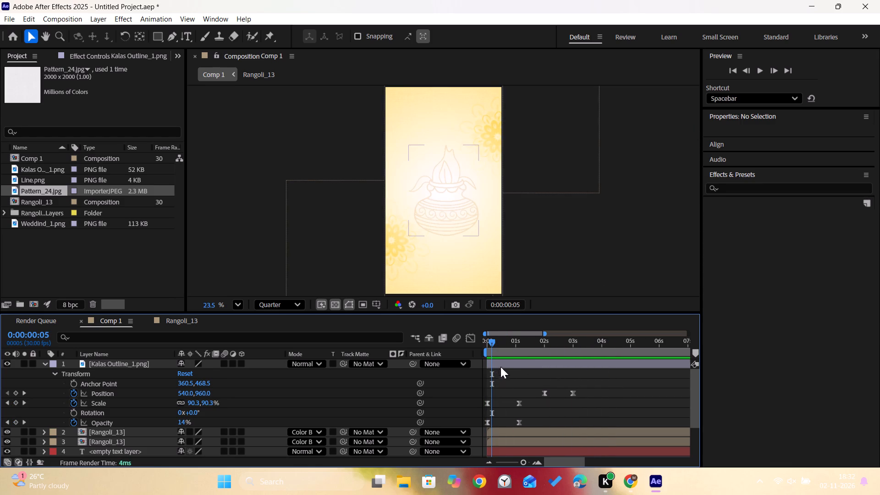
pyautogui.moveTo(487, 343); pyautogui.dragTo(477, 346)
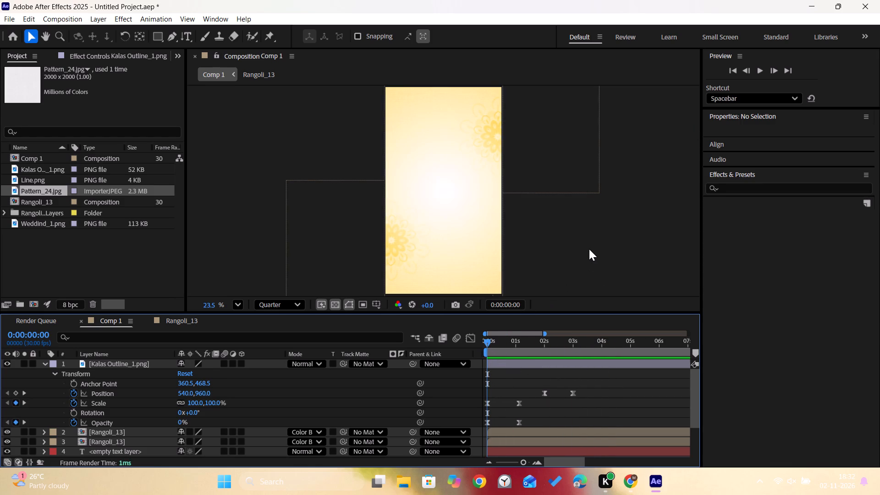
pyautogui.press('space')
pyautogui.press('space')
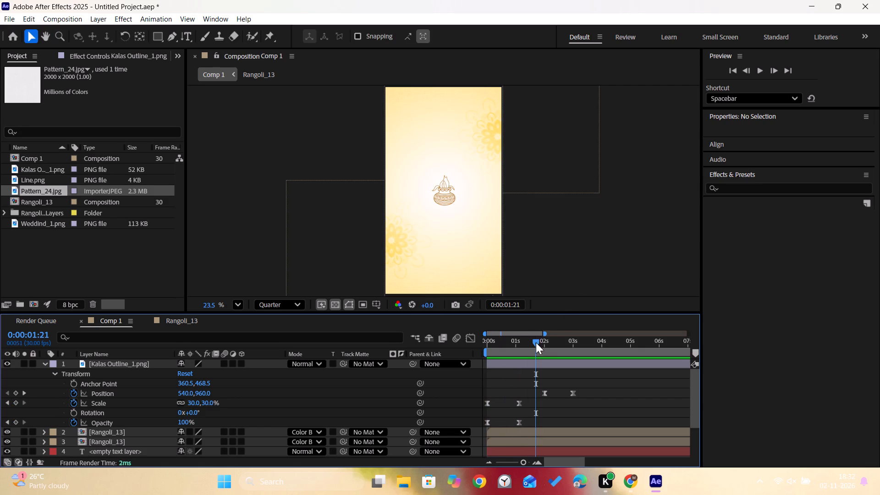
pyautogui.moveTo(529, 340); pyautogui.dragTo(500, 346)
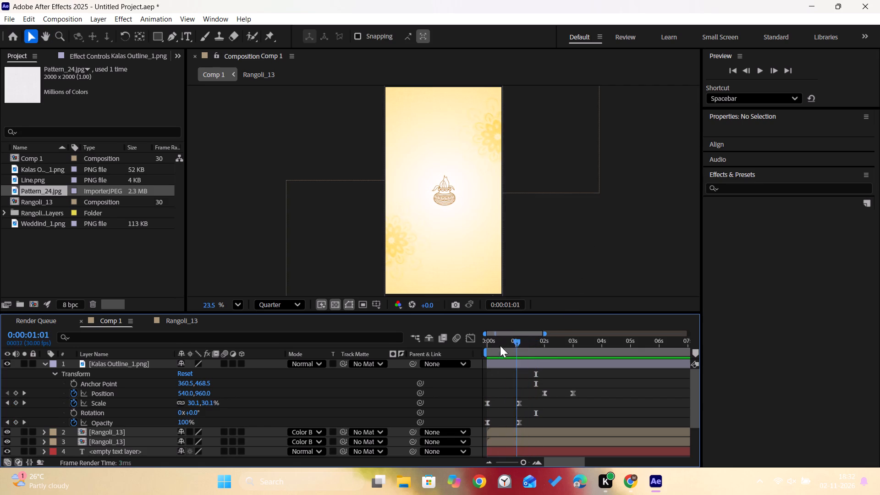
pyautogui.moveTo(500, 346); pyautogui.dragTo(440, 361)
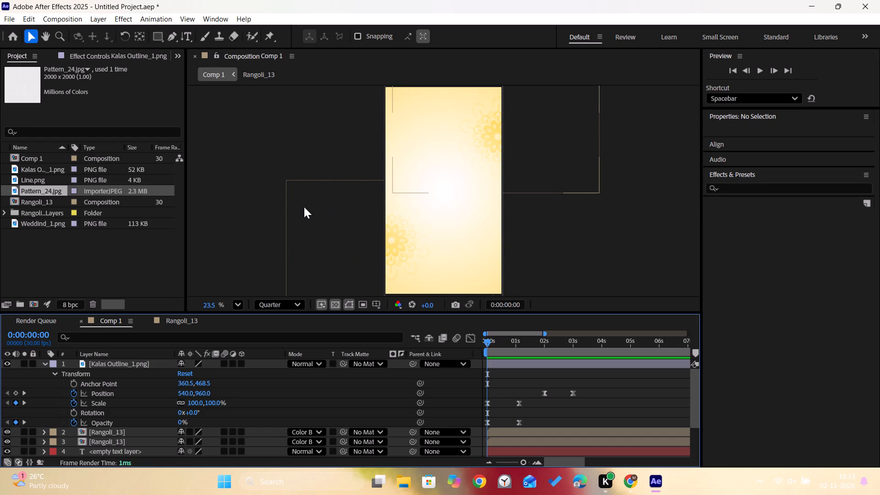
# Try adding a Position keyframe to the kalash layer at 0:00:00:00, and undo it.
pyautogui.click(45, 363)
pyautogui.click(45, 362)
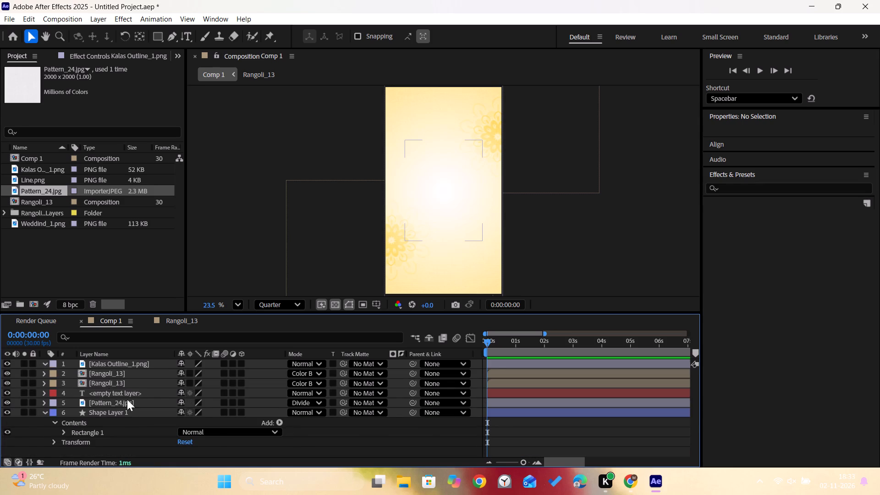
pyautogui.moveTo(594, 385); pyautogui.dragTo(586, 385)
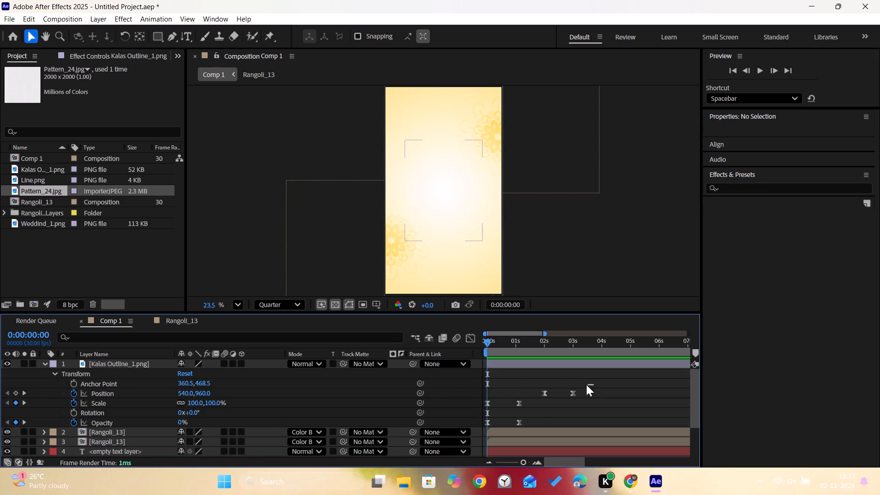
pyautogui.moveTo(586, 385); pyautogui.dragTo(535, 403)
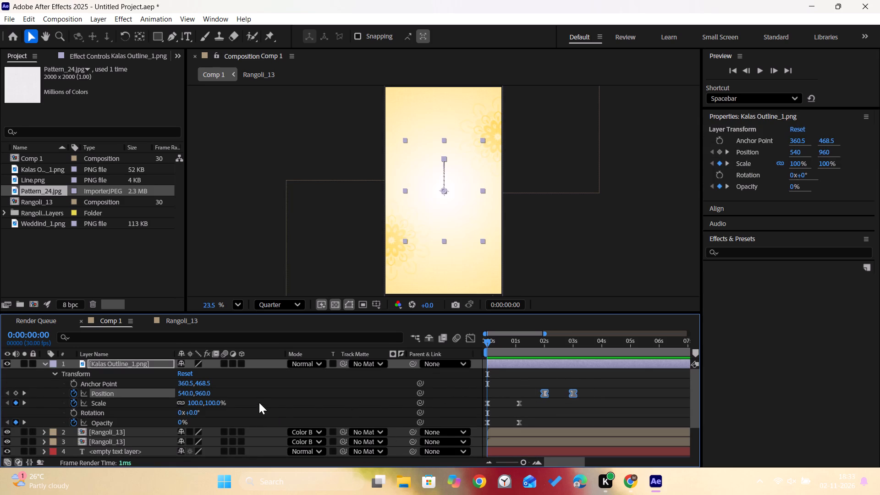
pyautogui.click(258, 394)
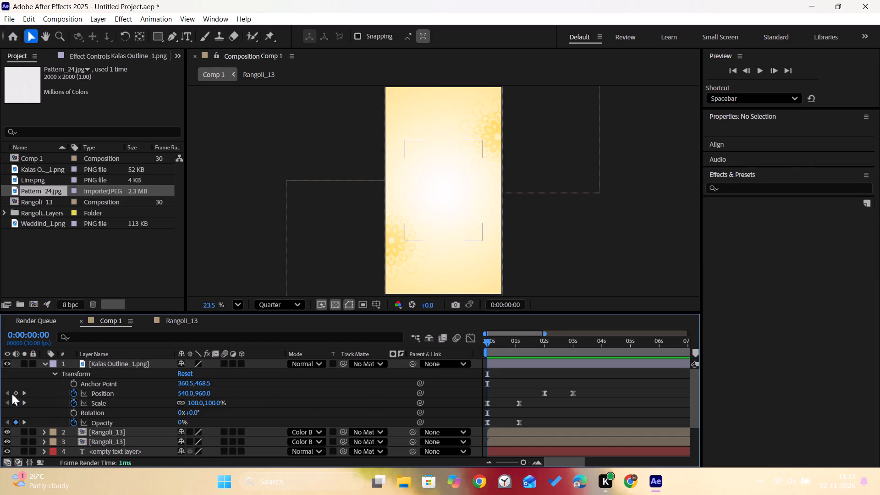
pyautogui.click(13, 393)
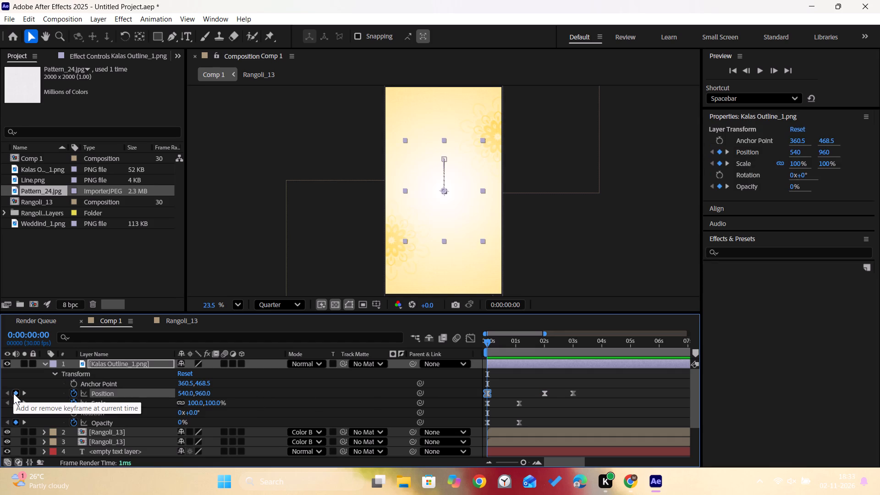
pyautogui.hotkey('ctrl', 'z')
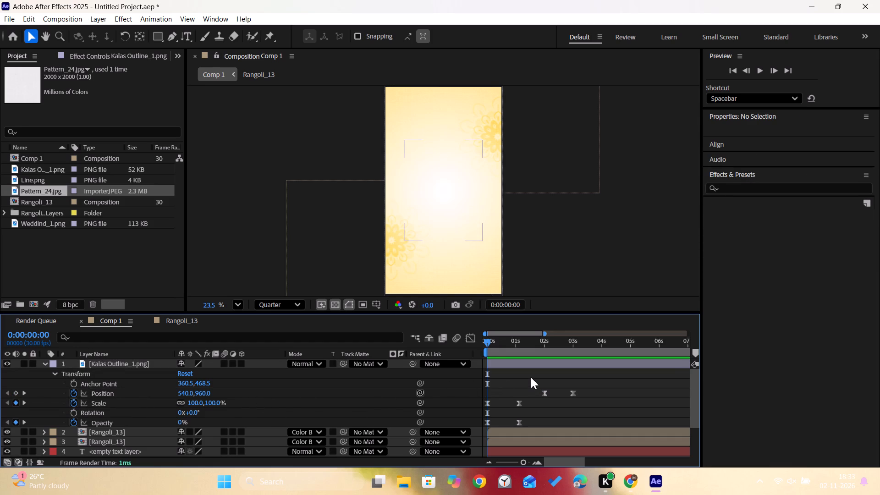
# Play Comp 1 from the start to check the kalash animation, stopping at 0:00:03:00.
pyautogui.press('space')
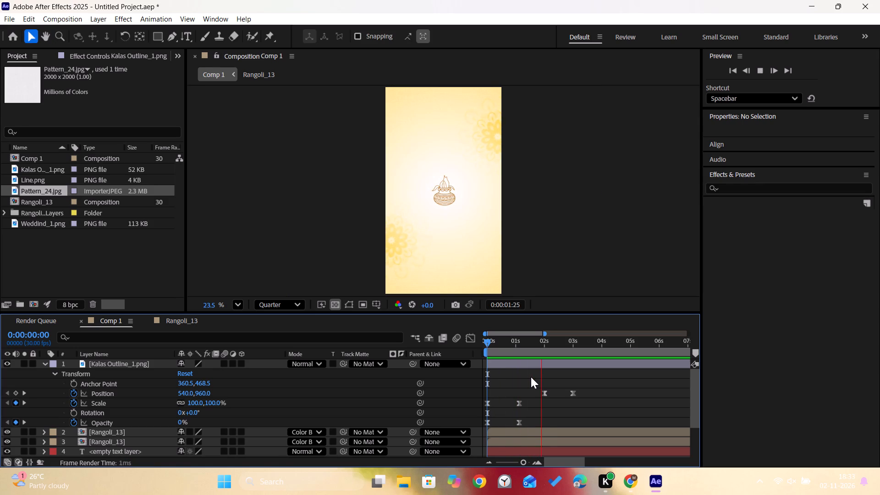
pyautogui.press('space')
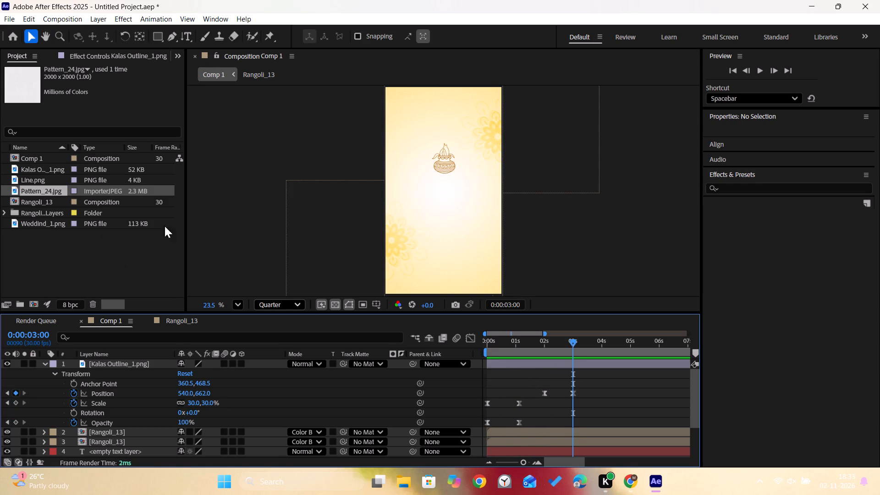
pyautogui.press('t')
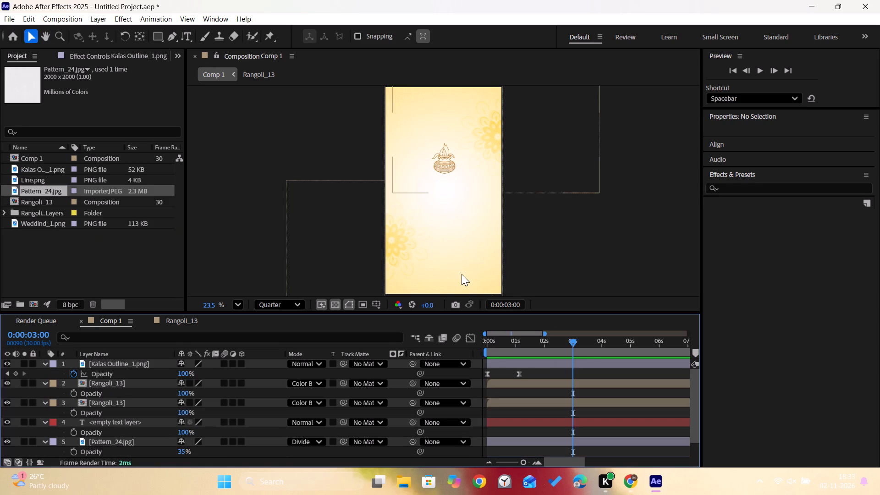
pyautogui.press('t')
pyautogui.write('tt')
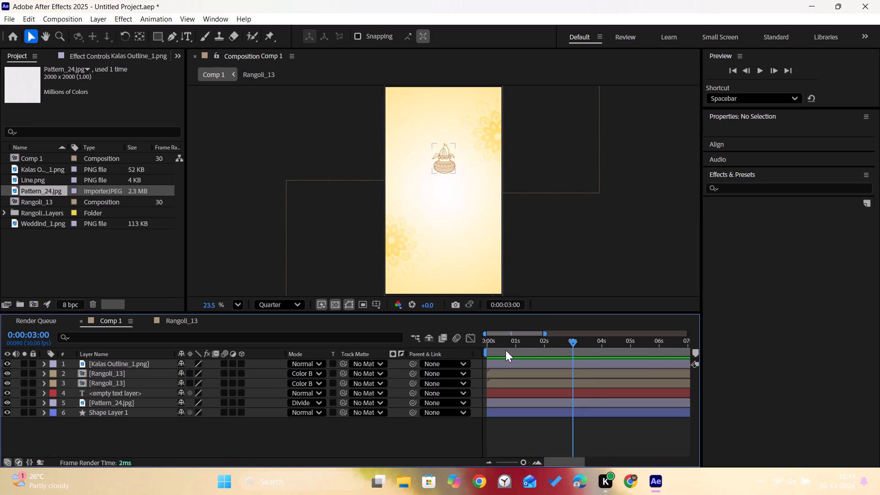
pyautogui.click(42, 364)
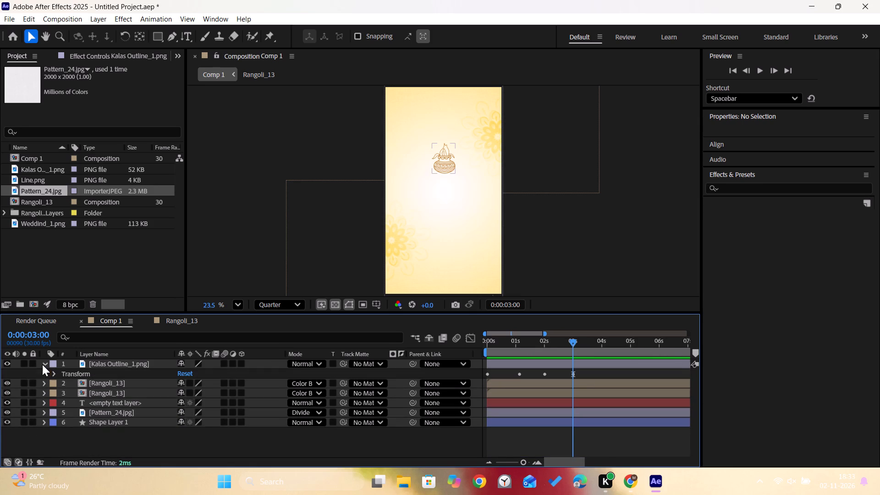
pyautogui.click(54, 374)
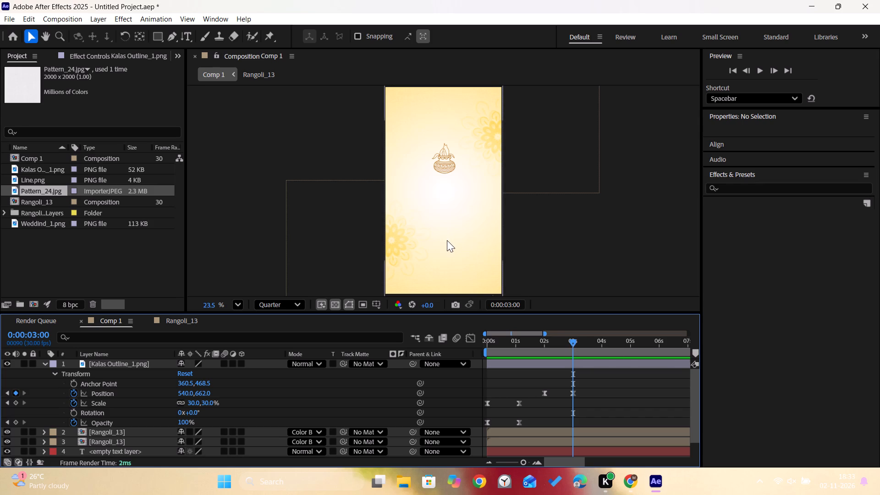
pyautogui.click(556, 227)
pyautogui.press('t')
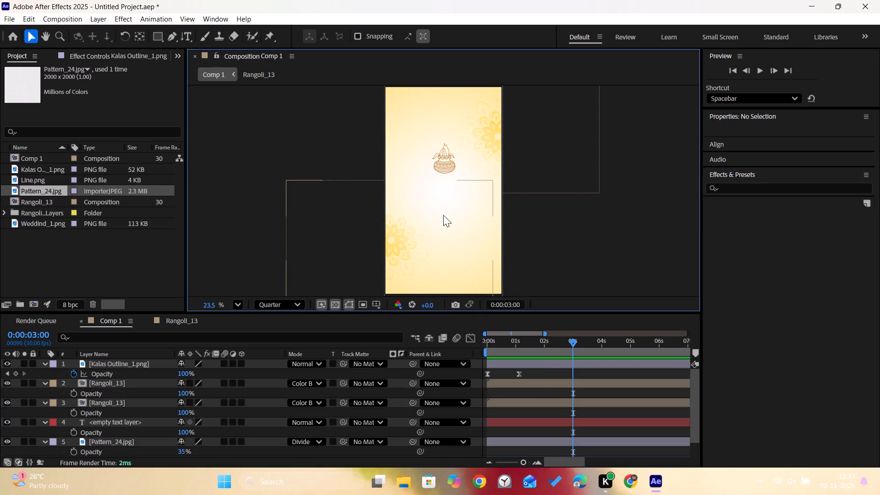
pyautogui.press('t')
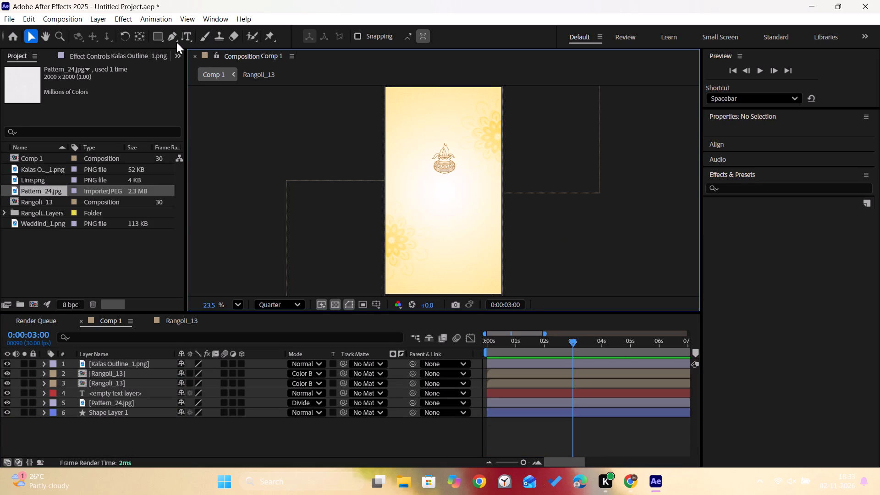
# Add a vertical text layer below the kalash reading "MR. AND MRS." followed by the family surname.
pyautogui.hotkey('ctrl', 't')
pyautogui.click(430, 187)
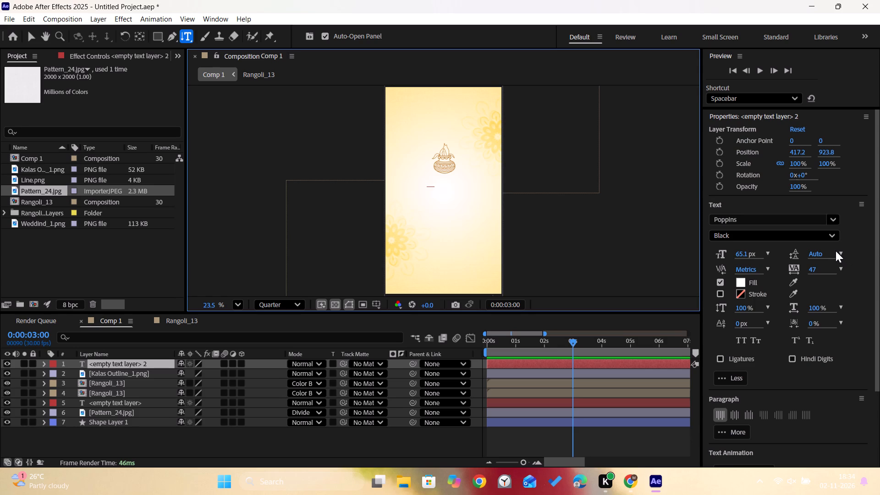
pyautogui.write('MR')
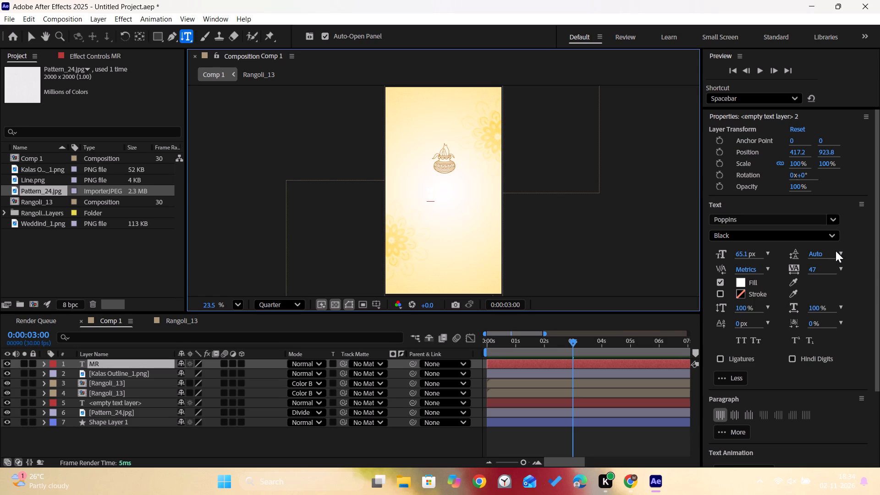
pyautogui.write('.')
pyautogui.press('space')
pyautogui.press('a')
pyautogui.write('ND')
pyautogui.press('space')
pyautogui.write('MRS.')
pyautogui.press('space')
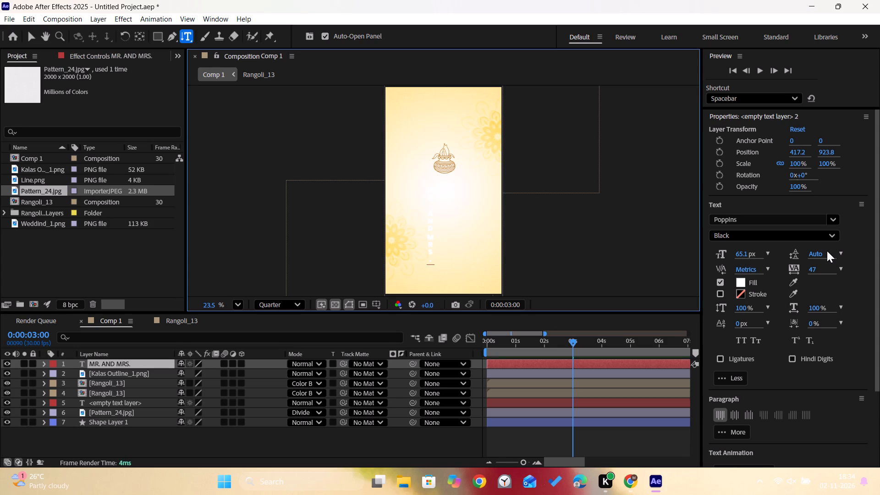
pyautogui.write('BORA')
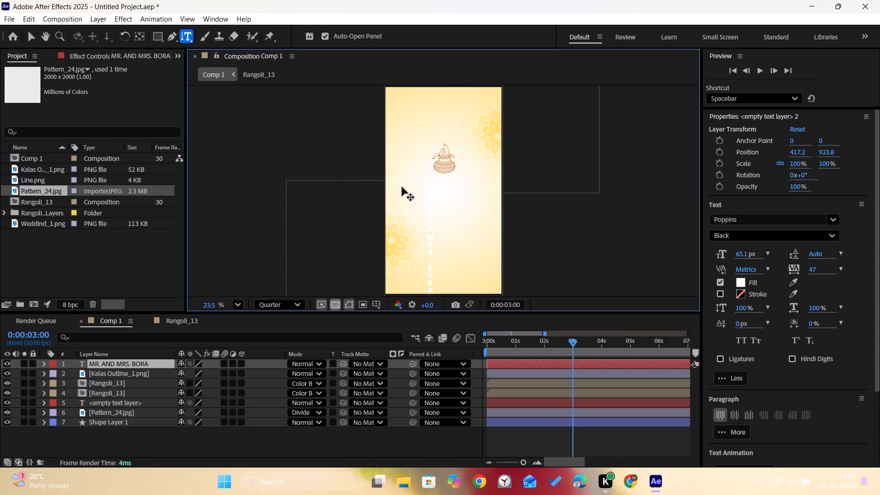
# Look through the vertical text layer's character, paragraph and alignment settings for a way to adjust its layout.
pyautogui.scroll(-3, 785, 313)
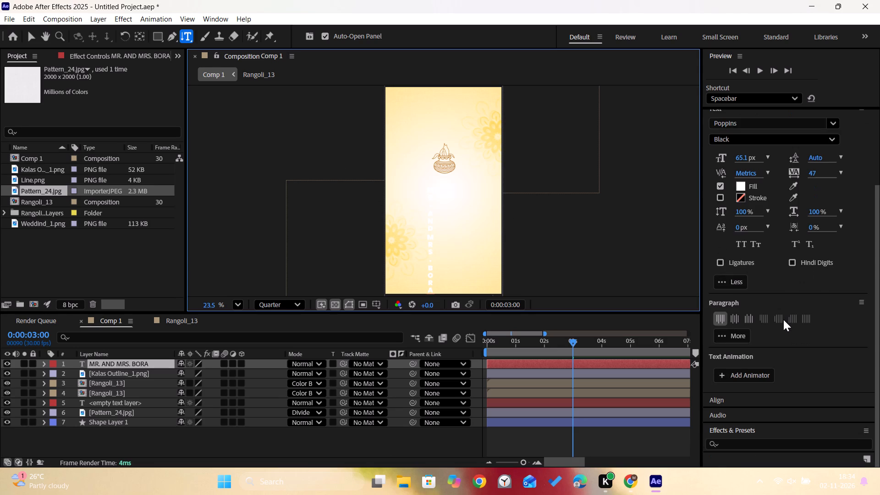
pyautogui.click(733, 286)
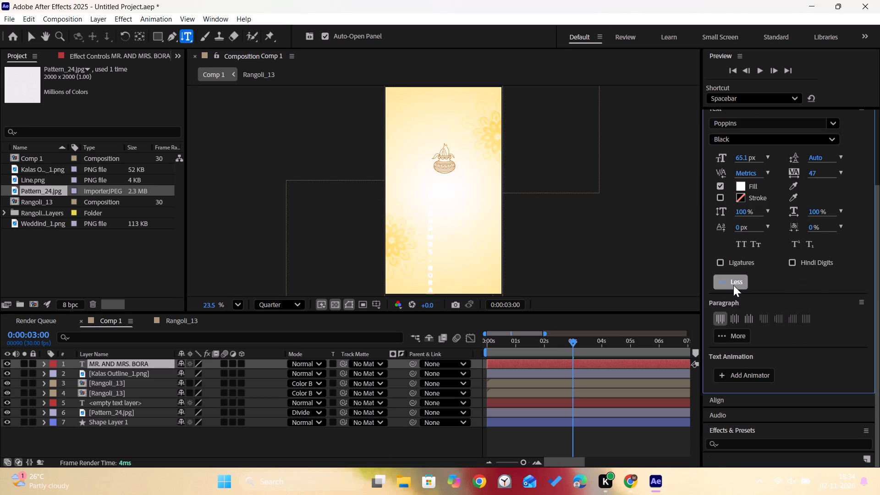
pyautogui.scroll(1, 754, 282)
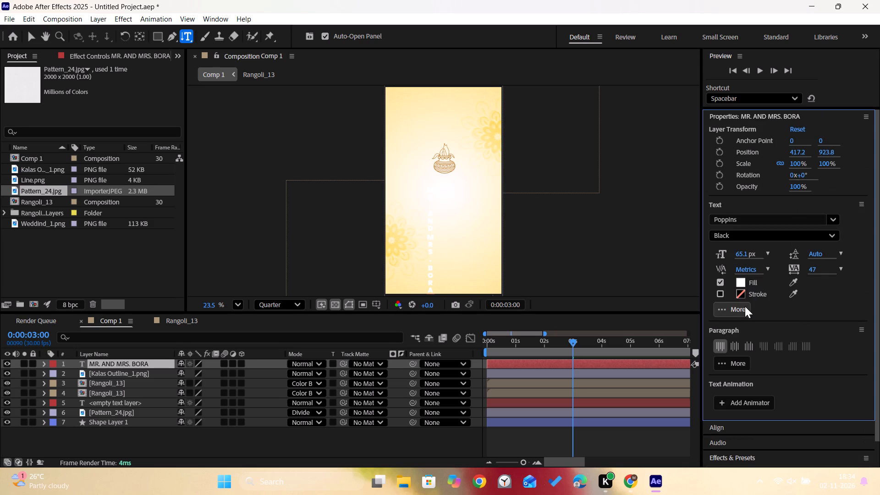
pyautogui.click(744, 306)
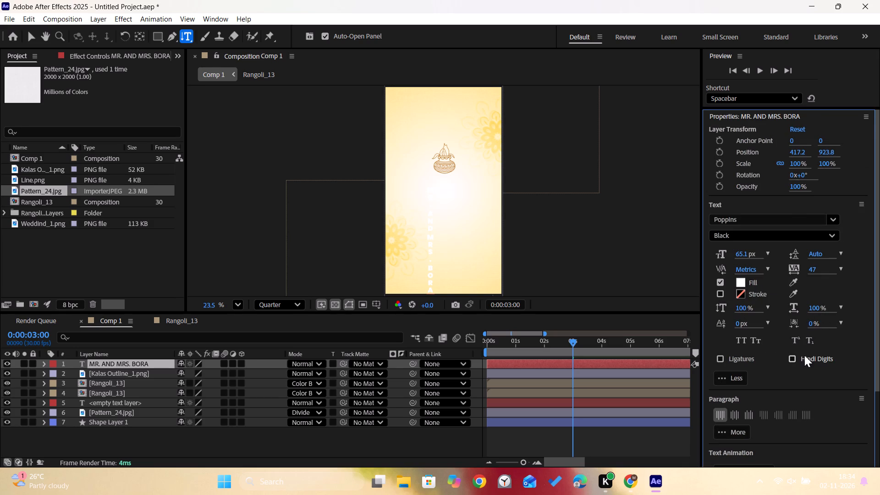
pyautogui.scroll(-4, 805, 359)
pyautogui.click(758, 402)
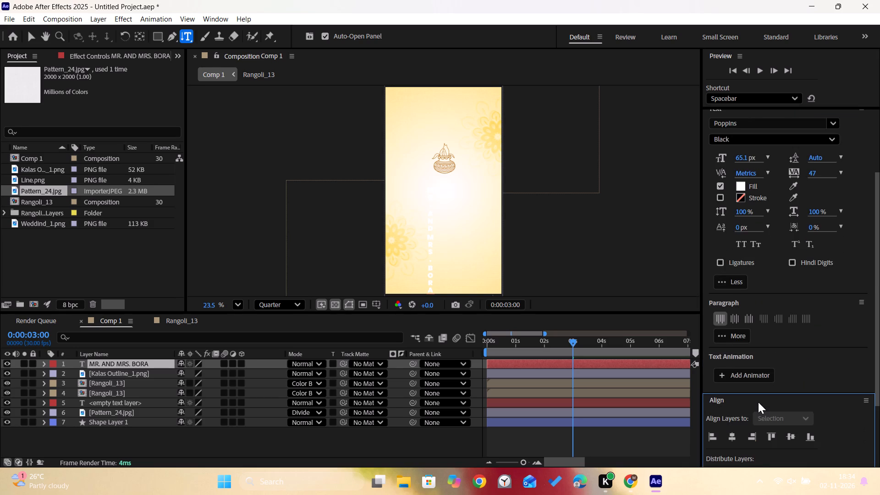
pyautogui.scroll(-4, 760, 403)
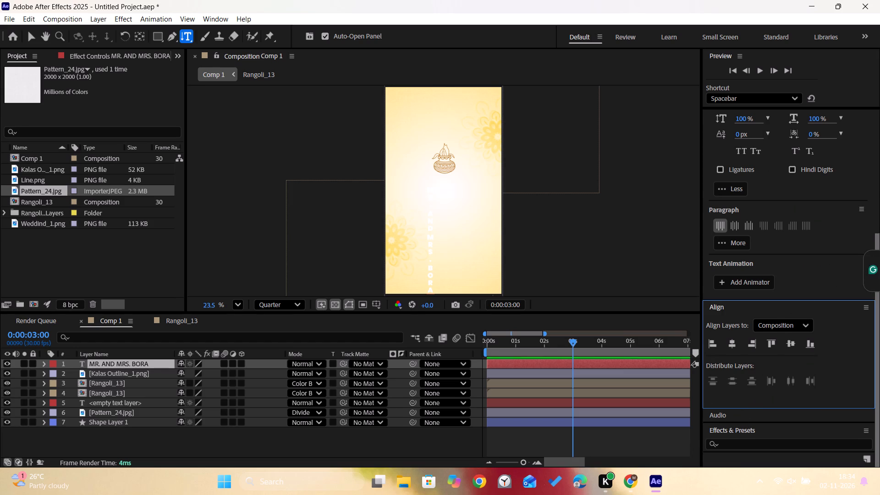
pyautogui.moveTo(876, 319); pyautogui.dragTo(879, 199)
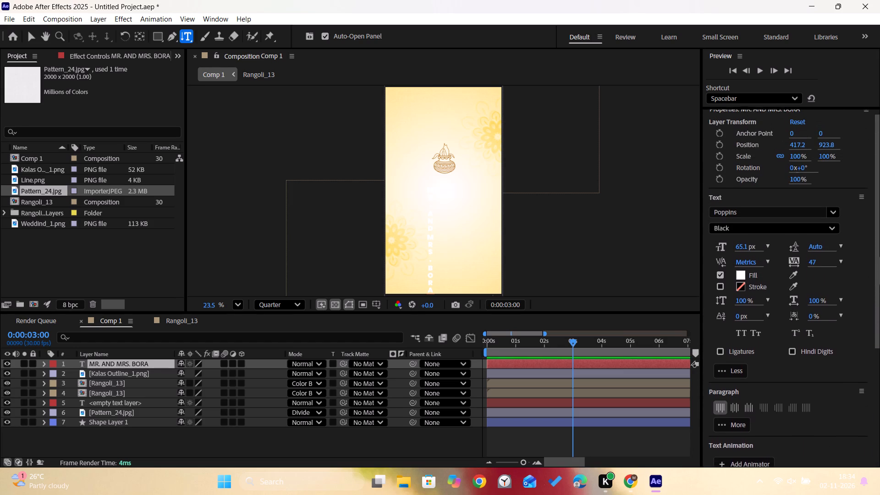
pyautogui.moveTo(879, 199); pyautogui.dragTo(877, 165)
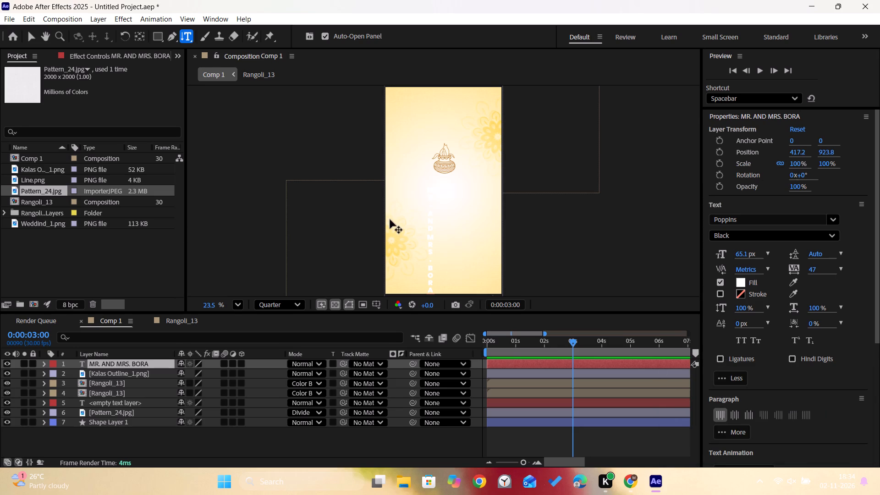
# Switch to the Horizontal Type tool and delete the vertical "MR. AND MRS." text layer below the kalash.
pyautogui.rightClick(192, 40)
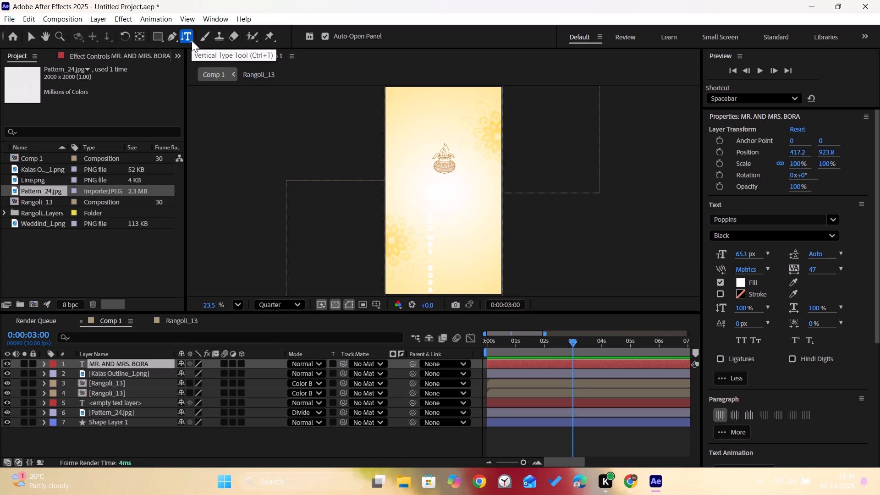
pyautogui.rightClick(192, 40)
pyautogui.moveTo(192, 38); pyautogui.dragTo(219, 38)
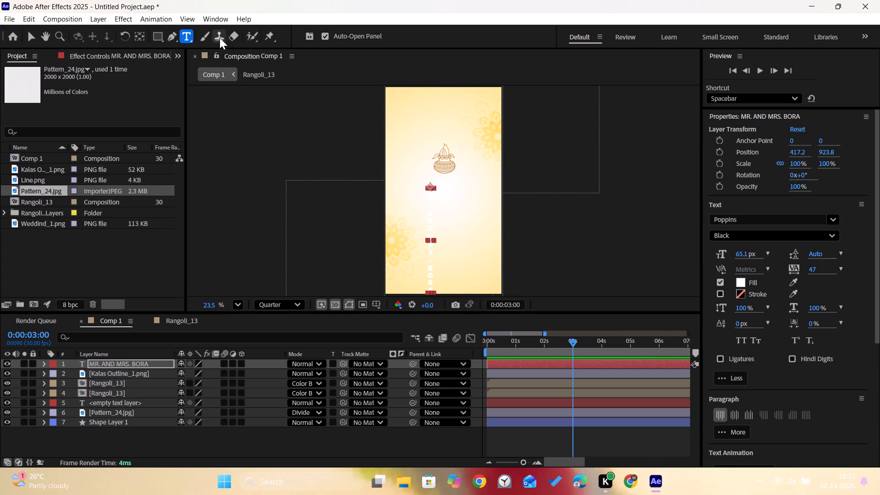
pyautogui.press('Delete')
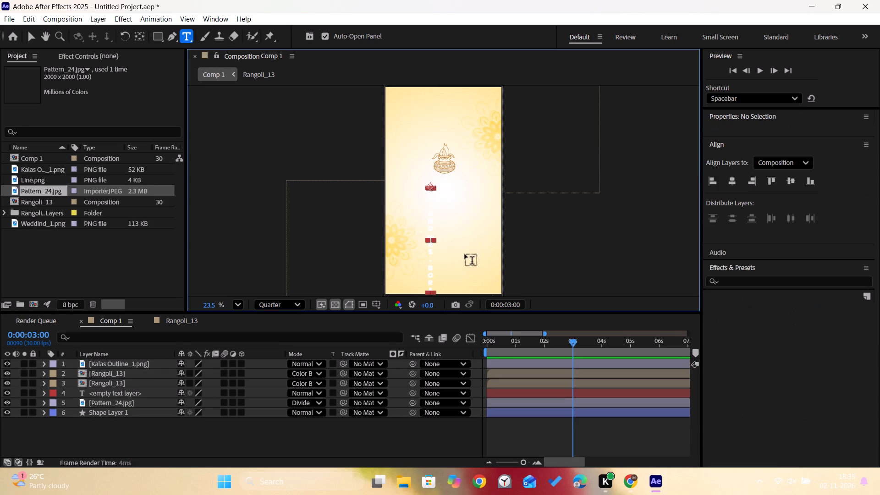
# Add a horizontal text layer reading "MR. AND MRS. BORA" and place it just below the kalash.
pyautogui.click(433, 189)
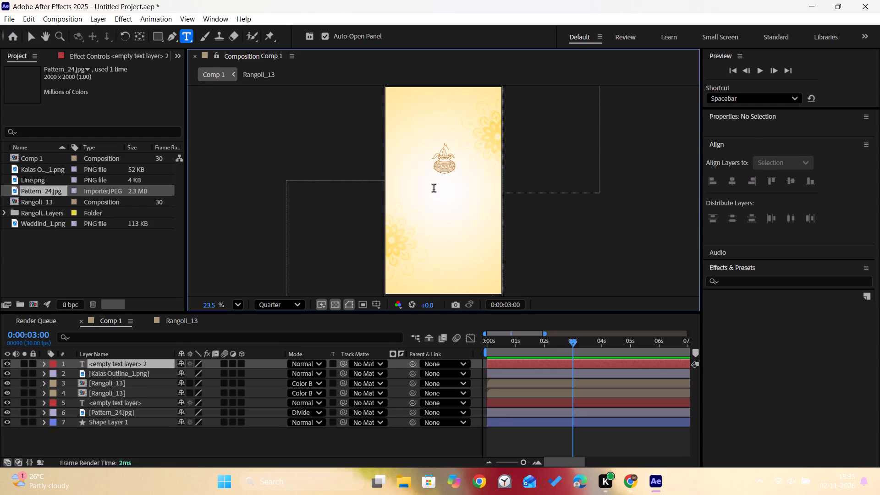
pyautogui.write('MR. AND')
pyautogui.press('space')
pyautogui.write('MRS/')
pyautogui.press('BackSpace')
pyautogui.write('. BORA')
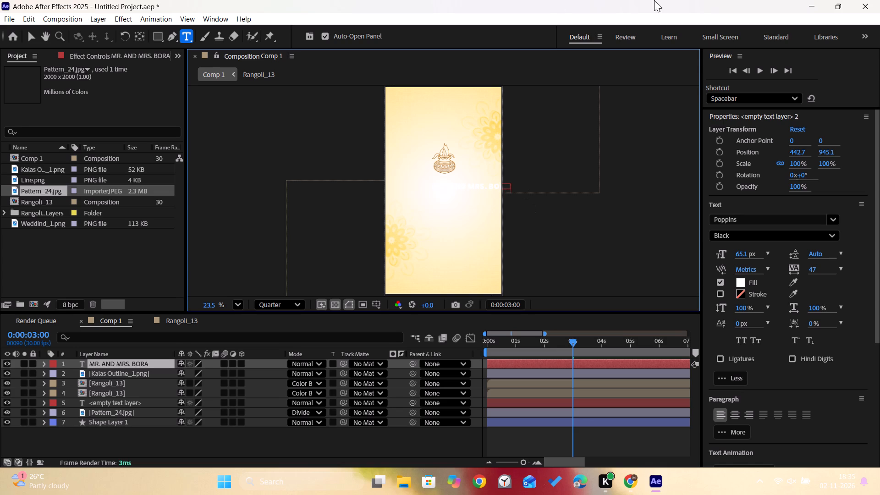
pyautogui.click(27, 34)
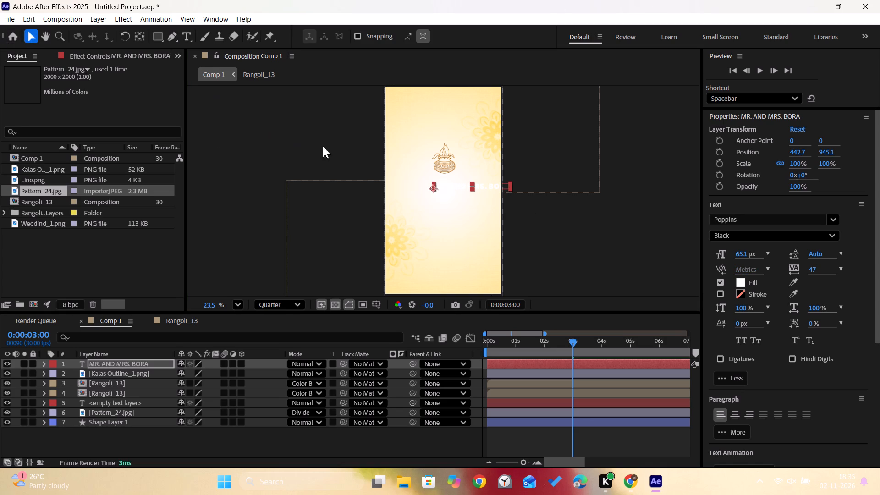
pyautogui.moveTo(485, 186); pyautogui.dragTo(463, 182)
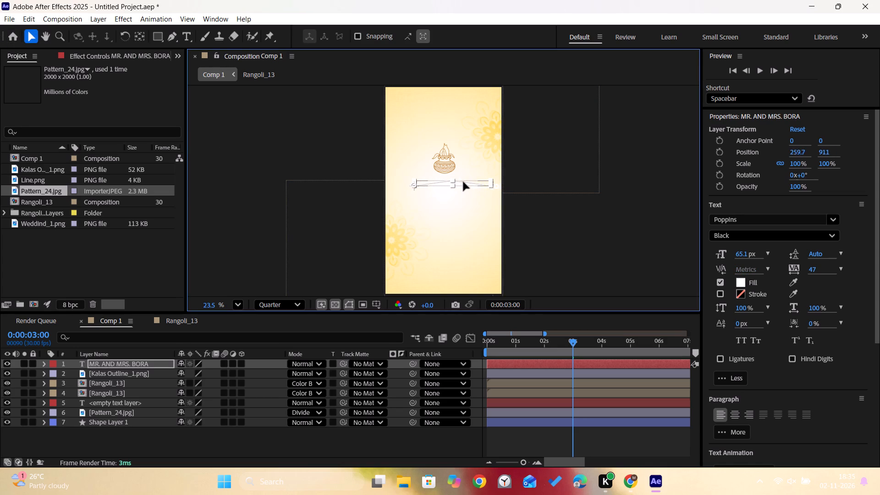
pyautogui.moveTo(463, 182); pyautogui.dragTo(456, 181)
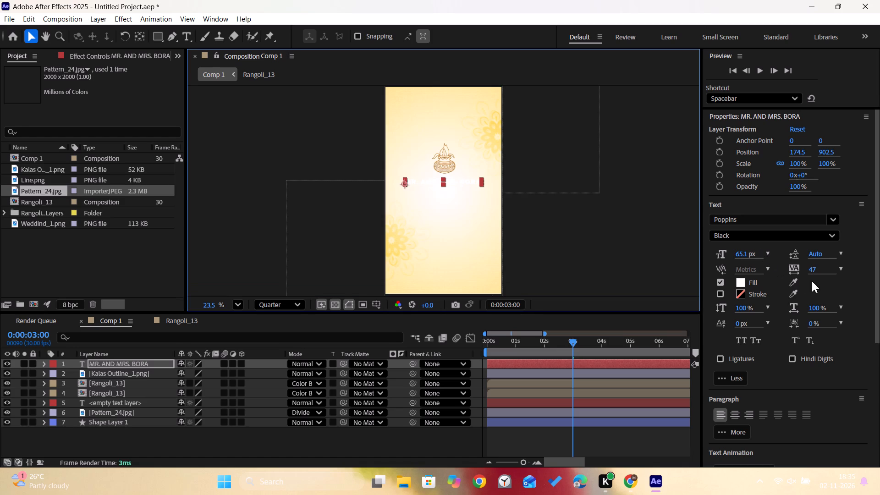
# Set the "MR. AND MRS. BORA" text to 72 px with a dark red fill.
pyautogui.click(764, 253)
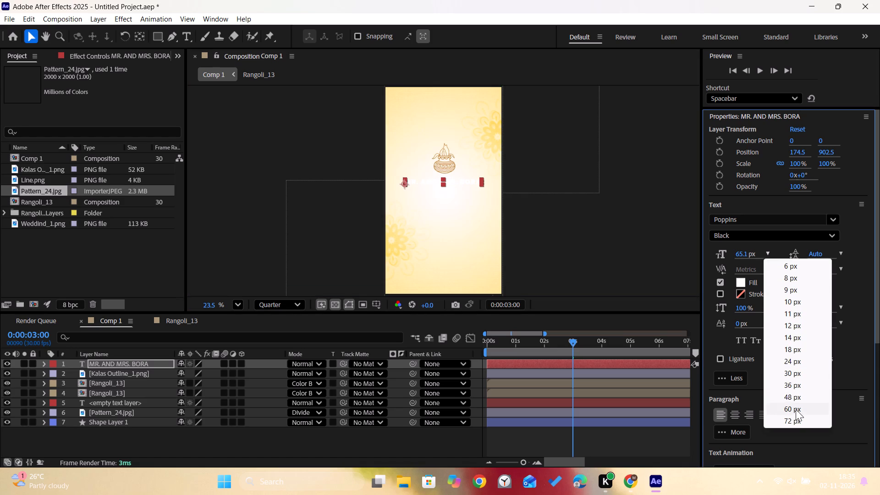
pyautogui.click(796, 418)
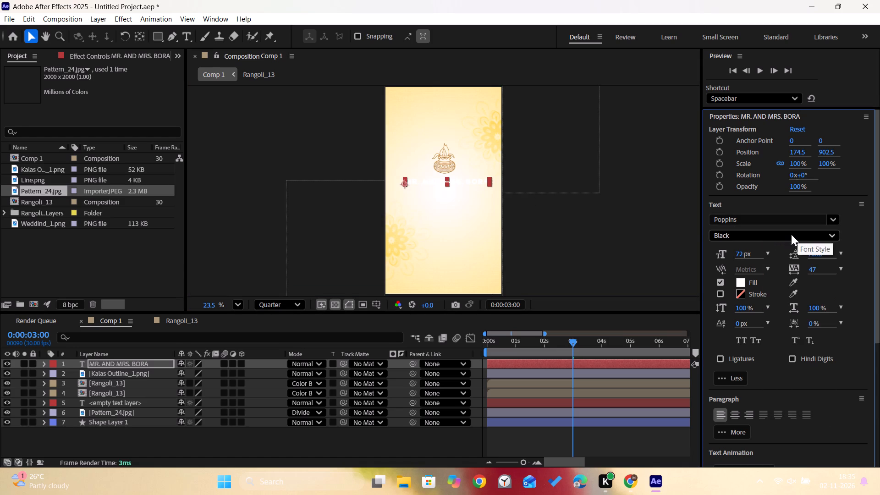
pyautogui.click(741, 278)
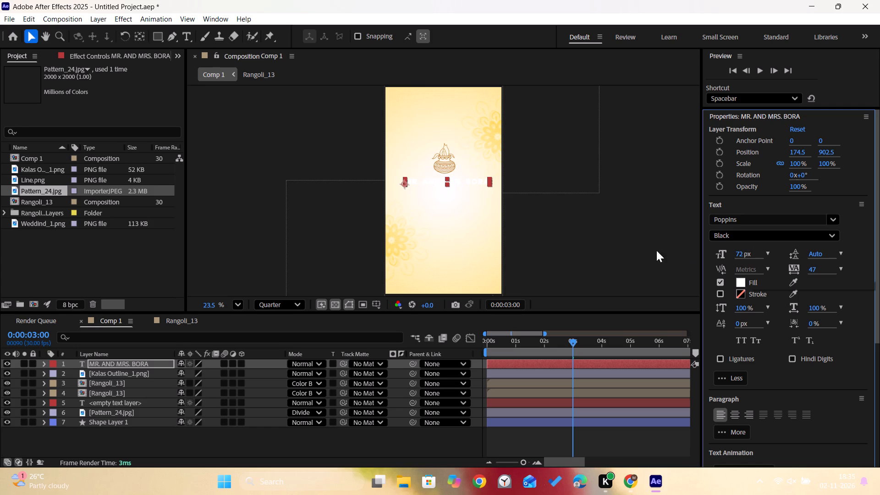
pyautogui.doubleClick(738, 282)
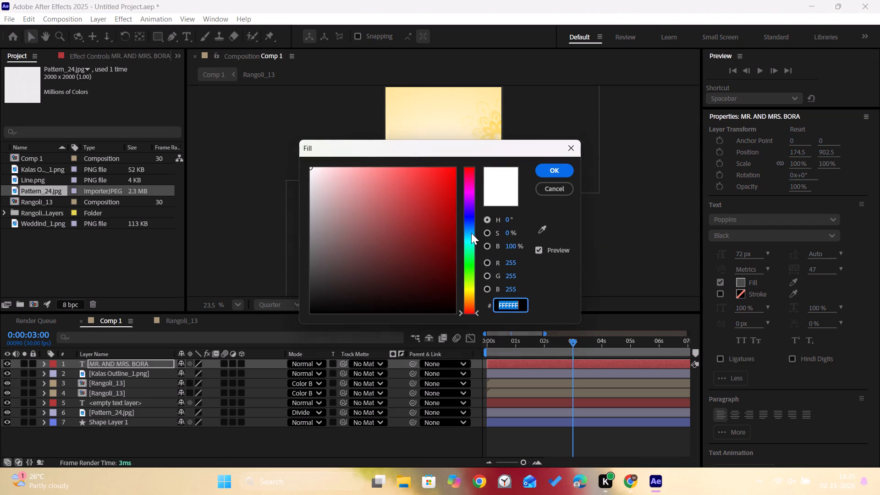
pyautogui.moveTo(446, 218); pyautogui.dragTo(455, 221)
pyautogui.click(557, 170)
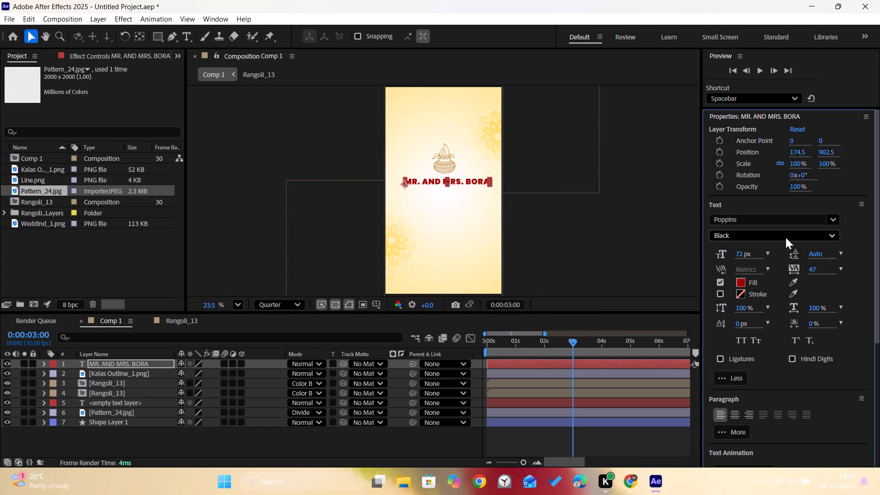
# Try the Poppins Bold style on the host-name text, and settle on SemiBold.
pyautogui.click(830, 236)
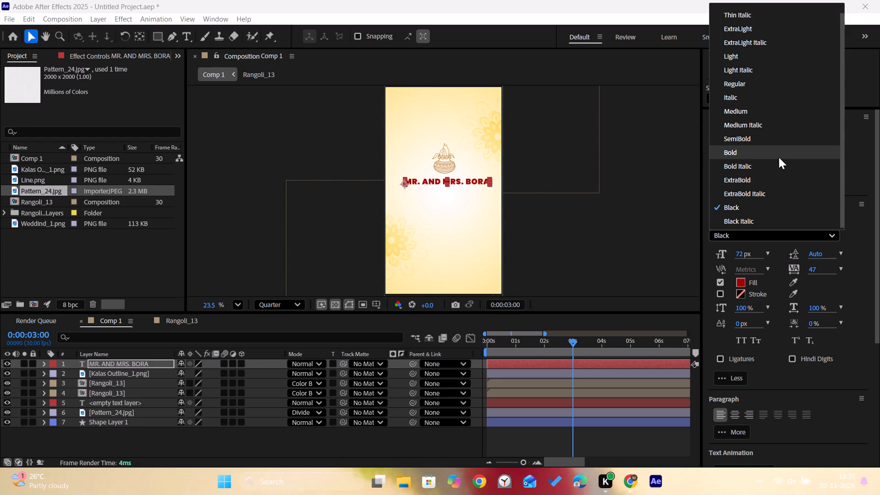
pyautogui.click(779, 157)
pyautogui.click(625, 238)
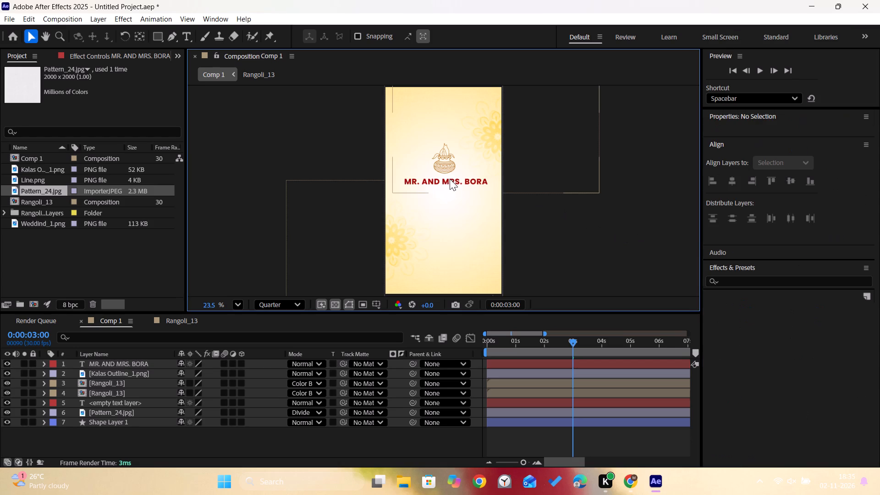
pyautogui.click(462, 180)
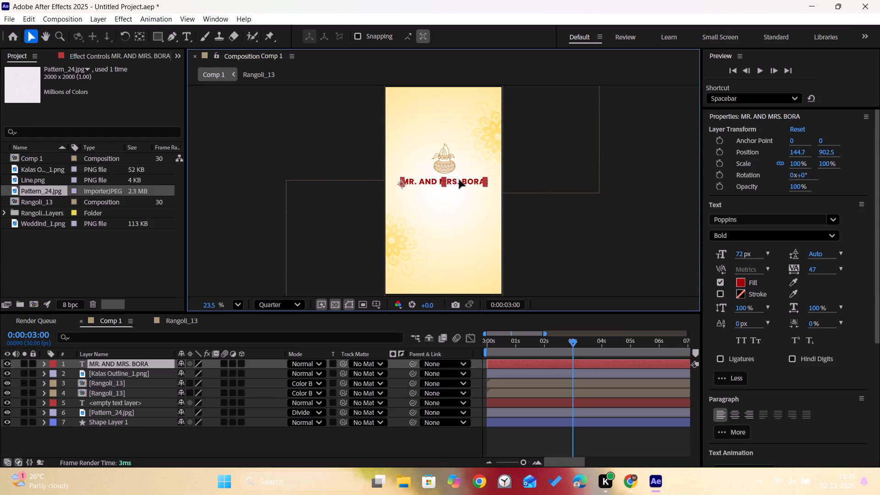
pyautogui.click(834, 235)
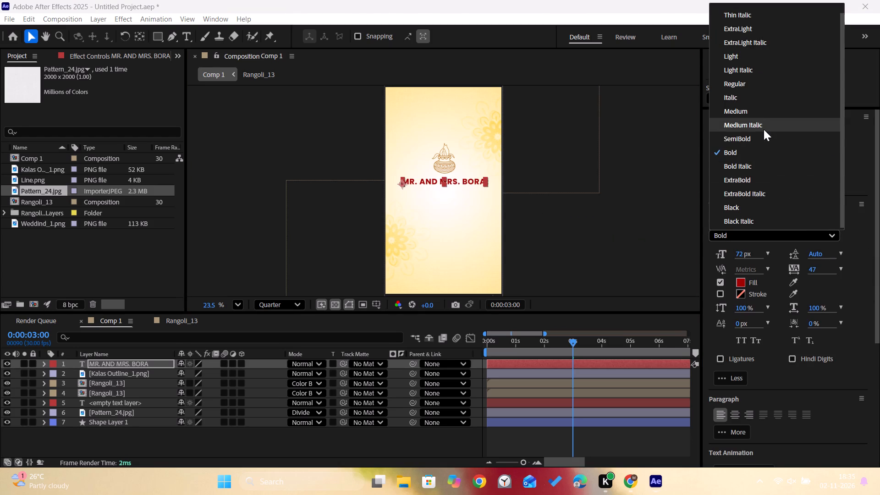
pyautogui.click(764, 139)
# Replace the surname in the host-name text so that it reads "MR. AND MRS. GUPTA".
pyautogui.doubleClick(467, 181)
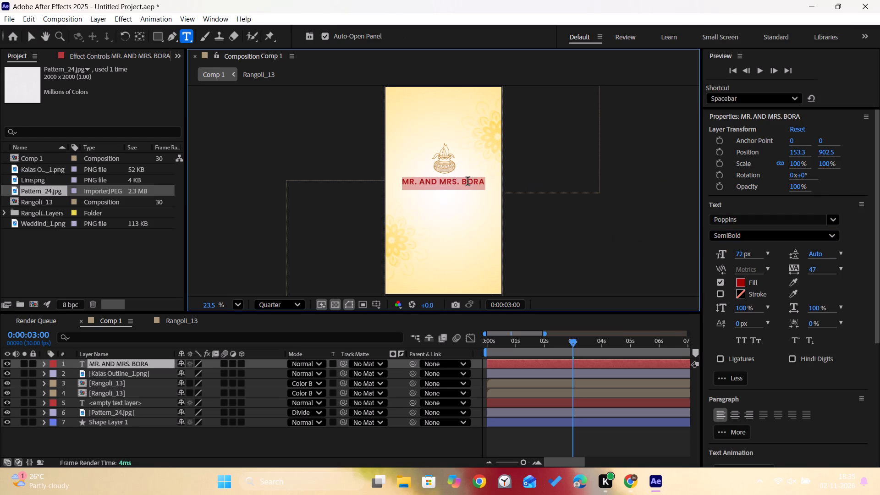
pyautogui.press('Right')
pyautogui.press('BackSpace')
pyautogui.press('BackSpace')
pyautogui.press('BackSpace')
pyautogui.press('BackSpace')
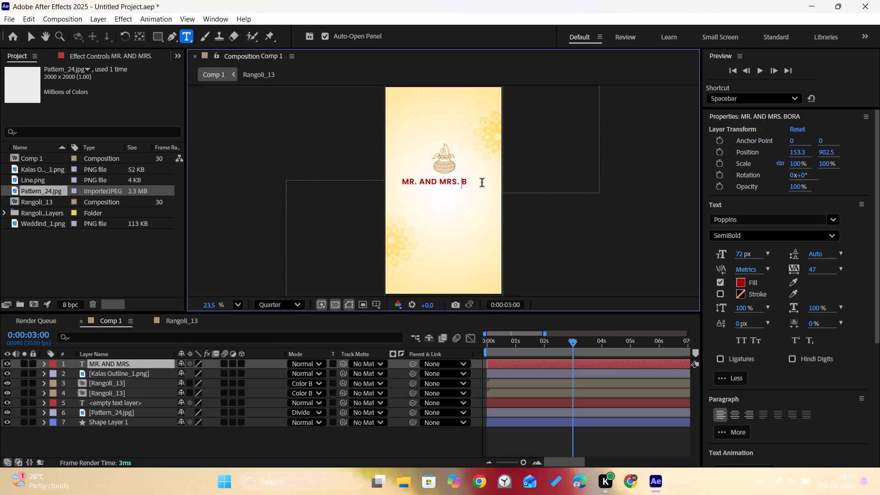
pyautogui.write('guta')
pyautogui.press('BackSpace')
pyautogui.press('BackSpace')
pyautogui.press('BackSpace')
pyautogui.press('BackSpace')
pyautogui.write('GUPTA')
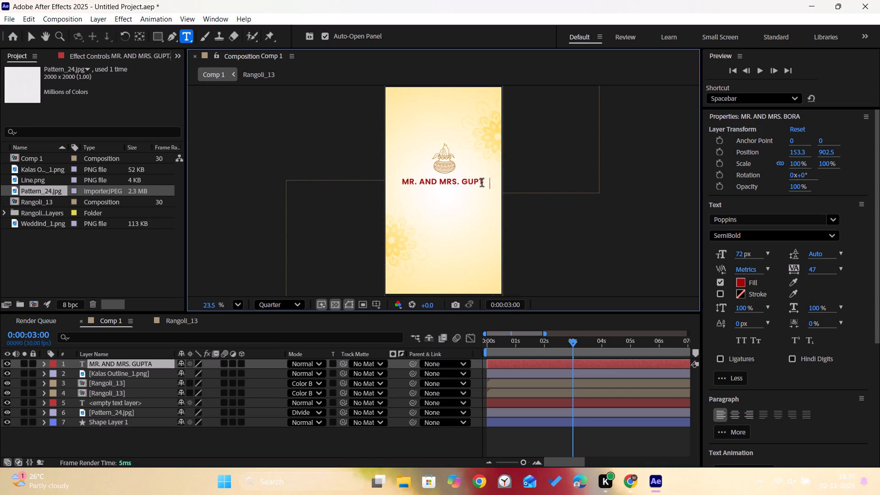
pyautogui.click(27, 33)
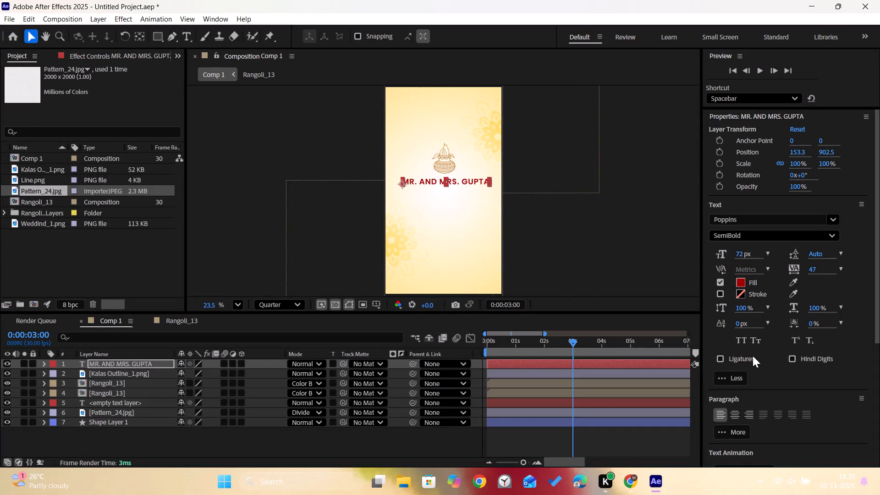
# Try vertical alignment on the "MR. AND MRS. GUPTA" text, and centre it horizontally in the composition just below the kalash.
pyautogui.scroll(-3, 741, 403)
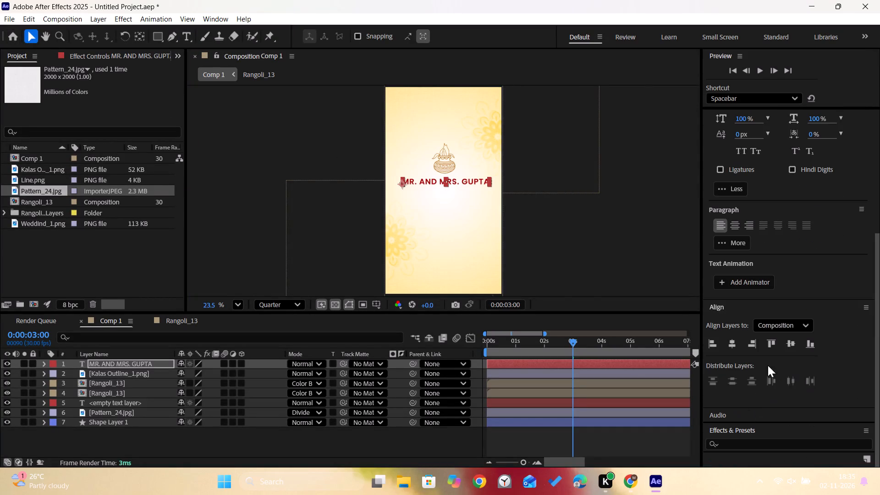
pyautogui.click(790, 344)
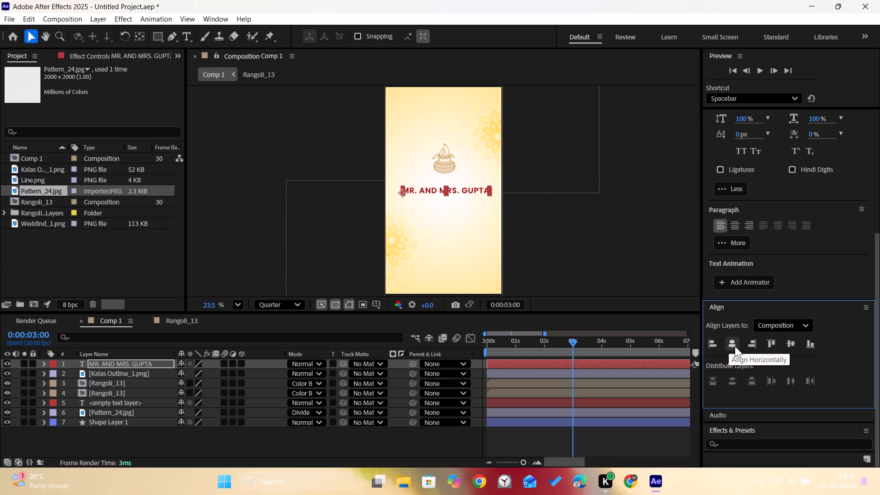
pyautogui.click(736, 346)
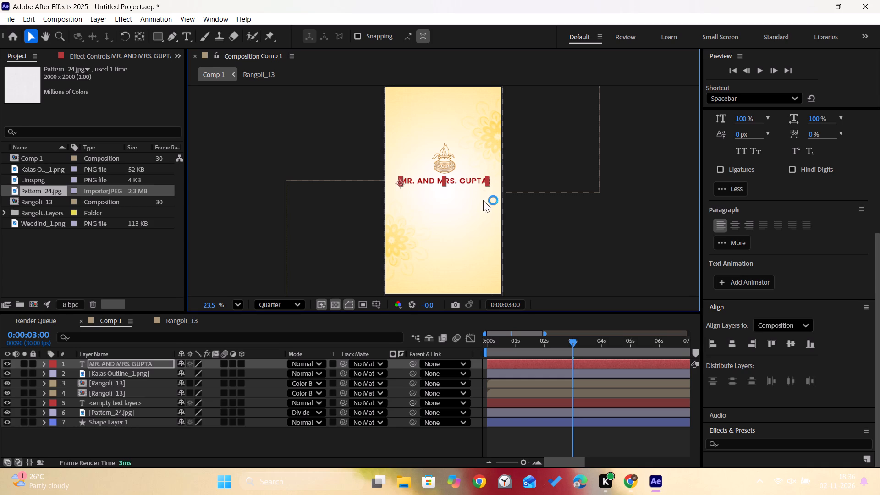
pyautogui.click(579, 225)
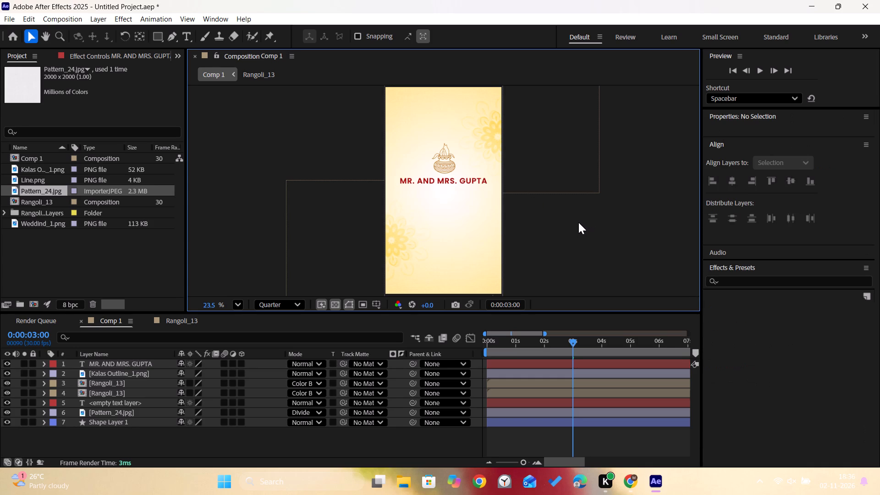
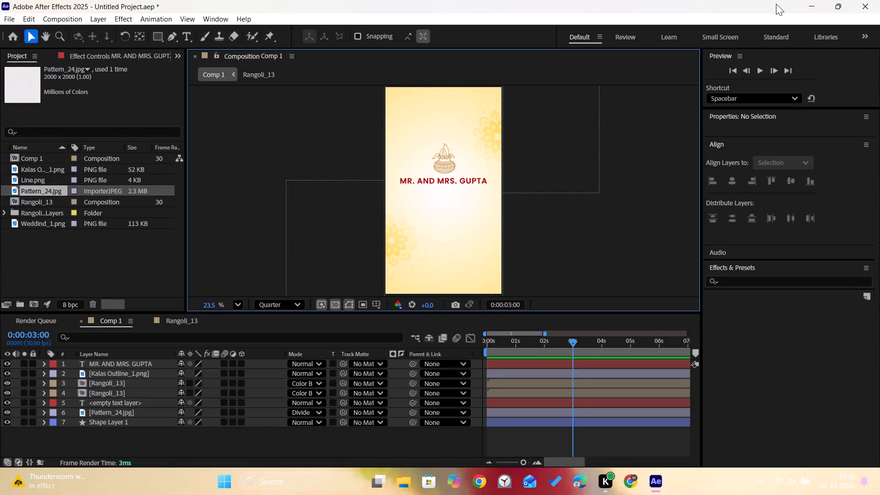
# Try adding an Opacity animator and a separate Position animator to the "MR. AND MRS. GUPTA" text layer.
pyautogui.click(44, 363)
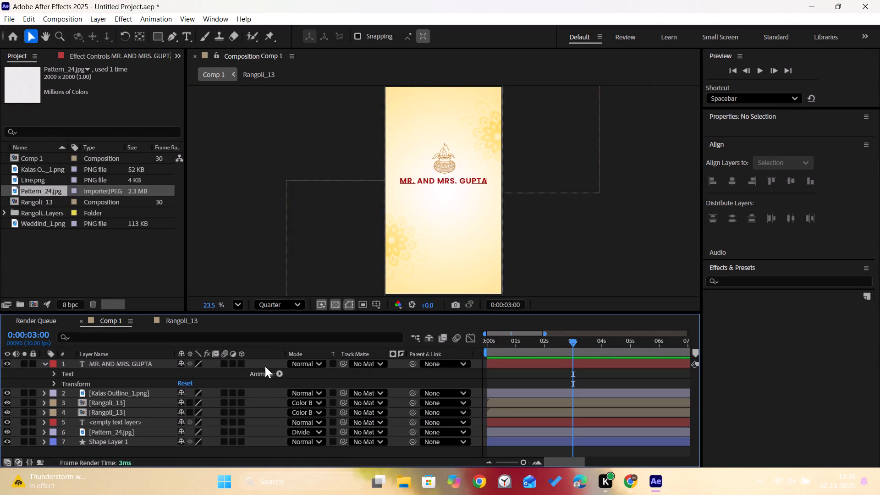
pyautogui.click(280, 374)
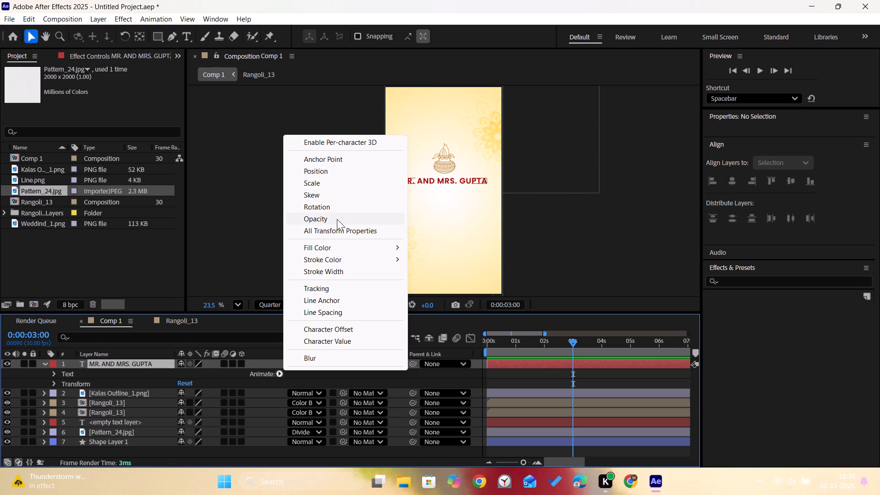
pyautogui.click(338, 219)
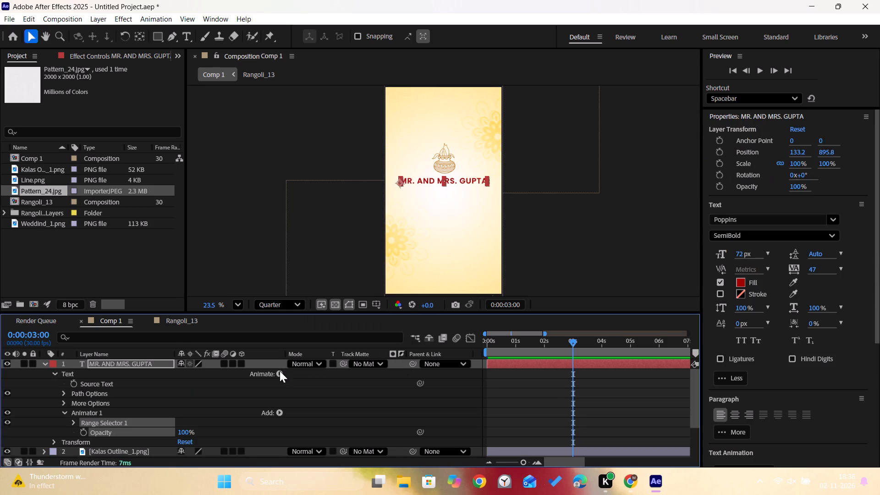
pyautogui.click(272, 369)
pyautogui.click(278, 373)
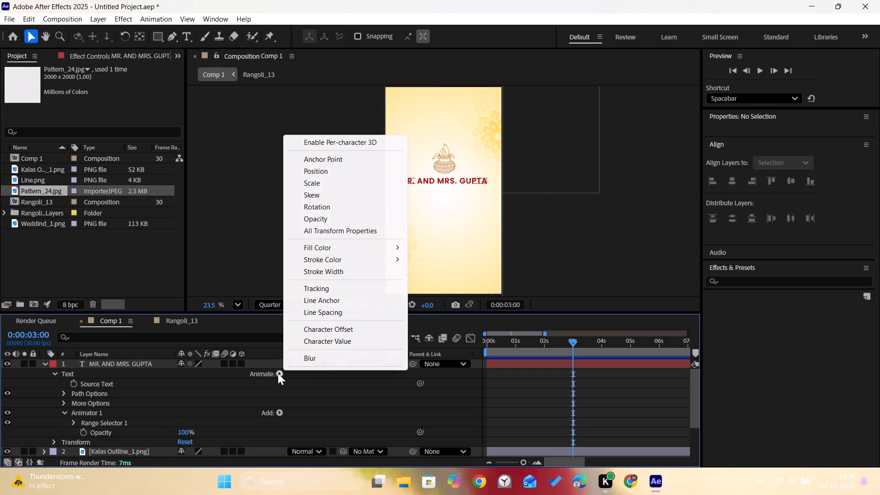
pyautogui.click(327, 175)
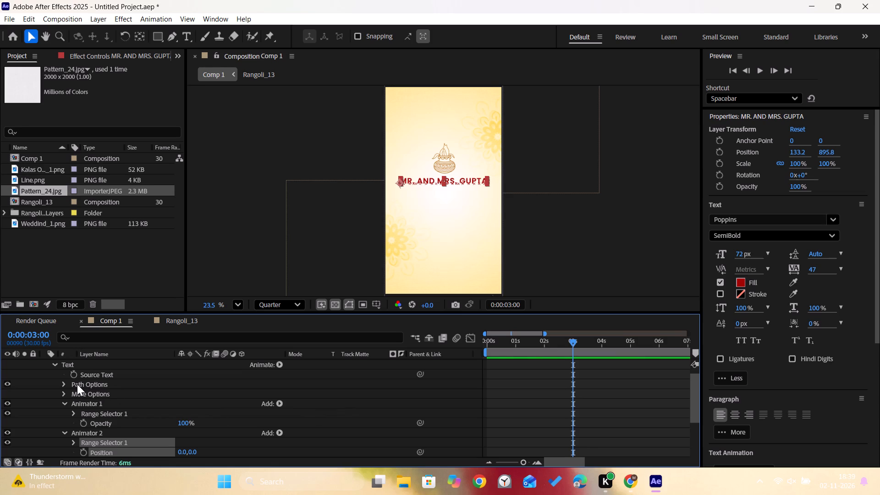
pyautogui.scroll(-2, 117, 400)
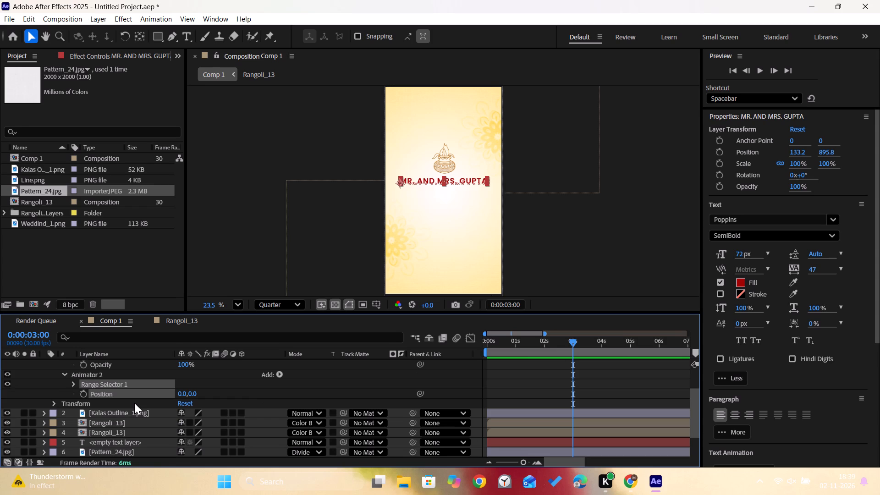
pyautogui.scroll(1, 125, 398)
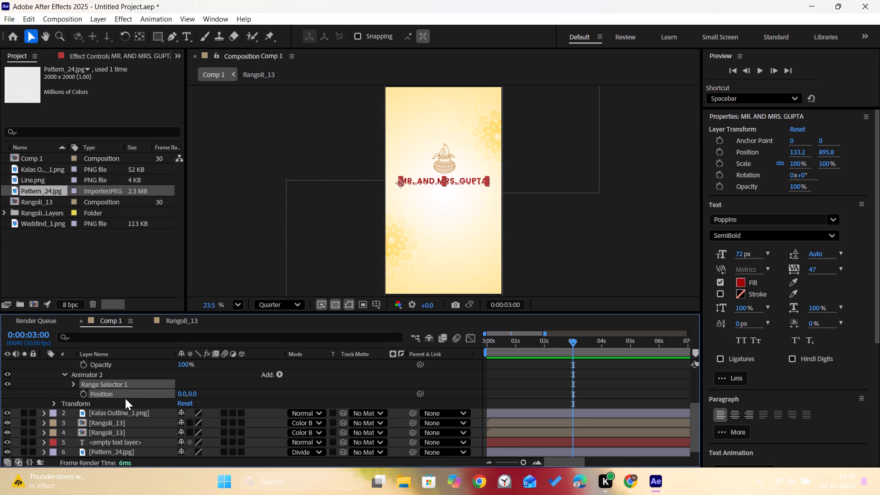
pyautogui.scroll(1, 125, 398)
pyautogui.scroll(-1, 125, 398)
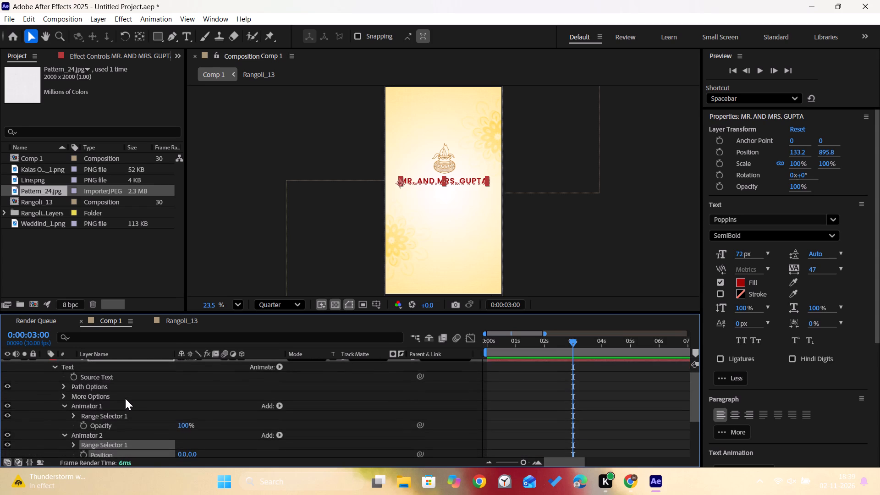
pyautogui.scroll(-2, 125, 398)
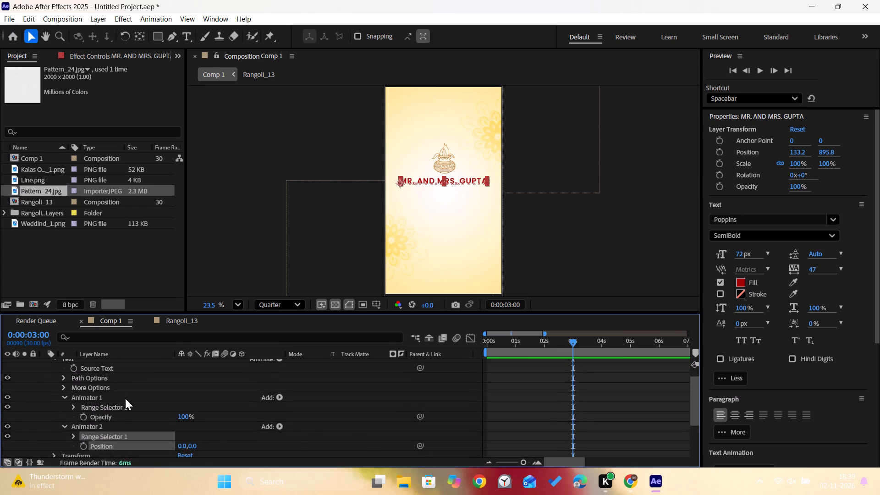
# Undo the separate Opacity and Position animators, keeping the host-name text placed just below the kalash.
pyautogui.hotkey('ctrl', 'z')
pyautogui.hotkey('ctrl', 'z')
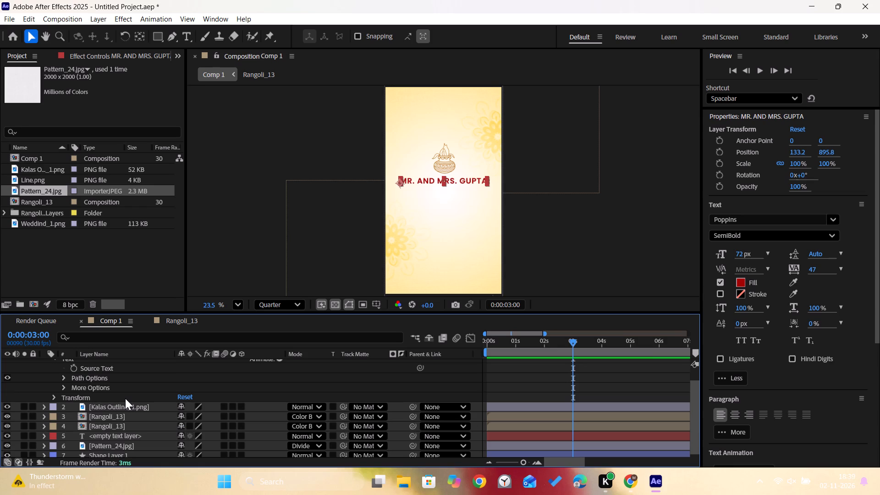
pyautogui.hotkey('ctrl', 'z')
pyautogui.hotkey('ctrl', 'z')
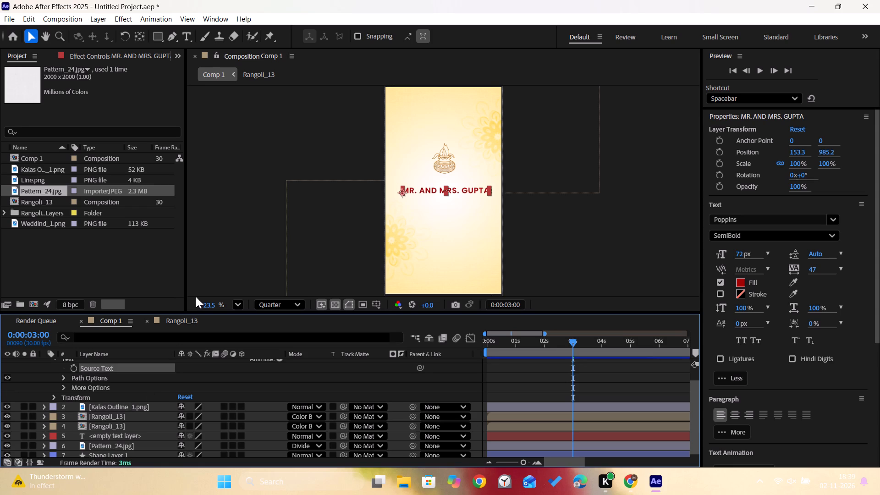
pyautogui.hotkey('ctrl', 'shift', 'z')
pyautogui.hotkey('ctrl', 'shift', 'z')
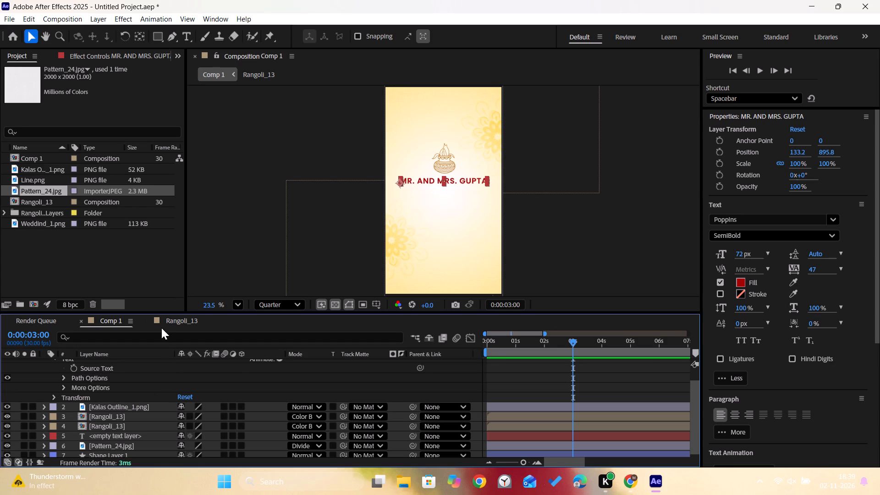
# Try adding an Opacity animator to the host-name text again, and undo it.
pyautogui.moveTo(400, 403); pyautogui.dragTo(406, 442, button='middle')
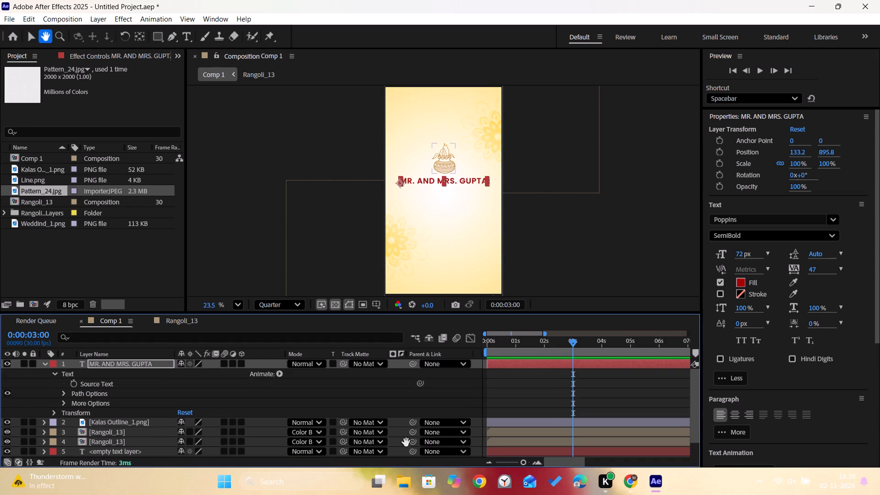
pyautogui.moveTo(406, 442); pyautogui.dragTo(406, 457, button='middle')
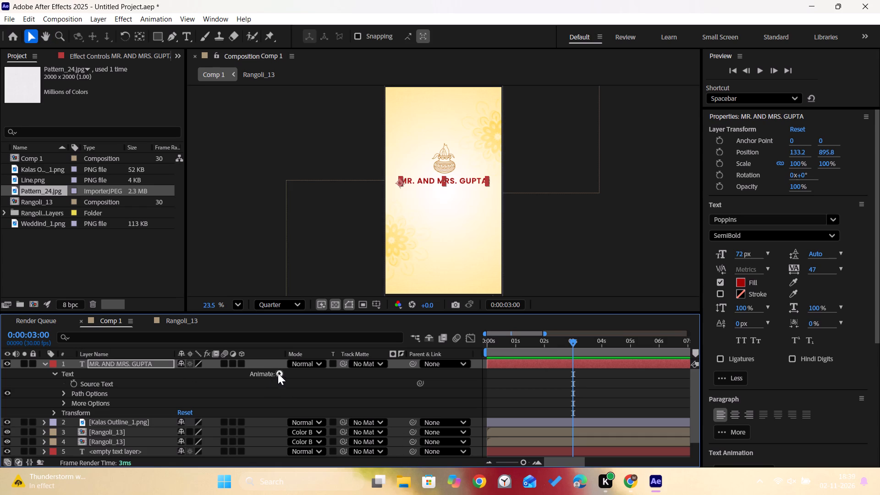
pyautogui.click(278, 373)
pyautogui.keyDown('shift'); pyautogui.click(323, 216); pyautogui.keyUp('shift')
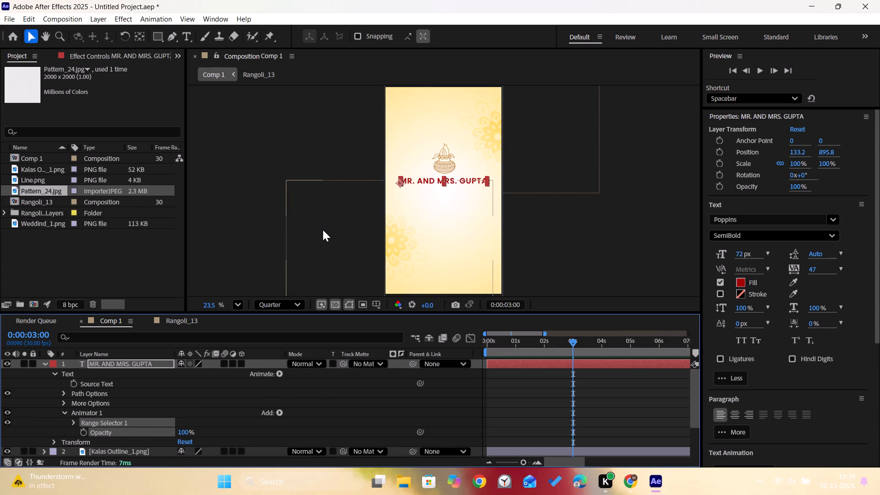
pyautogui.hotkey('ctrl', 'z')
# Add a single animator with both Position and Opacity to the host-name text, setting Opacity to 0% and Position to 100, 0.
pyautogui.click(280, 373)
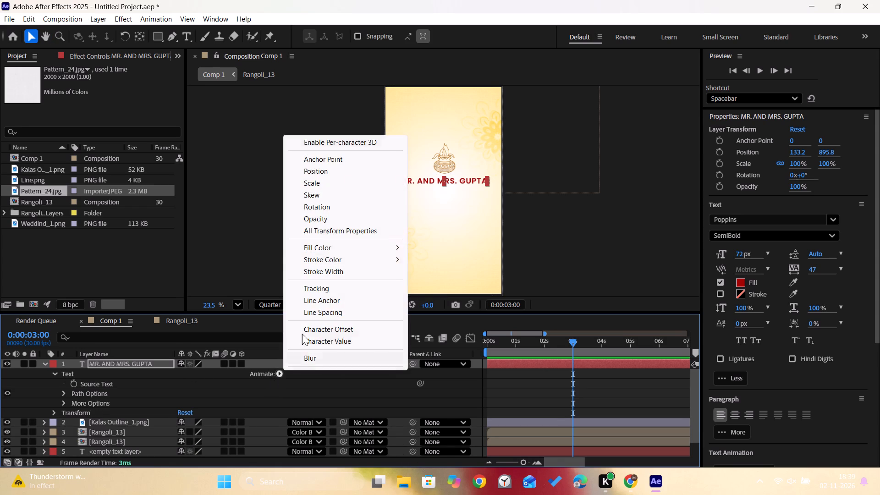
pyautogui.keyDown('ctrl'); pyautogui.moveTo(341, 217); pyautogui.dragTo(347, 176); pyautogui.keyUp('ctrl')
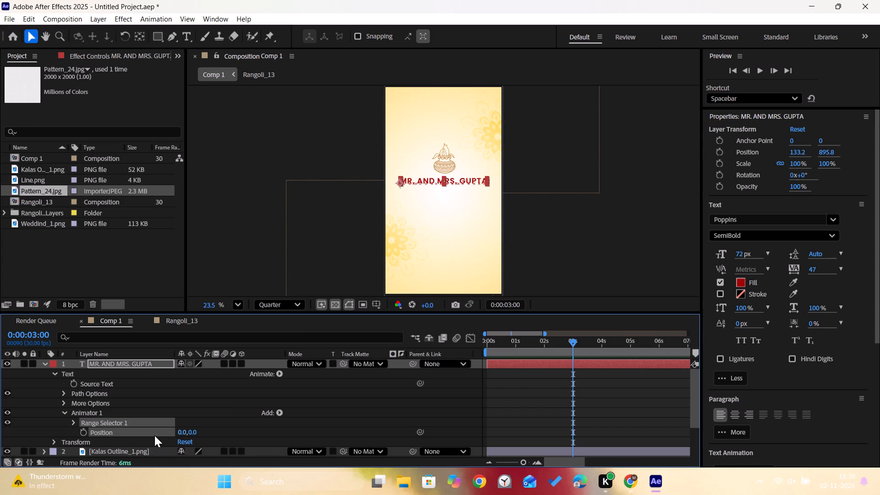
pyautogui.click(279, 375)
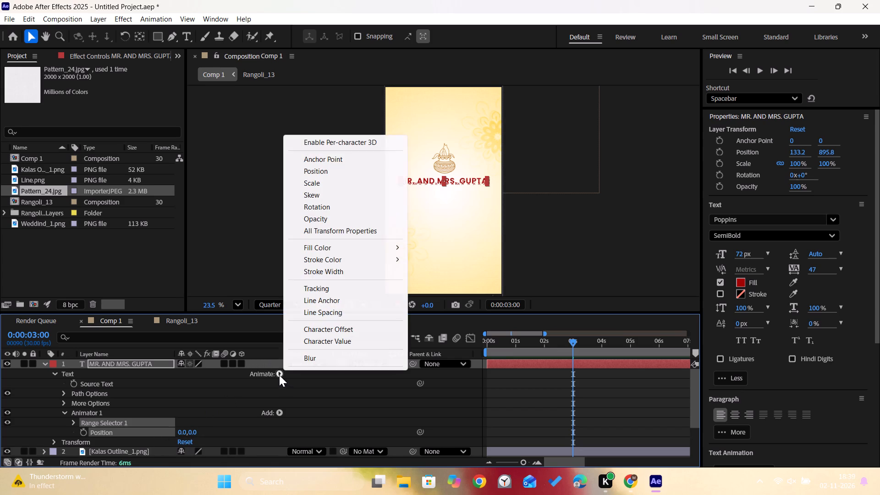
pyautogui.keyDown('ctrl'); pyautogui.click(324, 218); pyautogui.keyUp('ctrl')
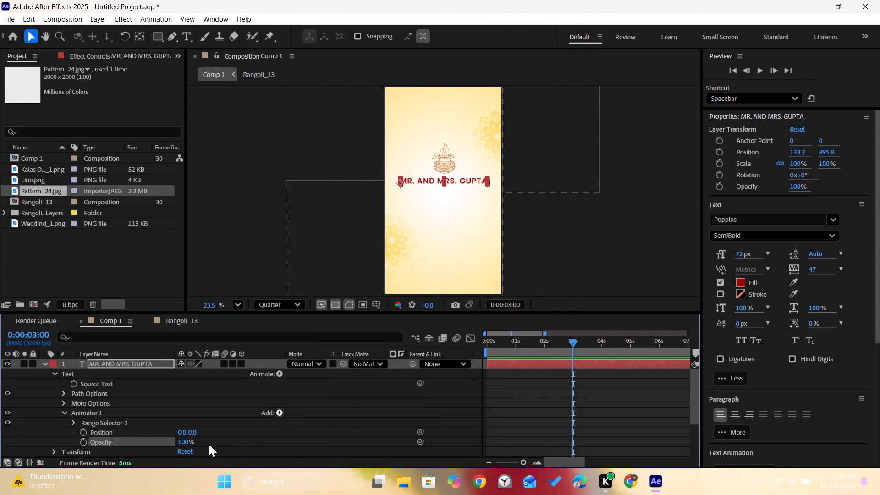
pyautogui.moveTo(182, 442); pyautogui.dragTo(49, 463)
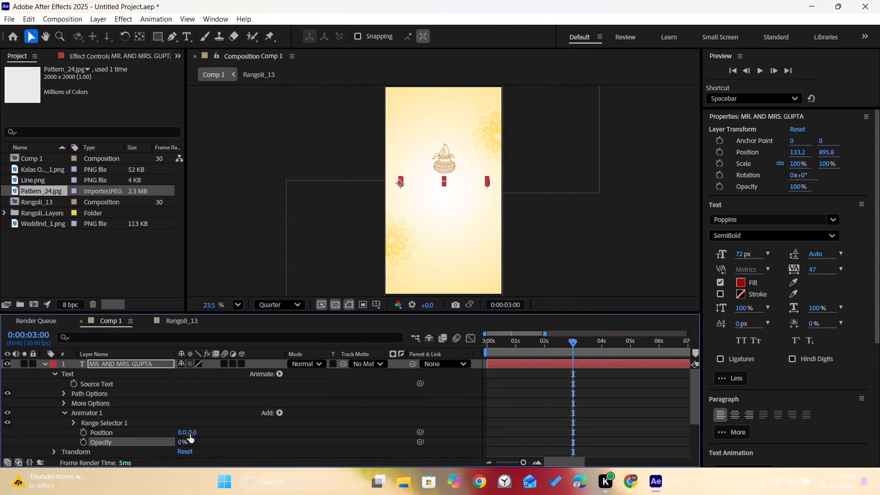
pyautogui.click(181, 429)
pyautogui.write('100')
pyautogui.press('Return')
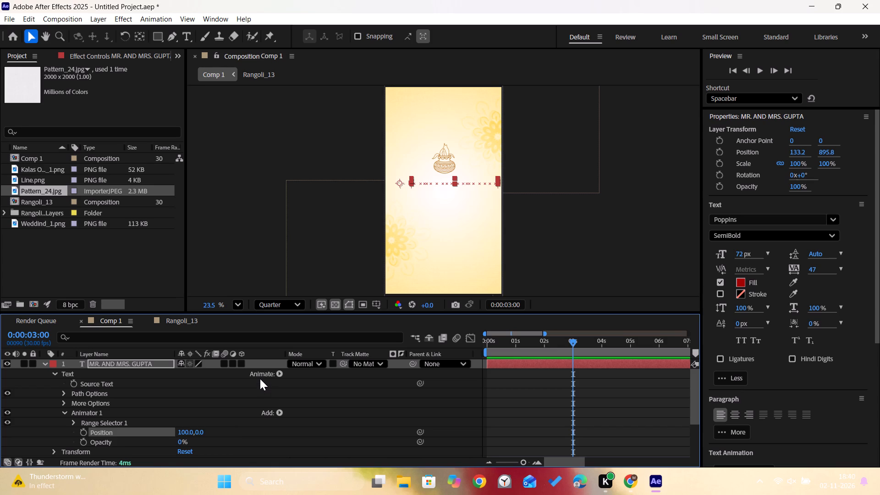
# Set the range selector of the host-name text's animator to be based on Words in its advanced options.
pyautogui.click(72, 423)
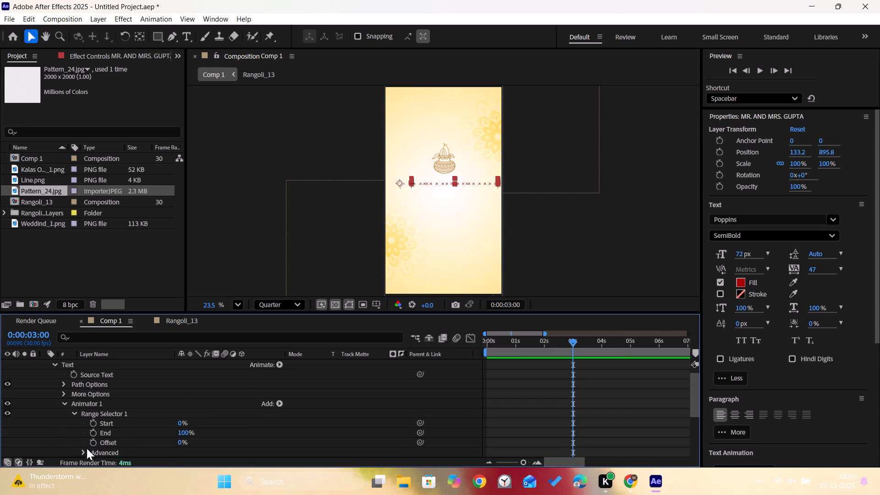
pyautogui.click(84, 452)
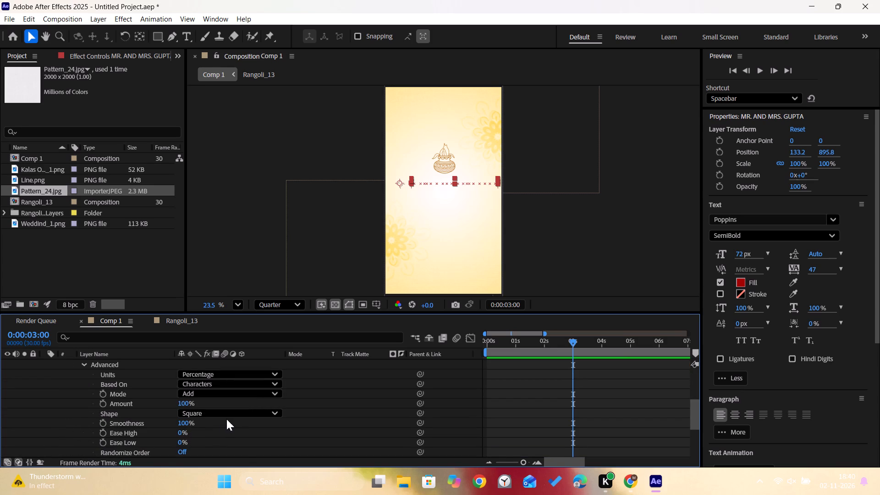
pyautogui.moveTo(241, 422); pyautogui.dragTo(250, 420, button='middle')
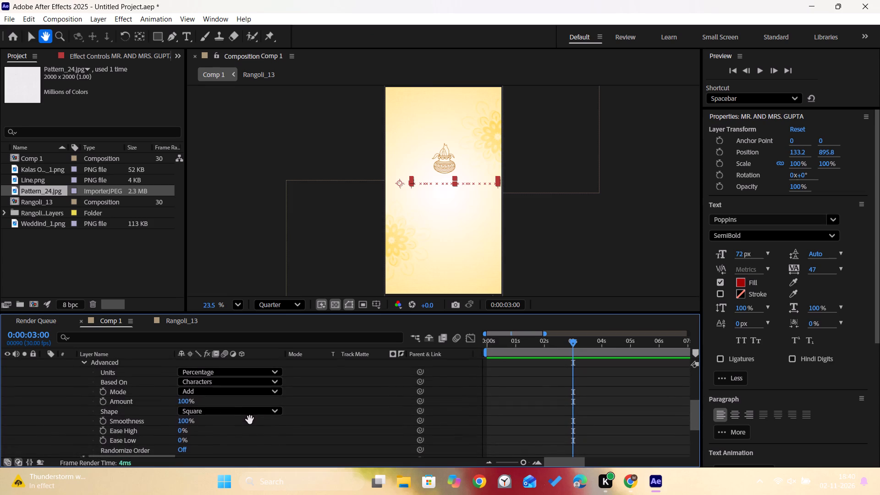
pyautogui.moveTo(250, 420); pyautogui.dragTo(250, 419, button='middle')
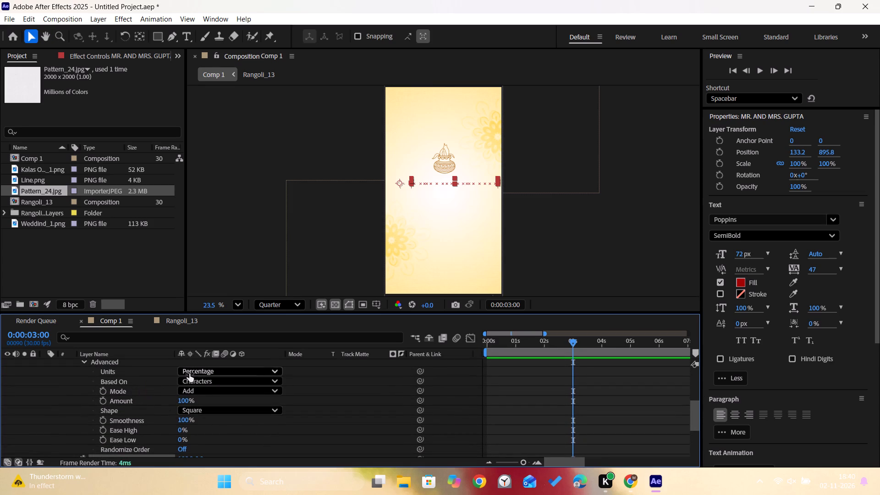
pyautogui.click(212, 374)
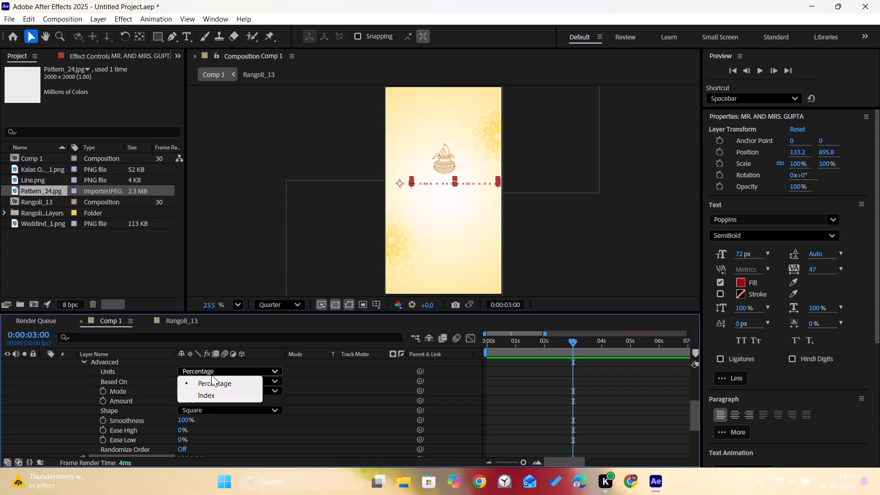
pyautogui.click(299, 383)
pyautogui.click(271, 379)
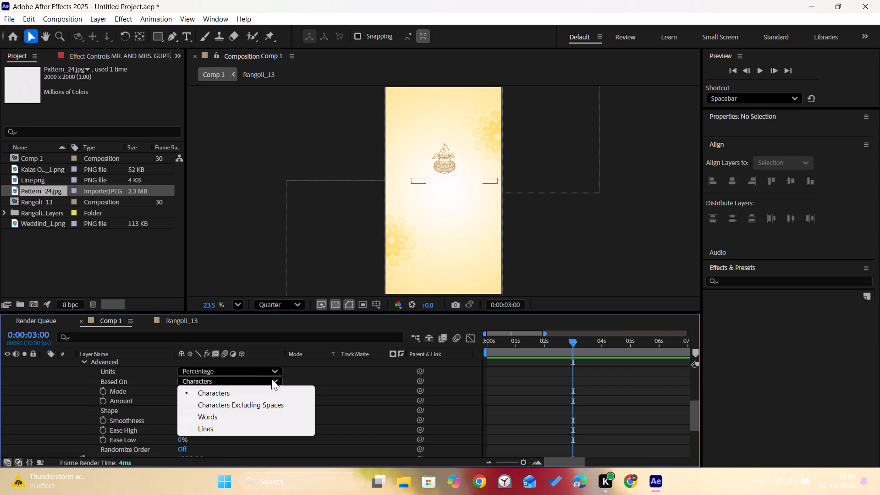
pyautogui.click(234, 413)
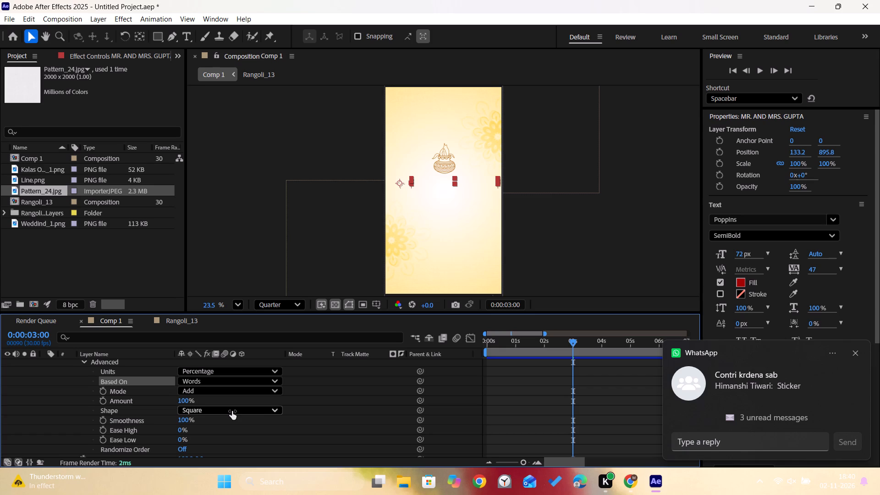
# Try the Ramp Down shape for the host-name text's range selector, and settle on Ramp Up.
pyautogui.click(224, 411)
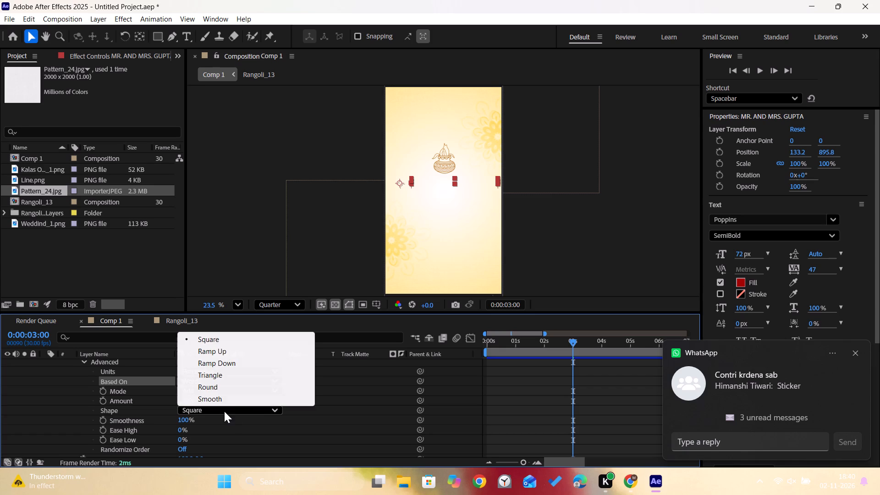
pyautogui.click(220, 367)
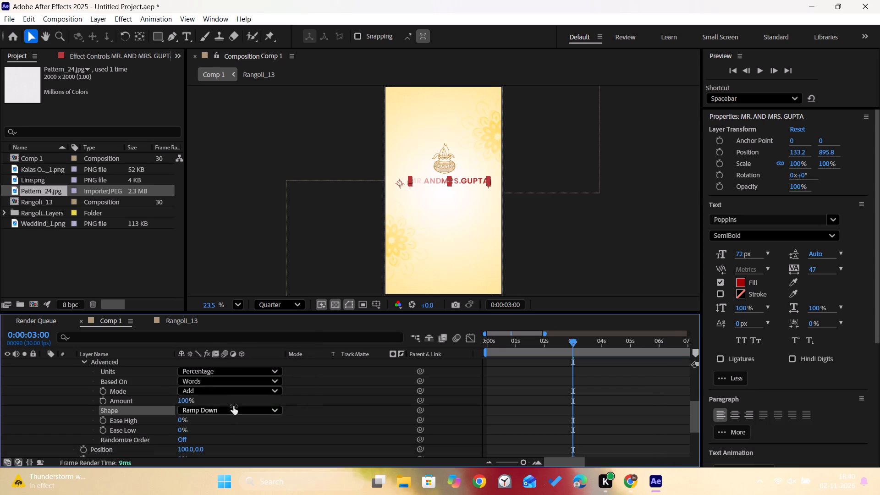
pyautogui.click(233, 406)
pyautogui.click(223, 354)
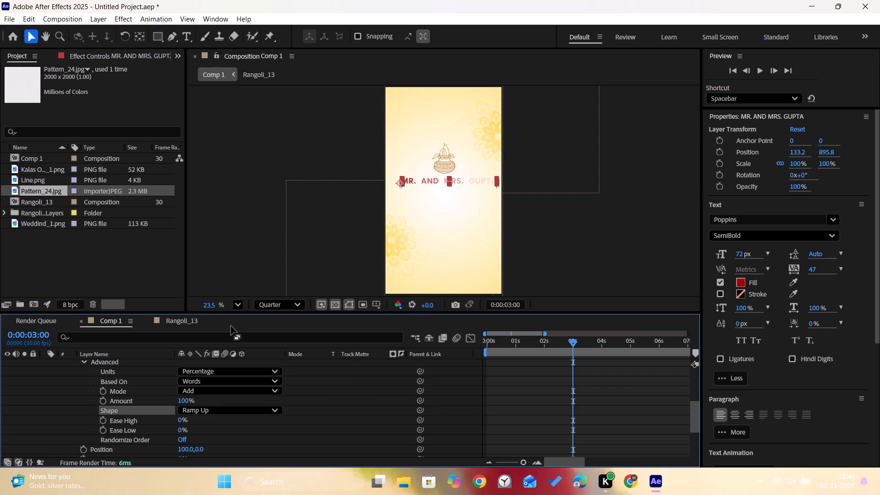
# Set the range selector's Ease High to -50% and Ease Low to 100%.
pyautogui.click(176, 420)
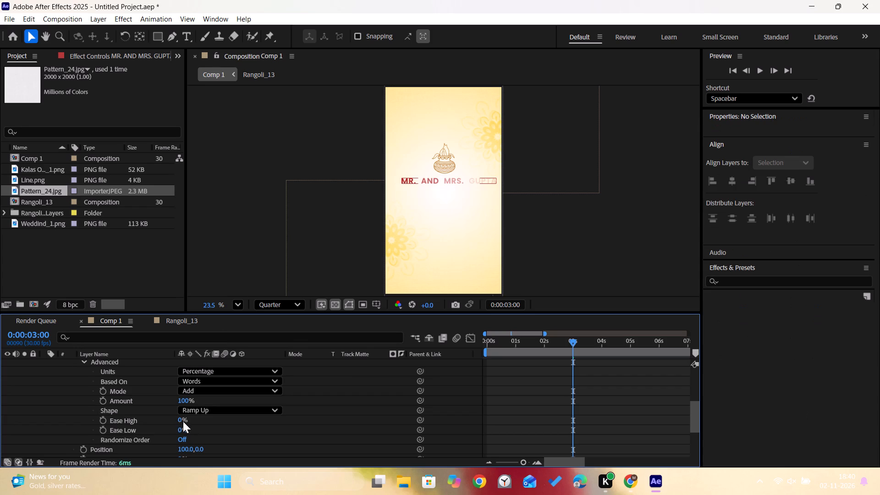
pyautogui.click(179, 421)
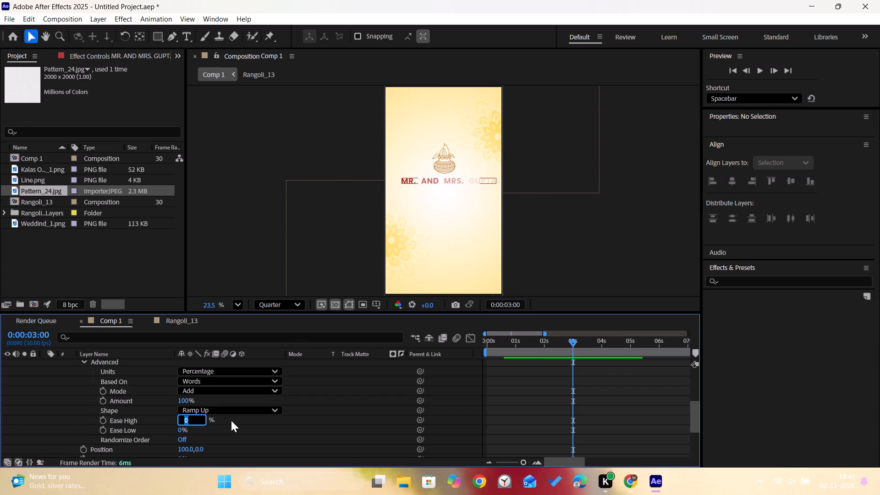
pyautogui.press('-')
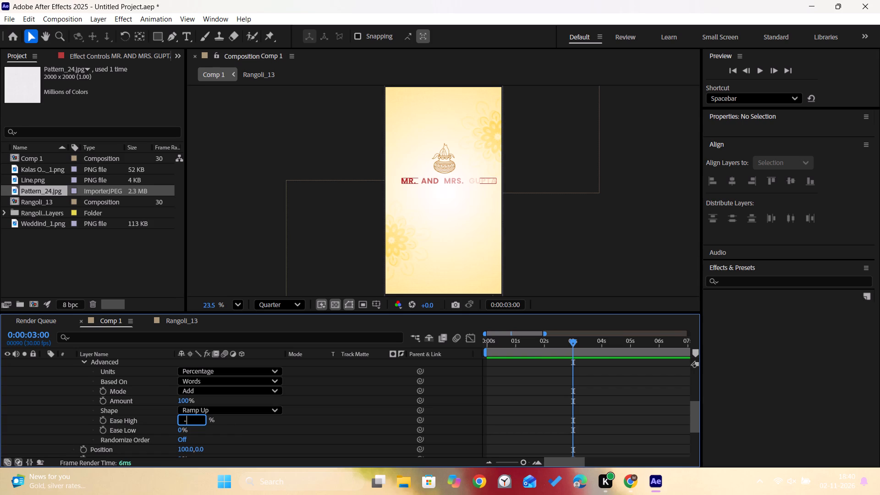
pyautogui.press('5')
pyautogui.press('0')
pyautogui.click(183, 431)
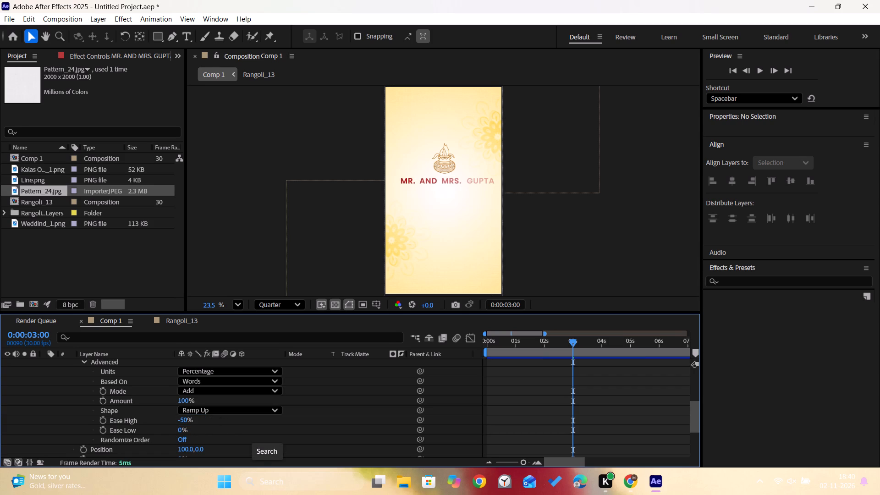
pyautogui.click(179, 429)
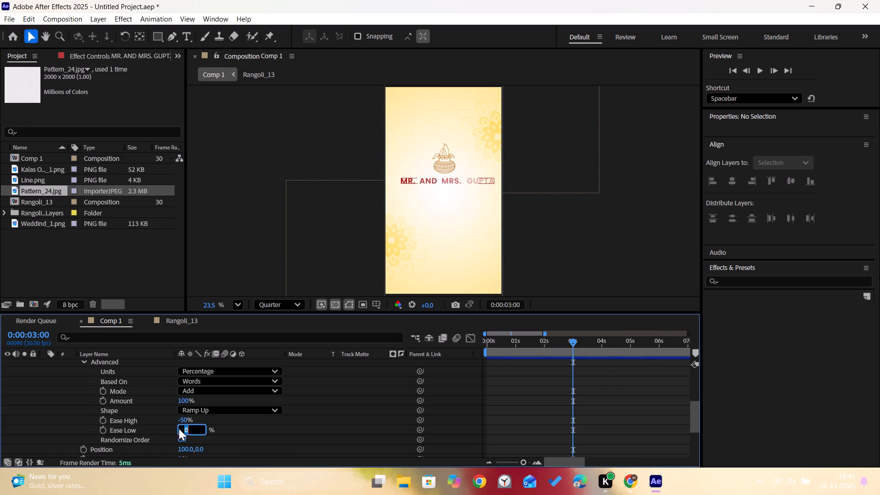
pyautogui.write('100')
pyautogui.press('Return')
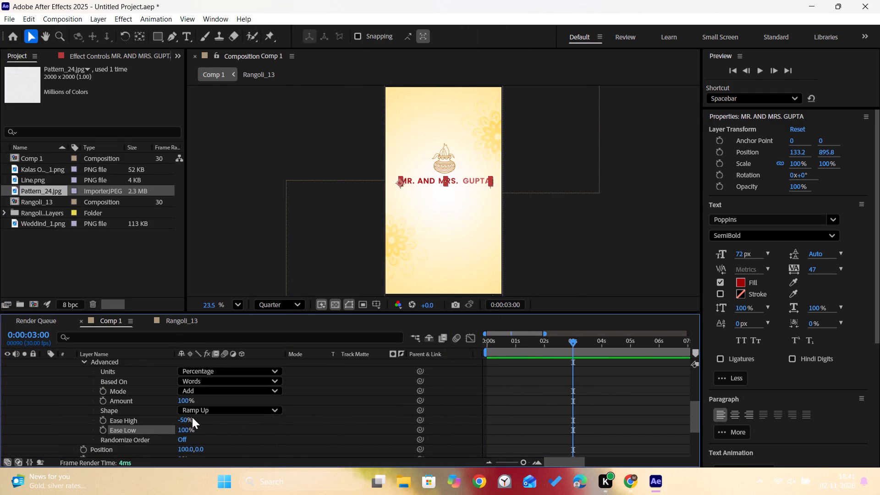
# Set the host-name text's range selector Offset to -100% and keyframe it at 0:00:03:00.
pyautogui.scroll(-2, 192, 417)
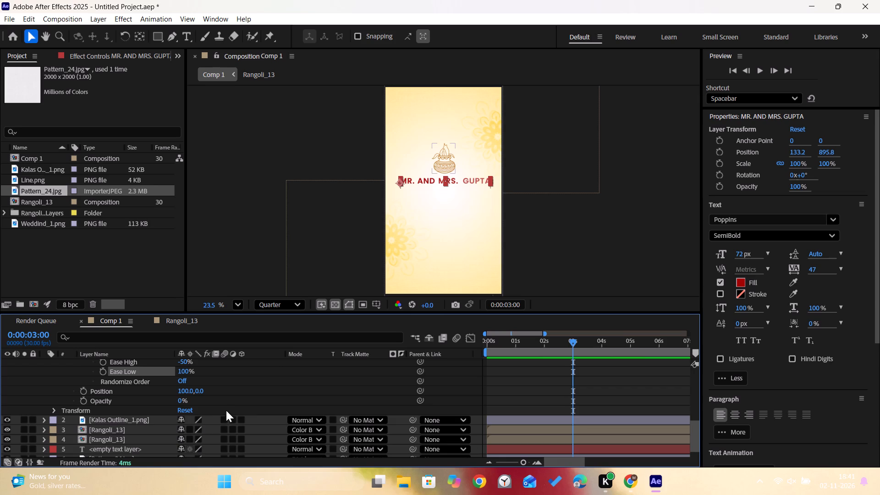
pyautogui.moveTo(271, 385); pyautogui.dragTo(275, 409, button='middle')
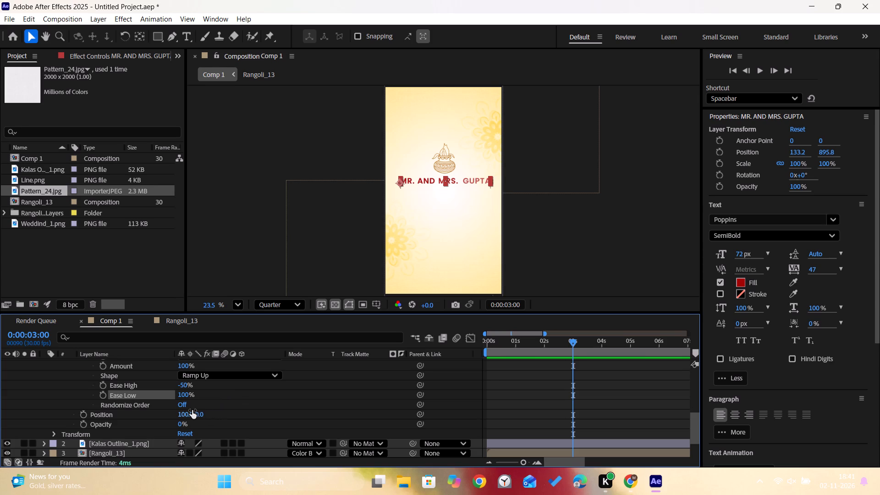
pyautogui.moveTo(209, 412); pyautogui.dragTo(219, 494, button='middle')
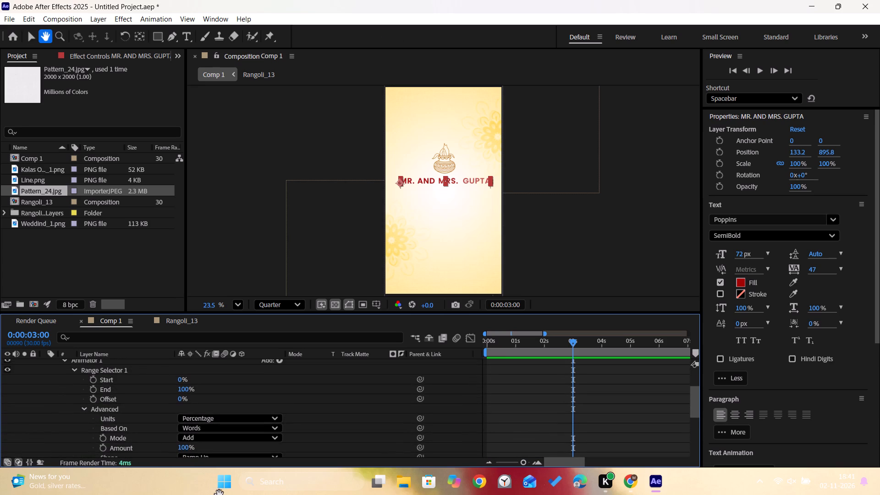
pyautogui.moveTo(219, 494); pyautogui.dragTo(220, 494, button='middle')
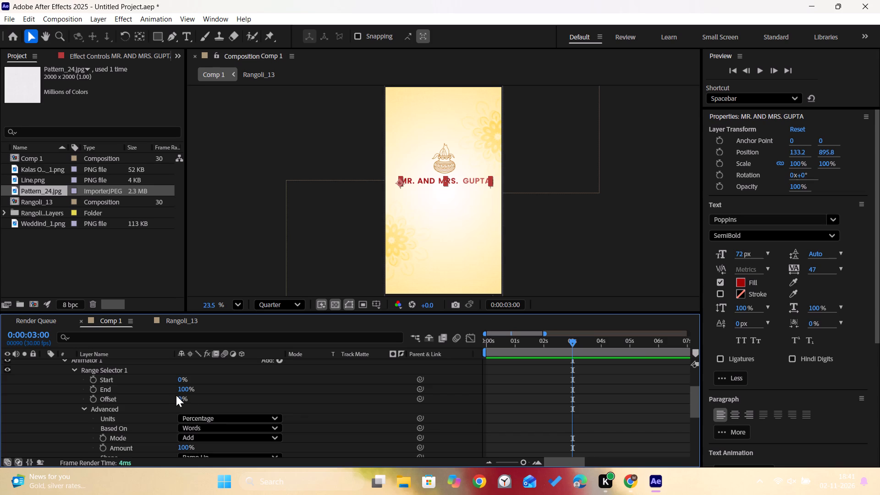
pyautogui.moveTo(179, 398); pyautogui.dragTo(87, 403)
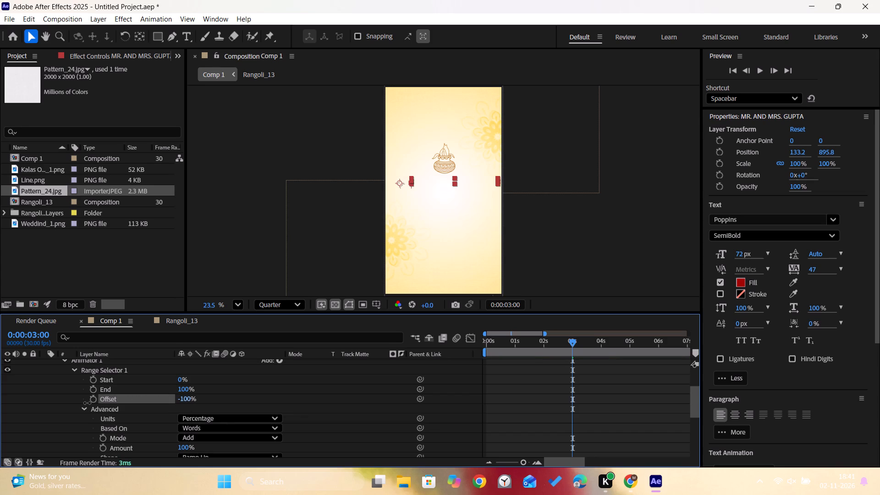
pyautogui.moveTo(87, 403); pyautogui.dragTo(204, 393)
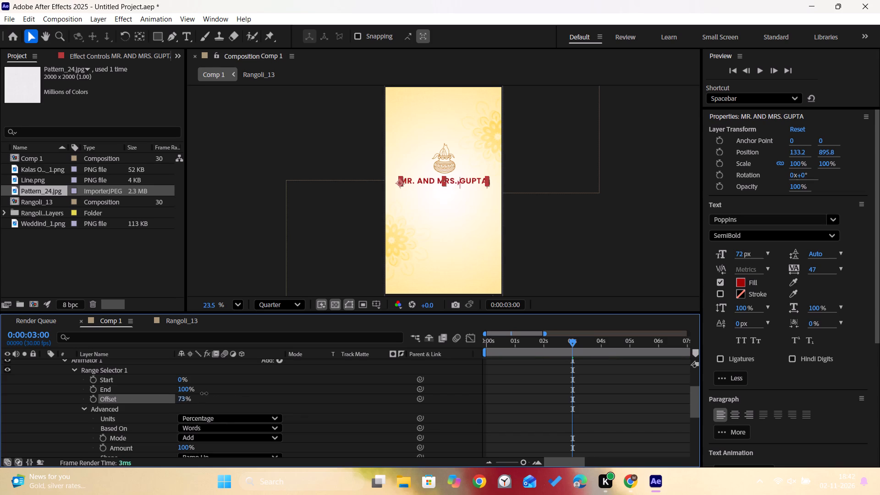
pyautogui.moveTo(204, 393); pyautogui.dragTo(93, 416)
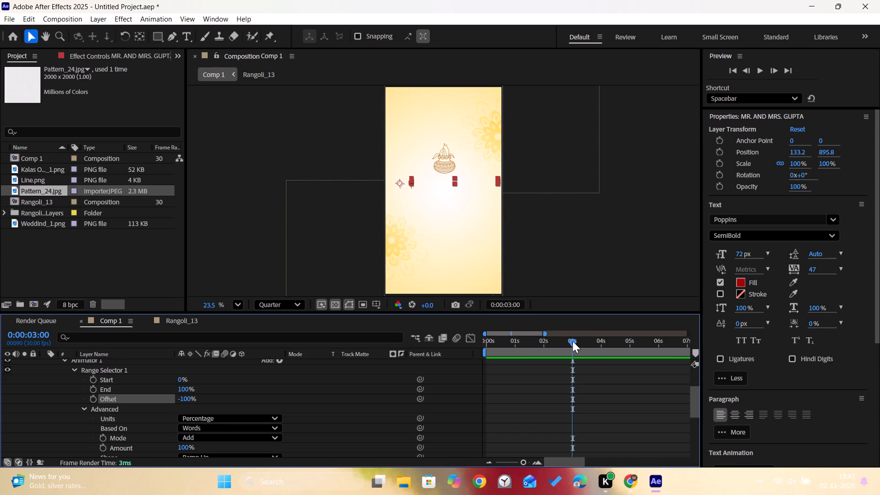
pyautogui.moveTo(186, 399); pyautogui.dragTo(183, 399)
pyautogui.moveTo(183, 399); pyautogui.dragTo(79, 415)
pyautogui.moveTo(81, 414); pyautogui.dragTo(132, 405)
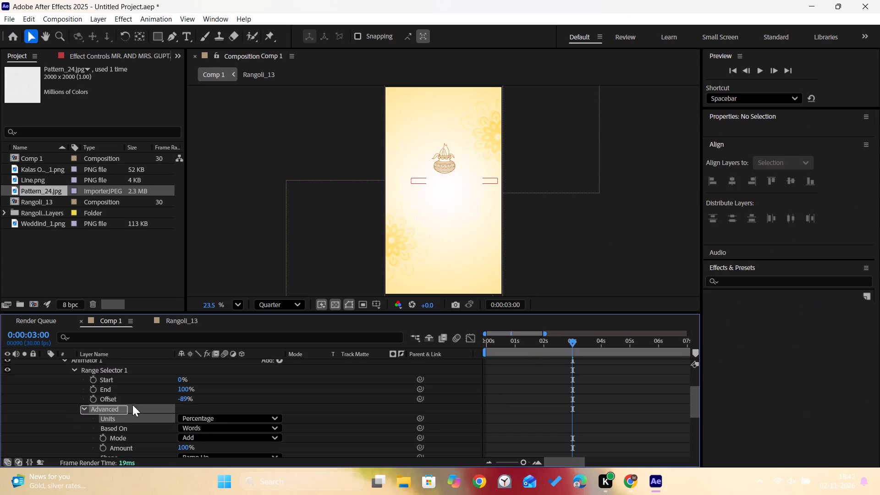
pyautogui.moveTo(132, 405); pyautogui.dragTo(134, 405)
pyautogui.click(184, 396)
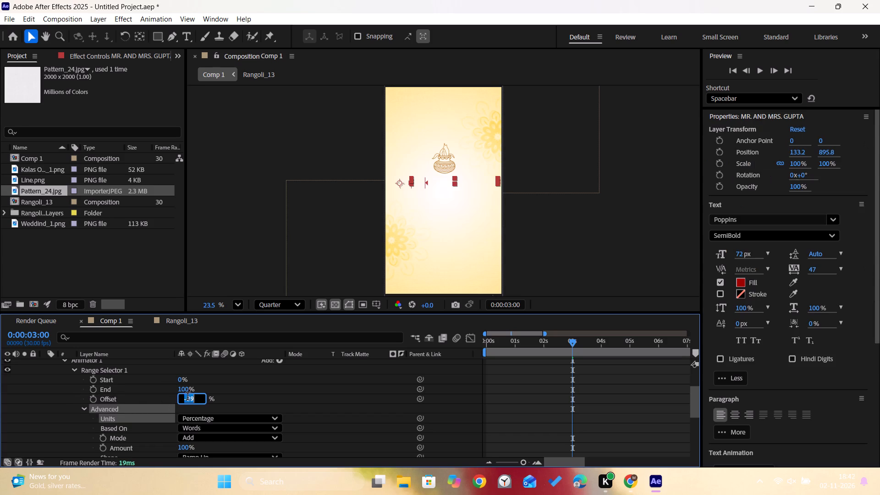
pyautogui.click(223, 401)
pyautogui.moveTo(185, 397); pyautogui.dragTo(169, 401)
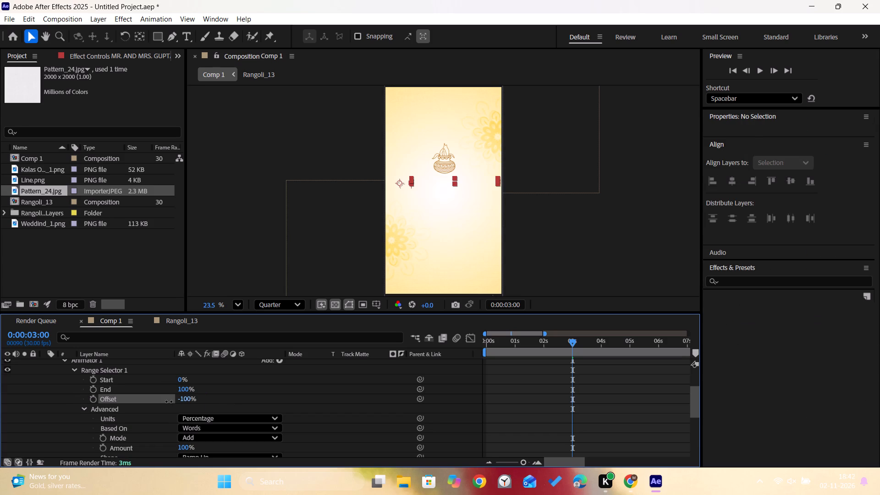
pyautogui.moveTo(169, 401); pyautogui.dragTo(141, 406)
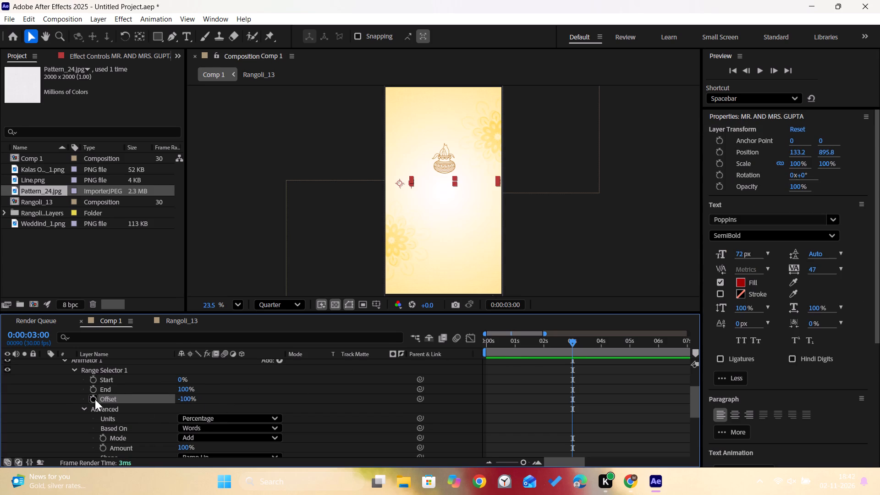
pyautogui.click(92, 401)
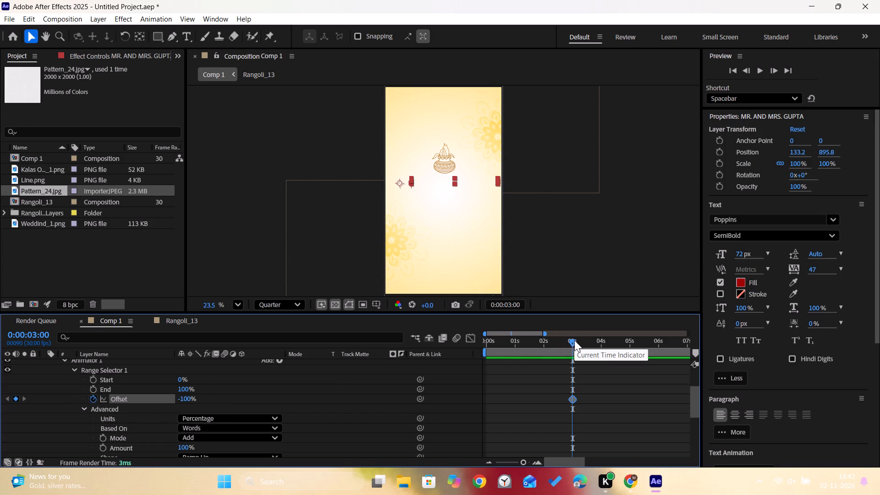
# Add a second Offset keyframe of 100% at 0:00:04:00 for the host-name text's range selector.
pyautogui.moveTo(574, 340); pyautogui.dragTo(604, 349)
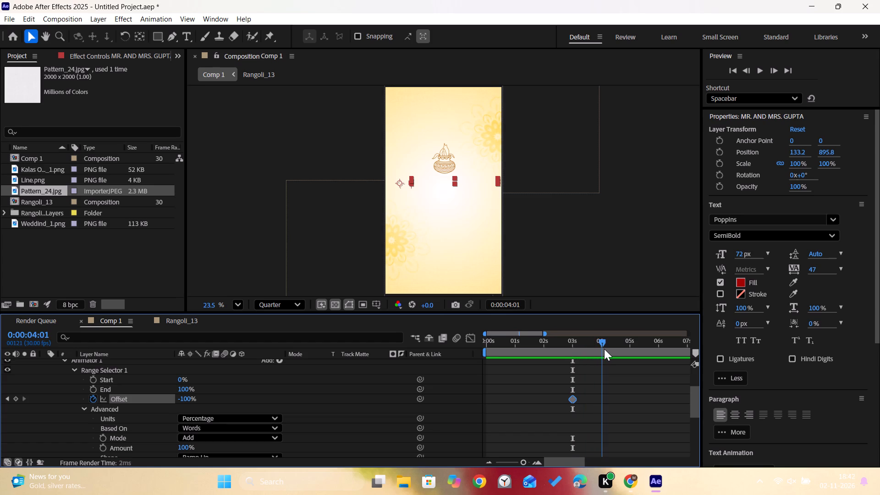
pyautogui.moveTo(604, 349); pyautogui.dragTo(601, 350)
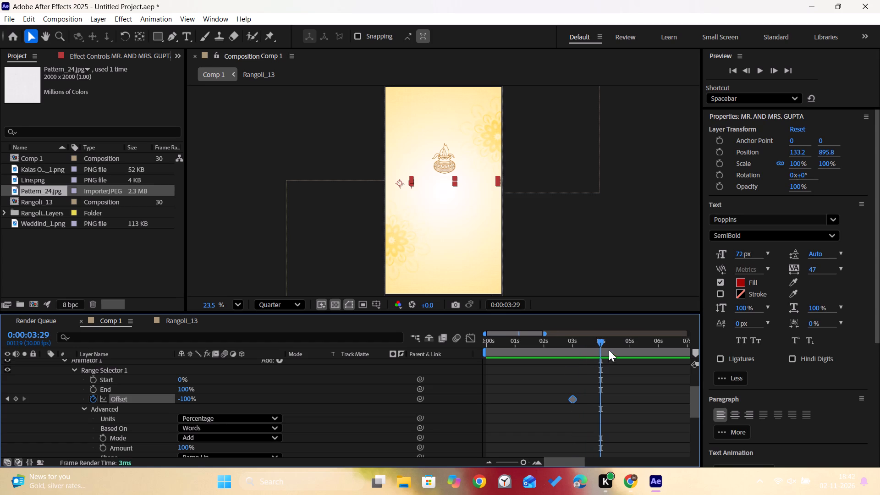
pyautogui.click(518, 307)
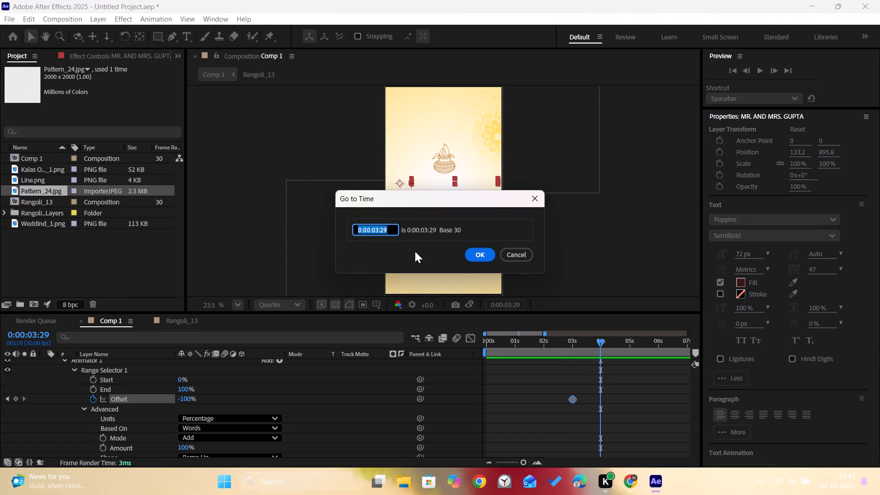
pyautogui.click(651, 399)
pyautogui.click(512, 259)
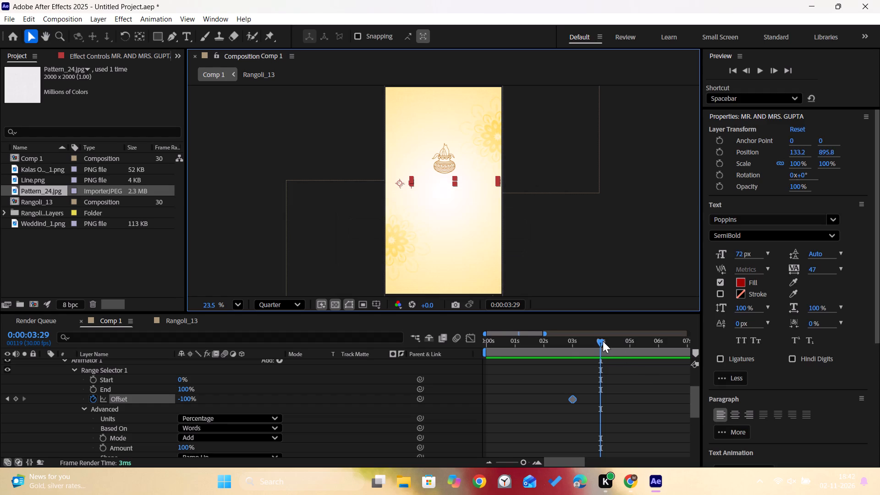
pyautogui.click(603, 341)
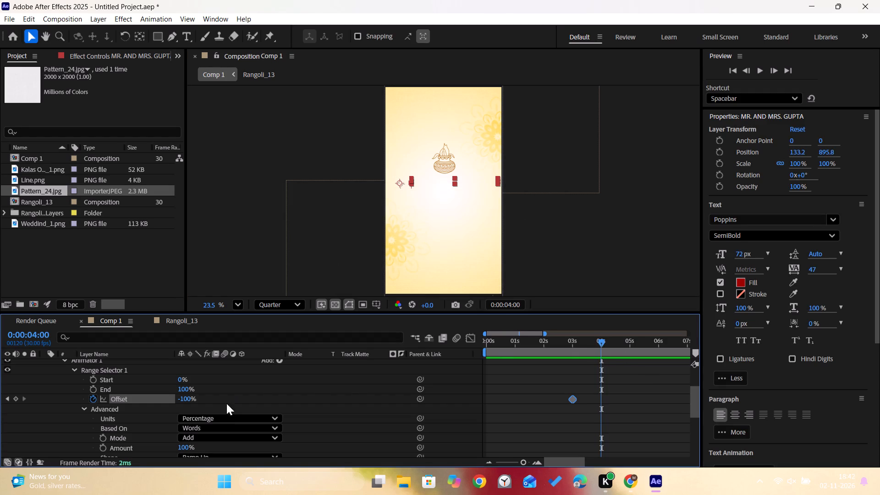
pyautogui.moveTo(186, 400); pyautogui.dragTo(189, 409)
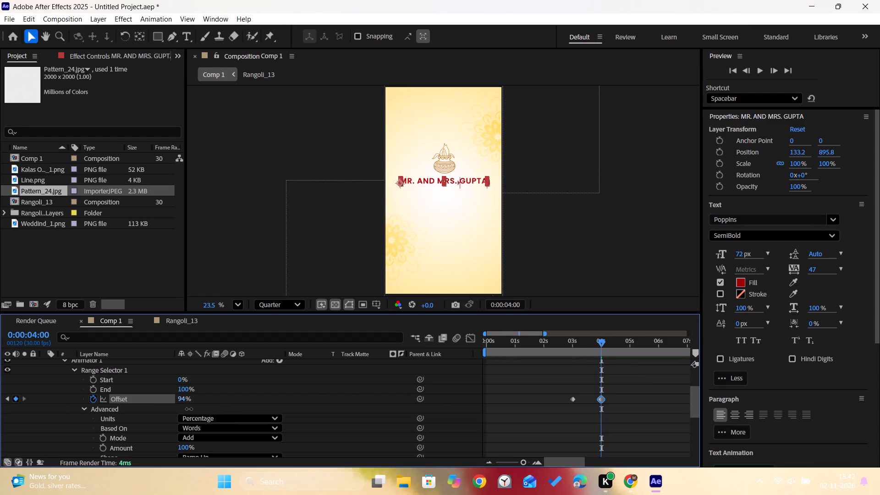
pyautogui.moveTo(189, 409); pyautogui.dragTo(251, 409)
pyautogui.click(665, 254)
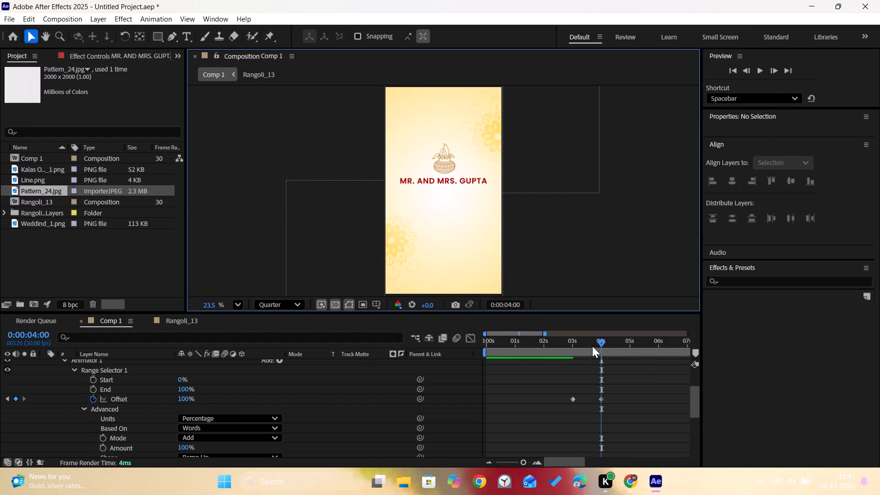
# Play the composition from the start and scrub around 2 to 4 seconds to examine the word-by-word reveal's timing against the kalash animation.
pyautogui.moveTo(599, 342); pyautogui.dragTo(419, 366)
pyautogui.press('space')
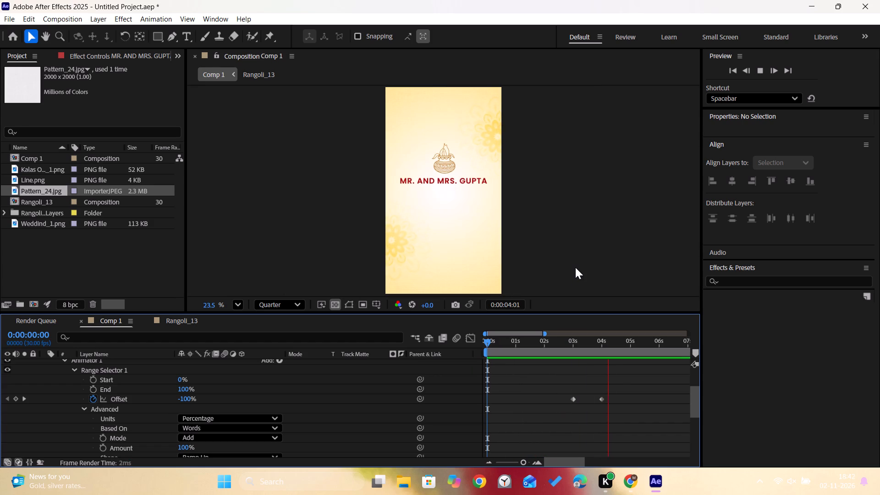
pyautogui.press('space')
pyautogui.moveTo(626, 339); pyautogui.dragTo(587, 361)
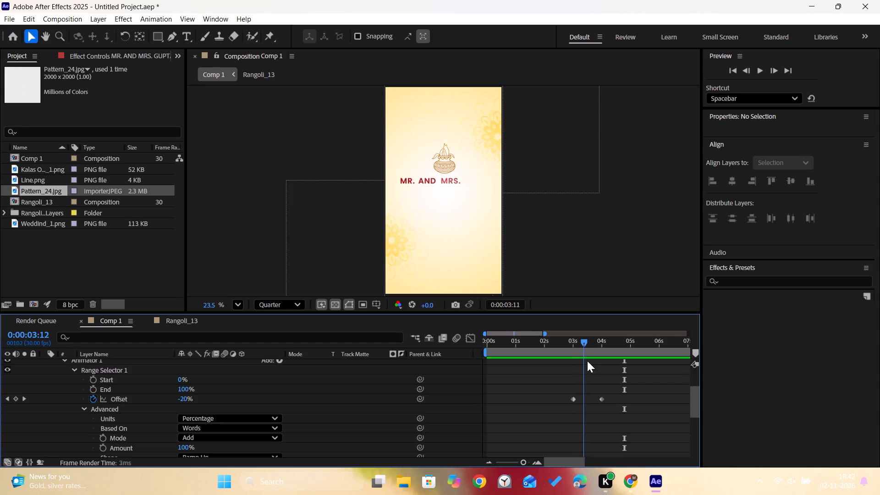
pyautogui.moveTo(587, 361); pyautogui.dragTo(587, 362)
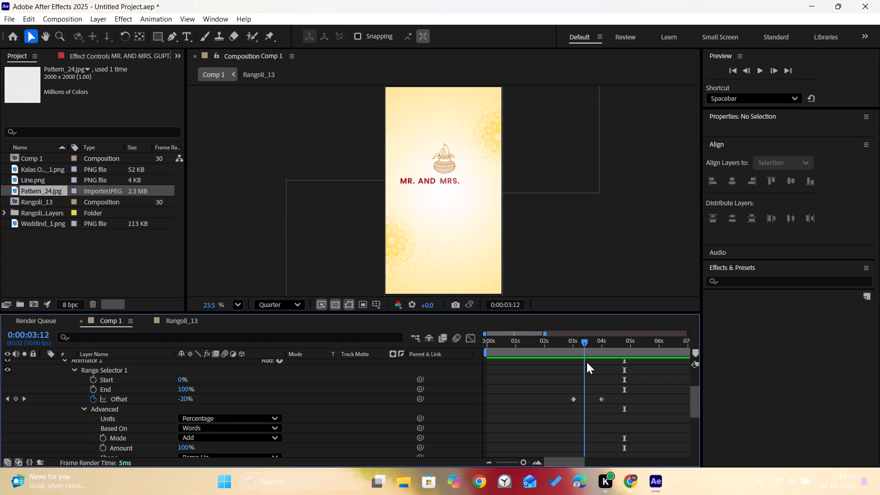
pyautogui.moveTo(587, 362); pyautogui.dragTo(572, 360)
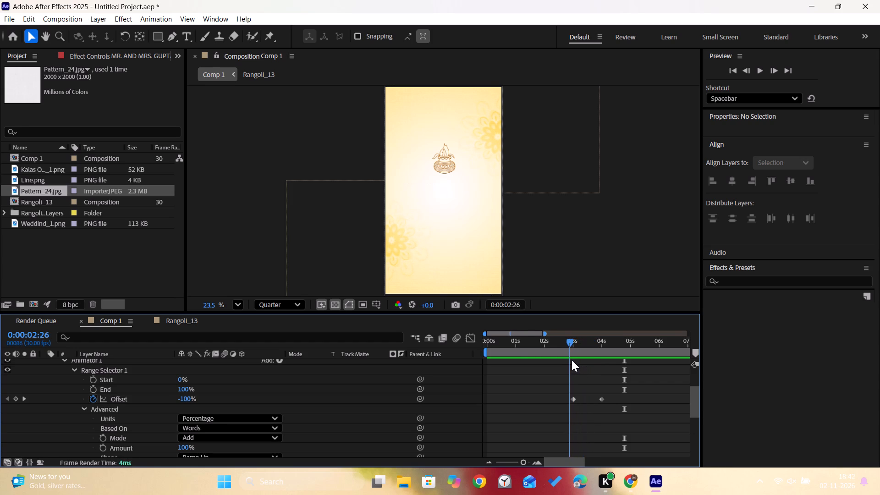
pyautogui.moveTo(572, 360); pyautogui.dragTo(599, 368)
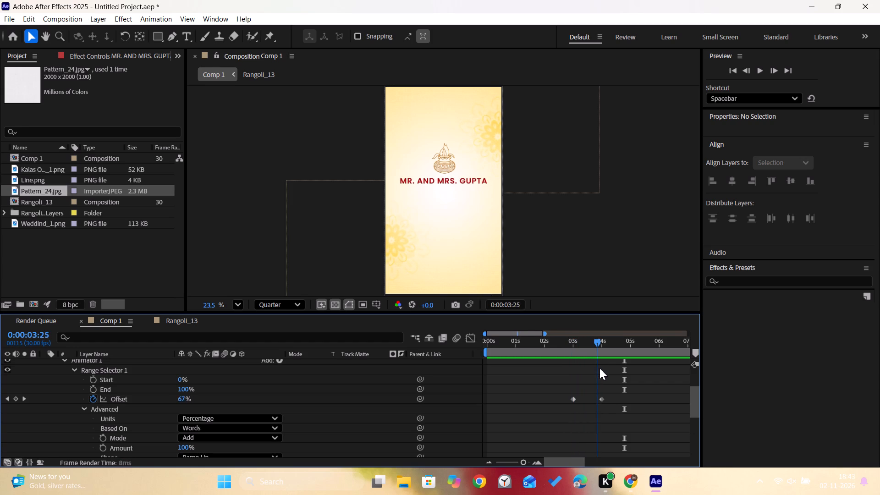
pyautogui.moveTo(599, 368); pyautogui.dragTo(562, 360)
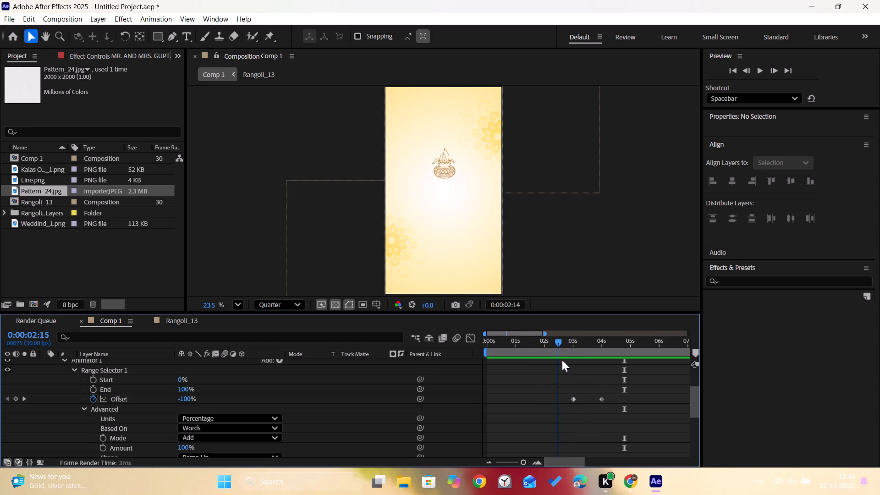
pyautogui.moveTo(562, 360); pyautogui.dragTo(571, 363)
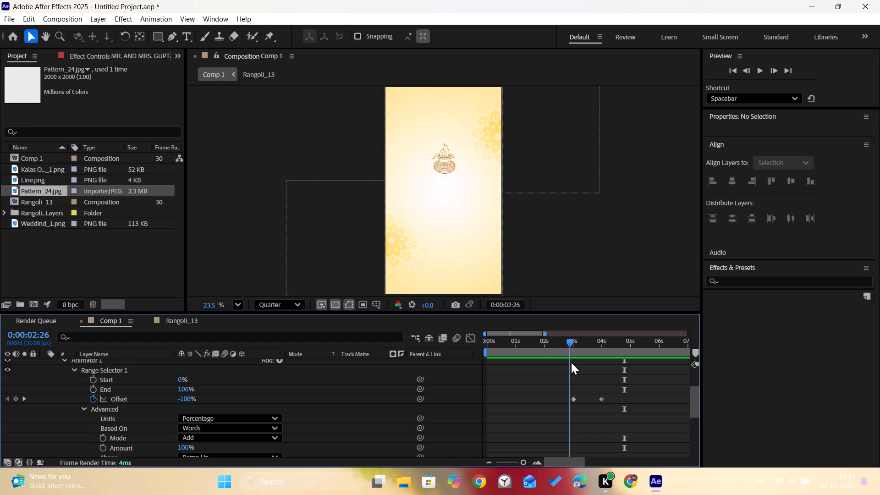
pyautogui.moveTo(571, 363); pyautogui.dragTo(565, 363)
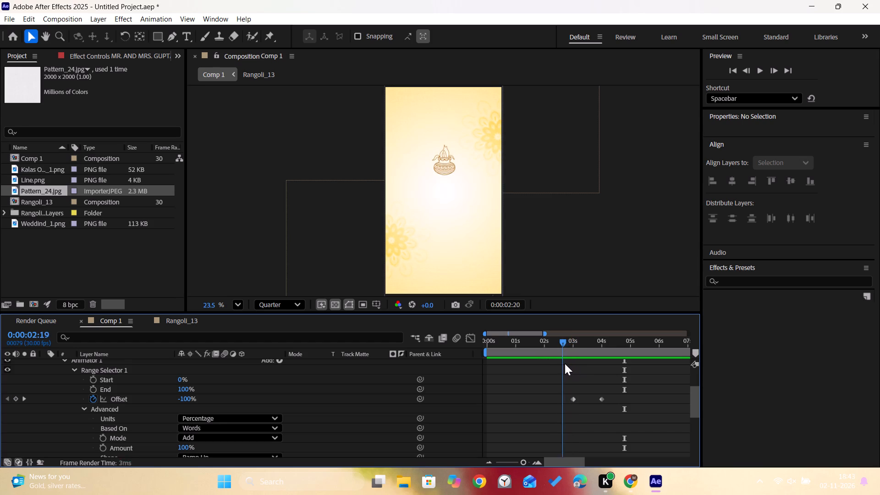
# Shift both Offset keyframes earlier together so the first sits at 0:00:02:12, and preview the composition from the start.
pyautogui.moveTo(565, 363); pyautogui.dragTo(559, 362)
pyautogui.moveTo(612, 389); pyautogui.dragTo(598, 395)
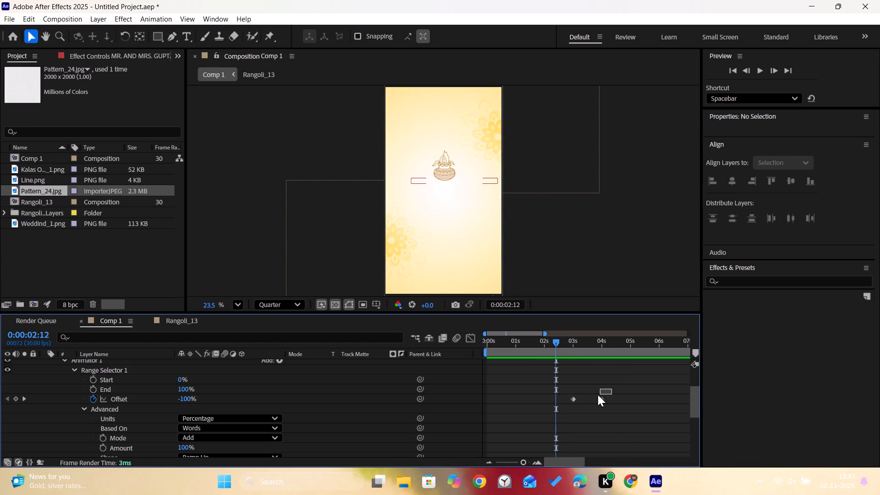
pyautogui.moveTo(598, 395); pyautogui.dragTo(567, 405)
pyautogui.moveTo(601, 400); pyautogui.dragTo(588, 400)
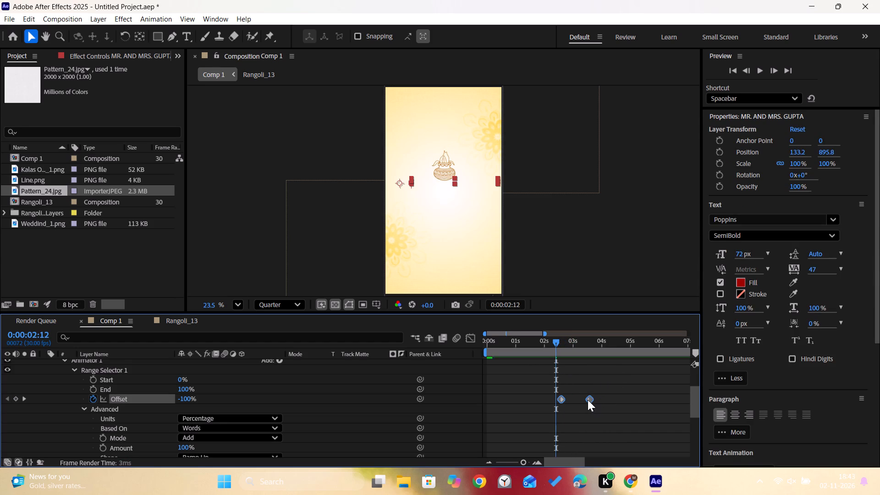
pyautogui.moveTo(588, 400); pyautogui.dragTo(584, 401)
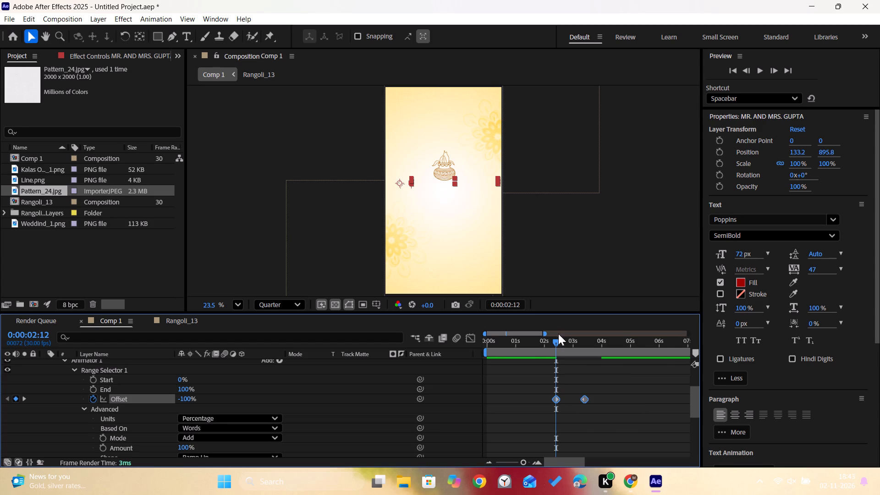
pyautogui.moveTo(553, 345); pyautogui.dragTo(462, 361)
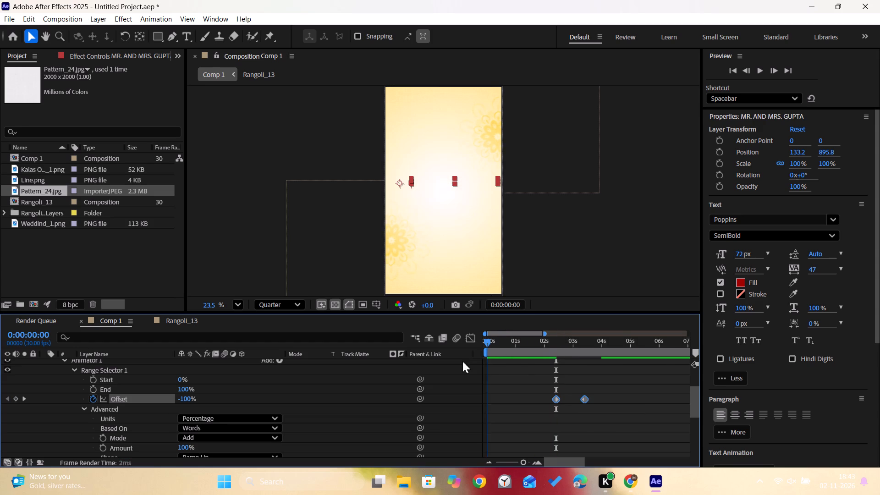
pyautogui.moveTo(462, 361); pyautogui.dragTo(462, 361)
pyautogui.press('space')
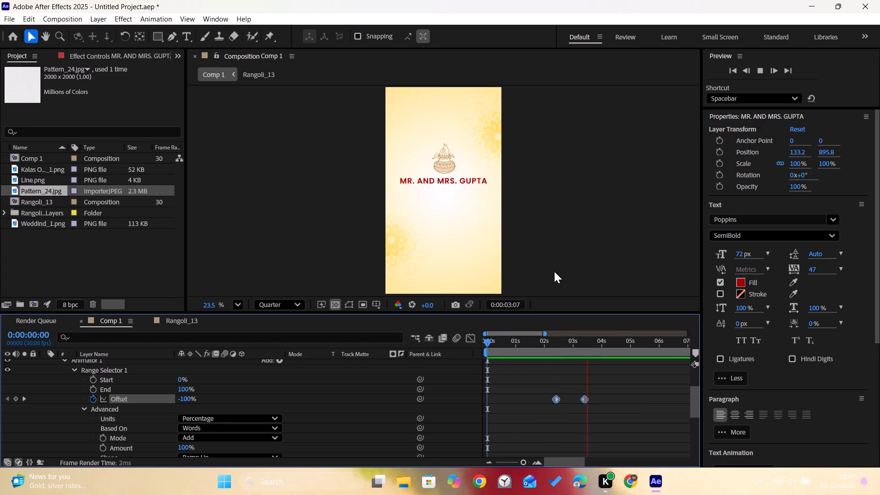
pyautogui.press('space')
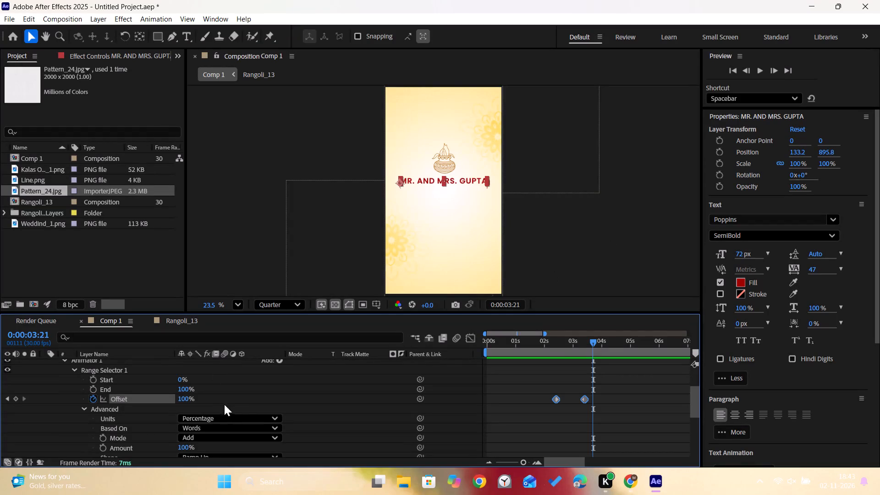
# Base the host-name text's range selector on Characters instead of Words and preview the composition from the start.
pyautogui.click(259, 427)
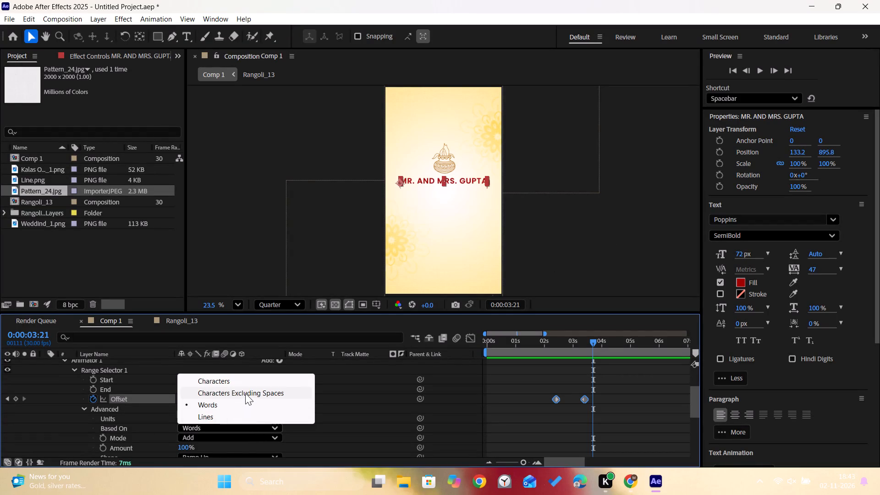
pyautogui.click(239, 380)
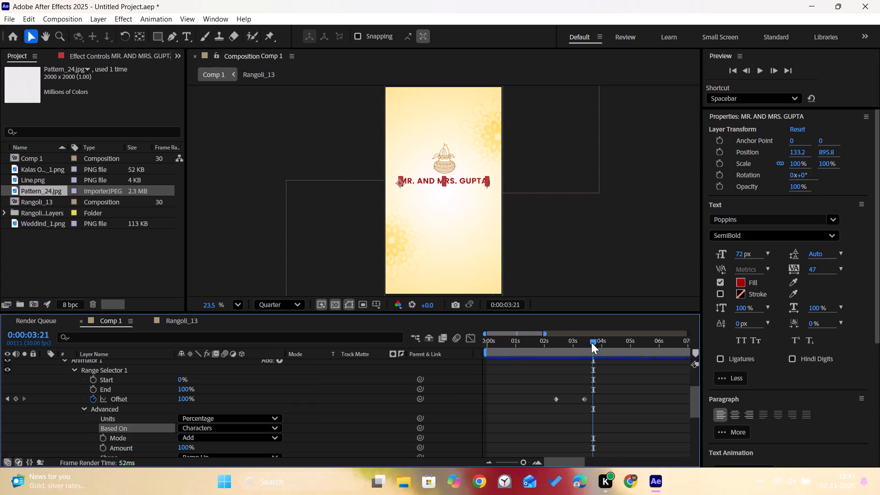
pyautogui.moveTo(593, 341); pyautogui.dragTo(462, 339)
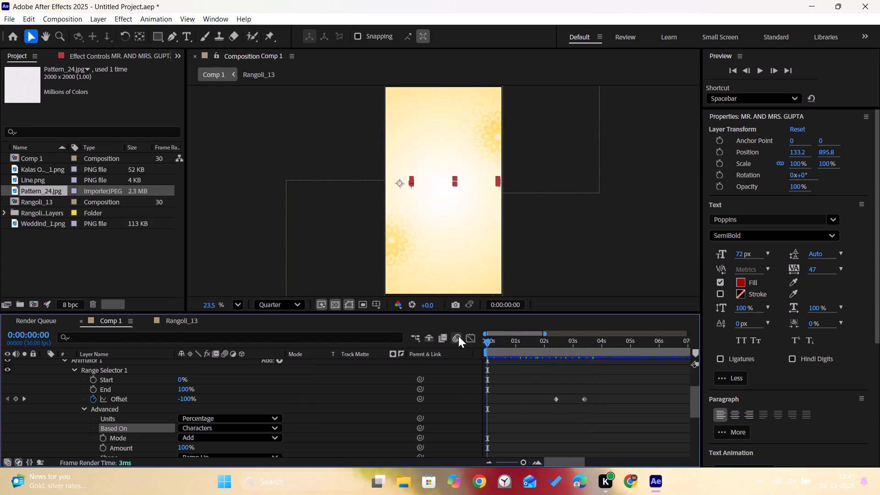
pyautogui.press('space')
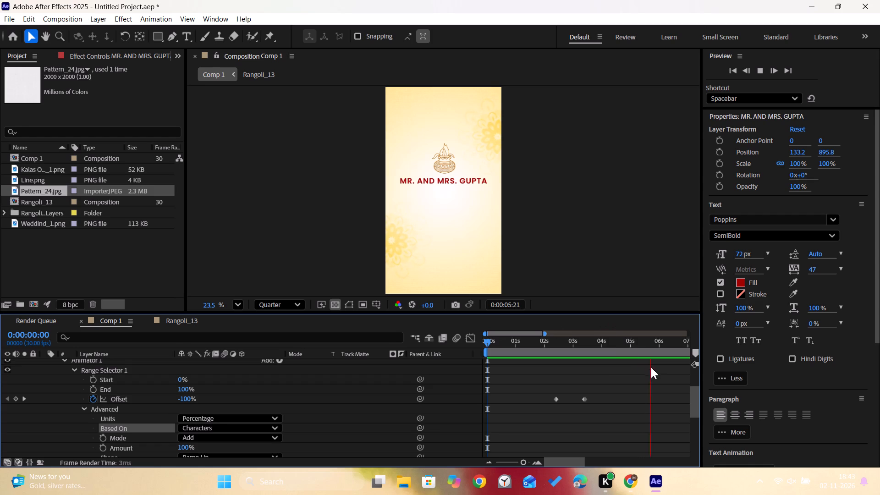
pyautogui.click(599, 389)
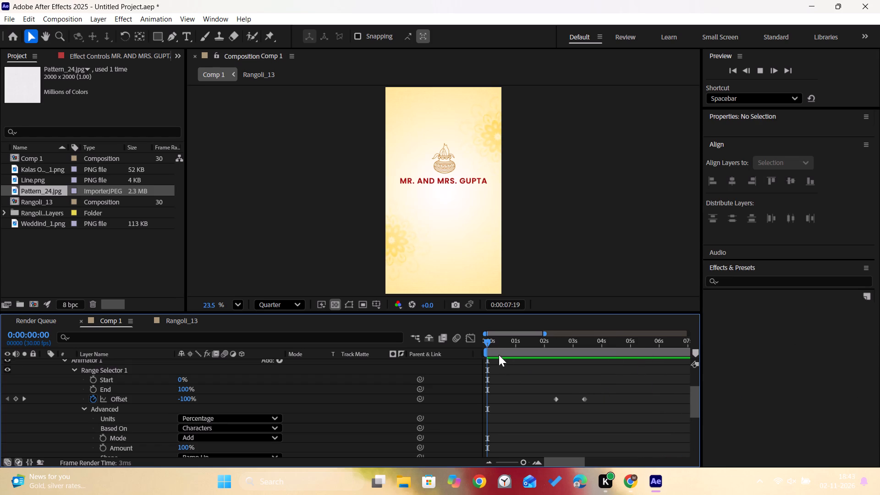
# Move the current time to the second Offset keyframe at 0:00:03:12 and collapse the host-name text layer.
pyautogui.moveTo(486, 340); pyautogui.dragTo(605, 354)
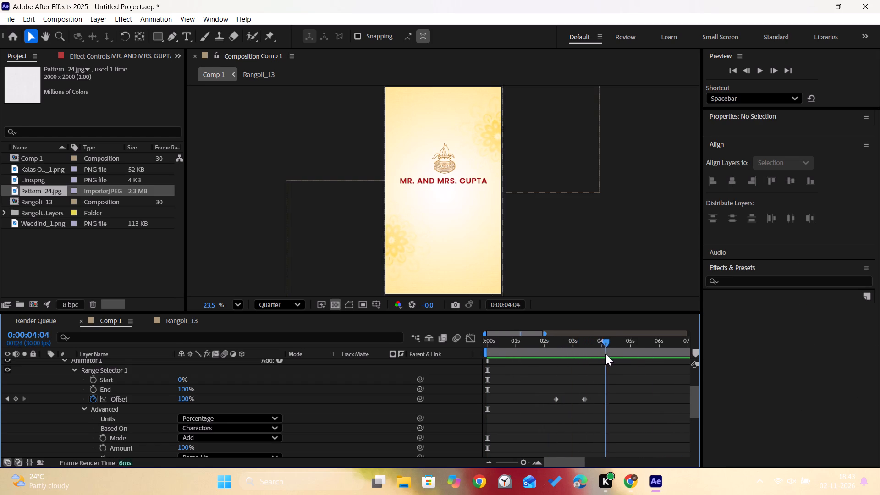
pyautogui.moveTo(605, 354); pyautogui.dragTo(585, 355)
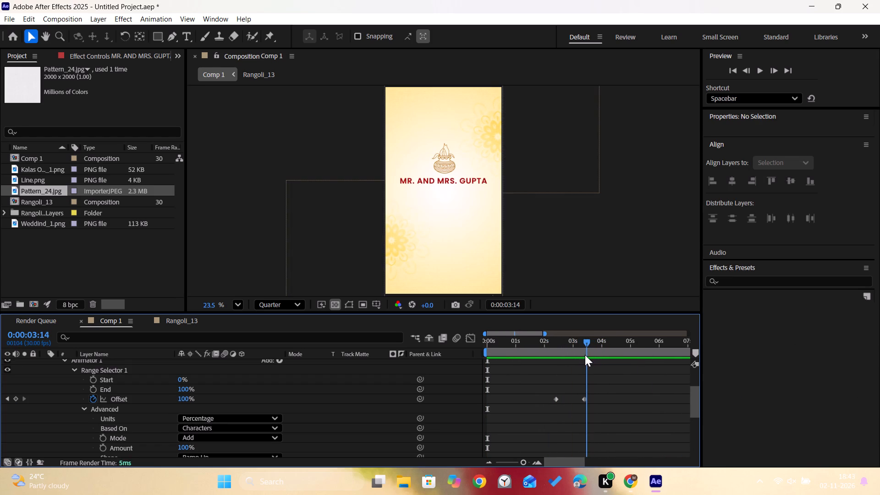
pyautogui.moveTo(585, 355); pyautogui.dragTo(583, 355)
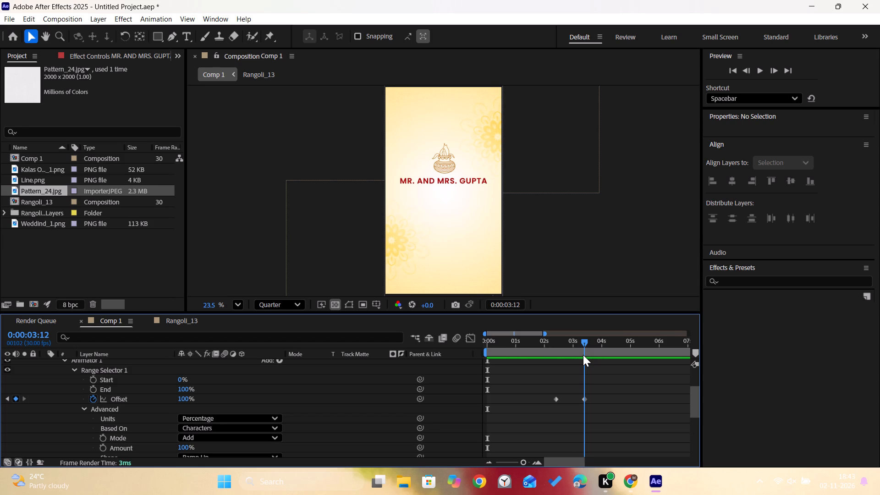
pyautogui.moveTo(583, 355); pyautogui.dragTo(584, 355)
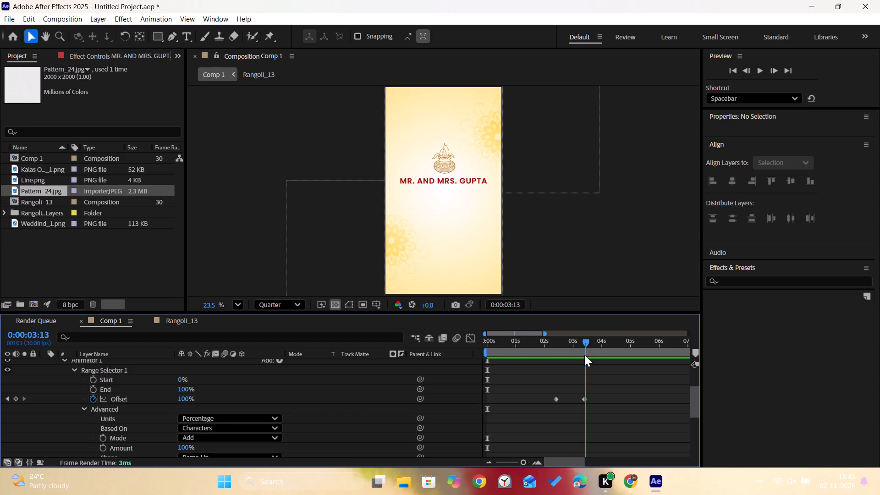
pyautogui.moveTo(584, 355); pyautogui.dragTo(584, 355)
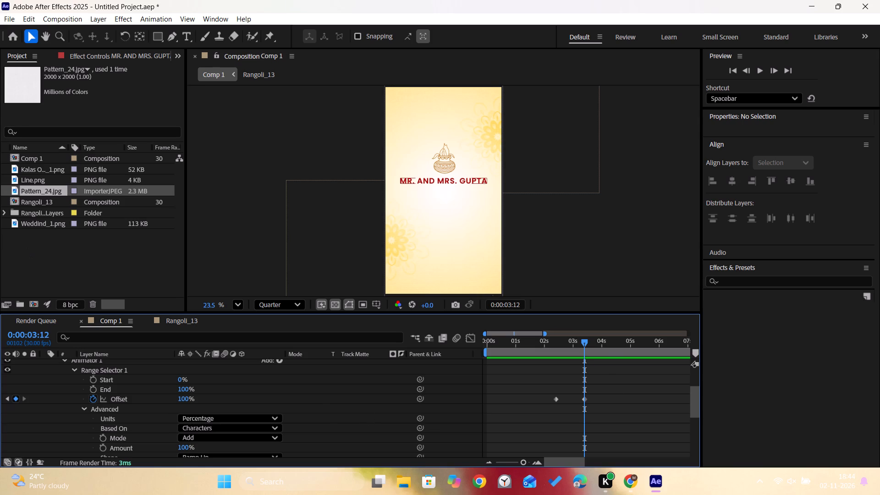
pyautogui.moveTo(315, 399); pyautogui.dragTo(319, 494, button='middle')
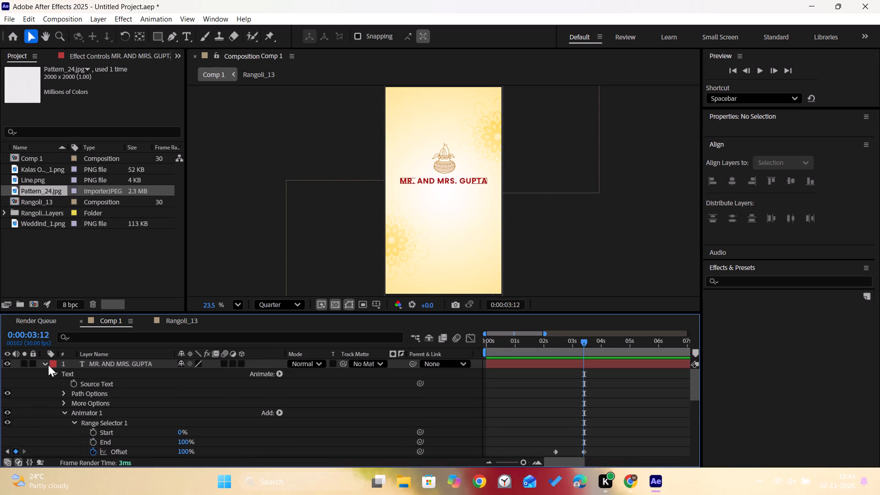
pyautogui.click(47, 363)
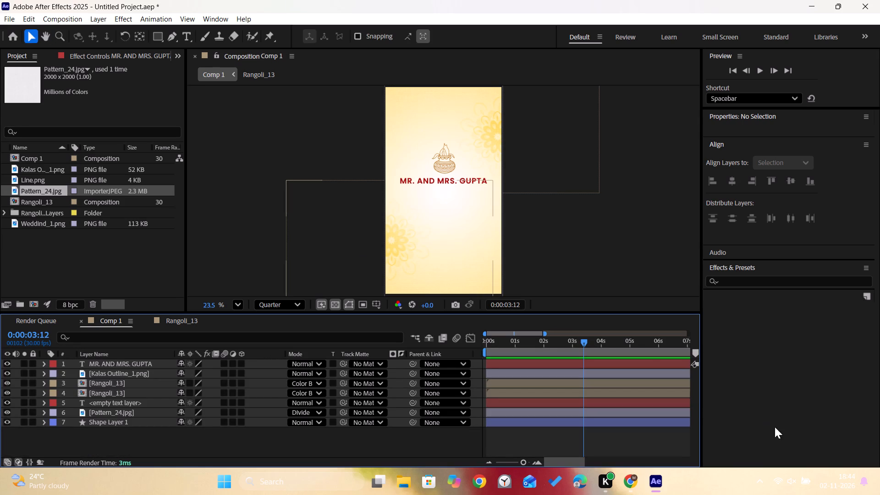
# Add a text layer just below the host names with the first line "REQUEST THE PREASURE OF YOUR PRESENCE TO".
pyautogui.click(186, 32)
pyautogui.click(399, 194)
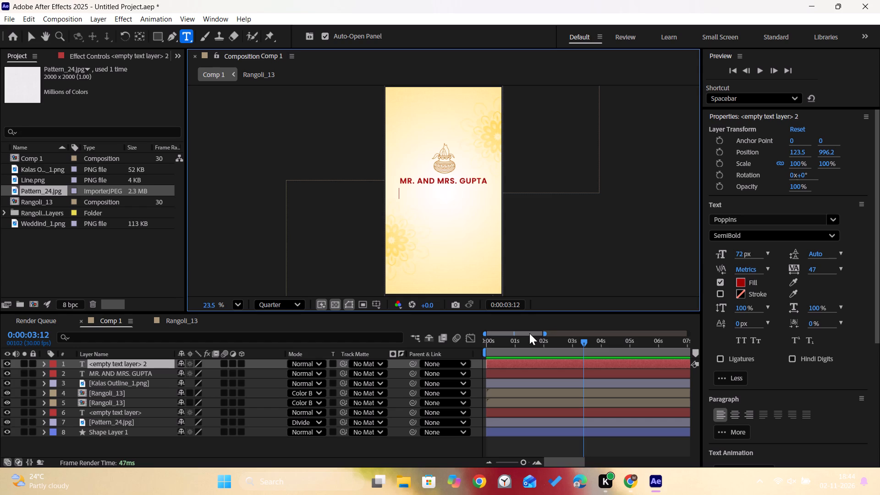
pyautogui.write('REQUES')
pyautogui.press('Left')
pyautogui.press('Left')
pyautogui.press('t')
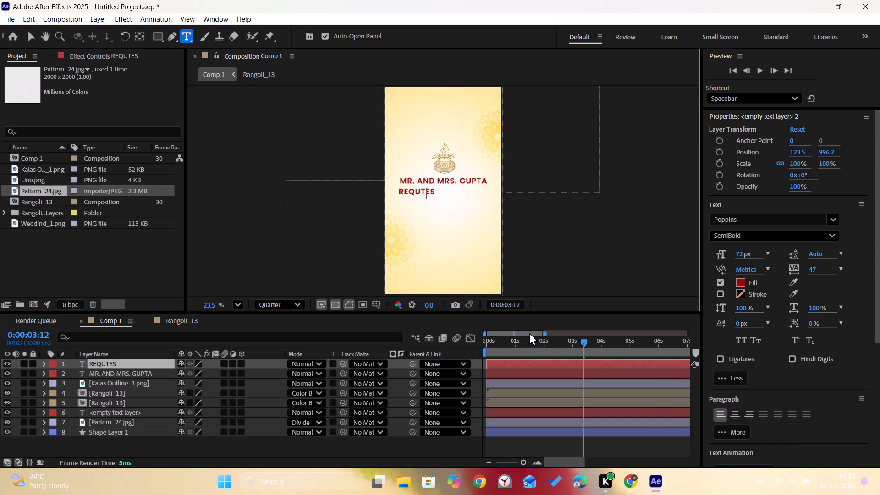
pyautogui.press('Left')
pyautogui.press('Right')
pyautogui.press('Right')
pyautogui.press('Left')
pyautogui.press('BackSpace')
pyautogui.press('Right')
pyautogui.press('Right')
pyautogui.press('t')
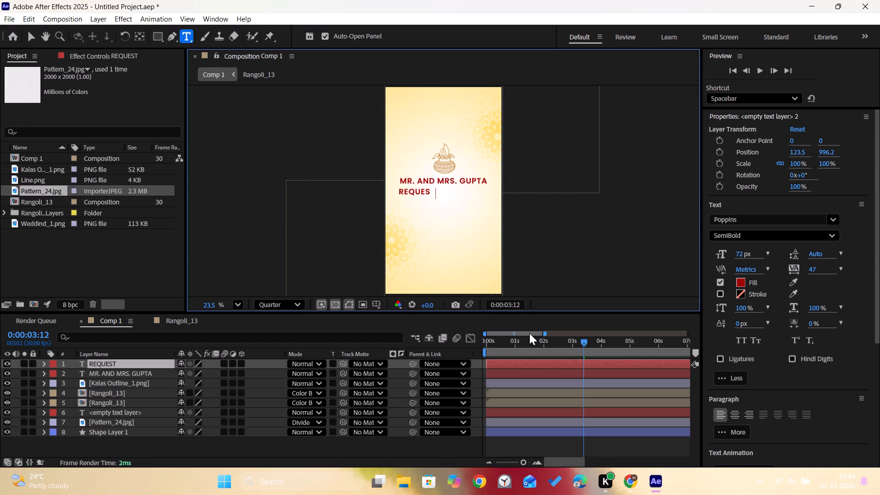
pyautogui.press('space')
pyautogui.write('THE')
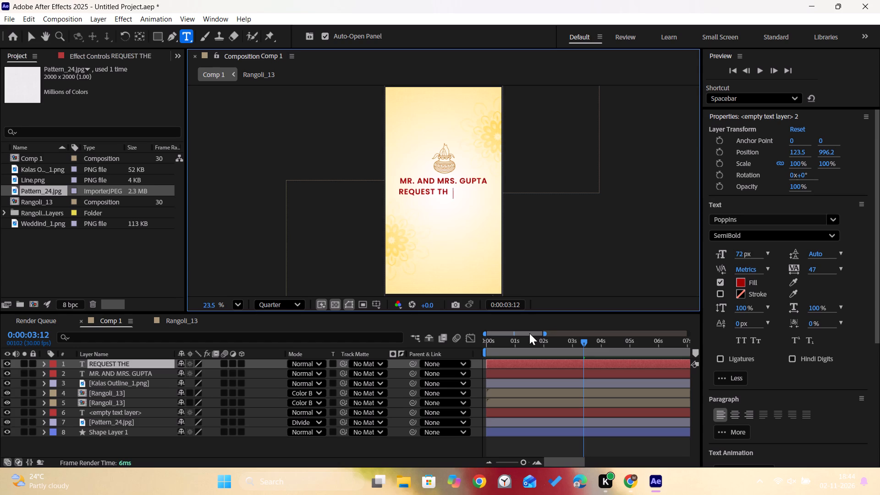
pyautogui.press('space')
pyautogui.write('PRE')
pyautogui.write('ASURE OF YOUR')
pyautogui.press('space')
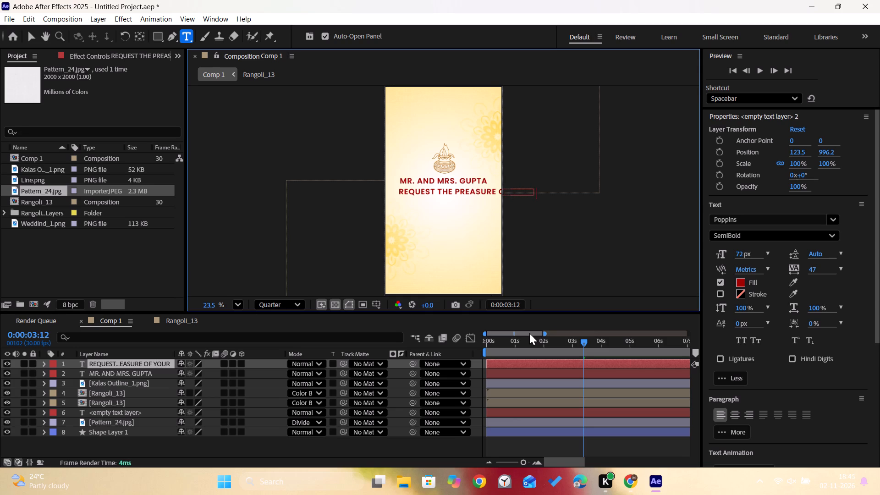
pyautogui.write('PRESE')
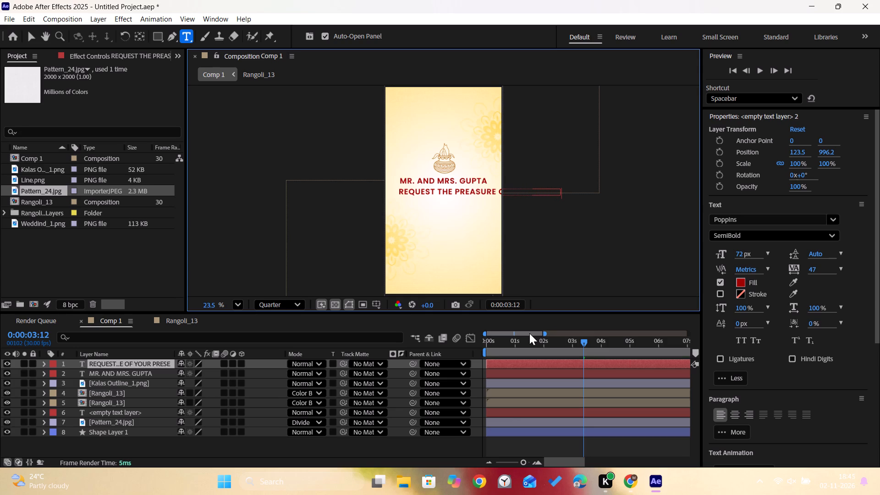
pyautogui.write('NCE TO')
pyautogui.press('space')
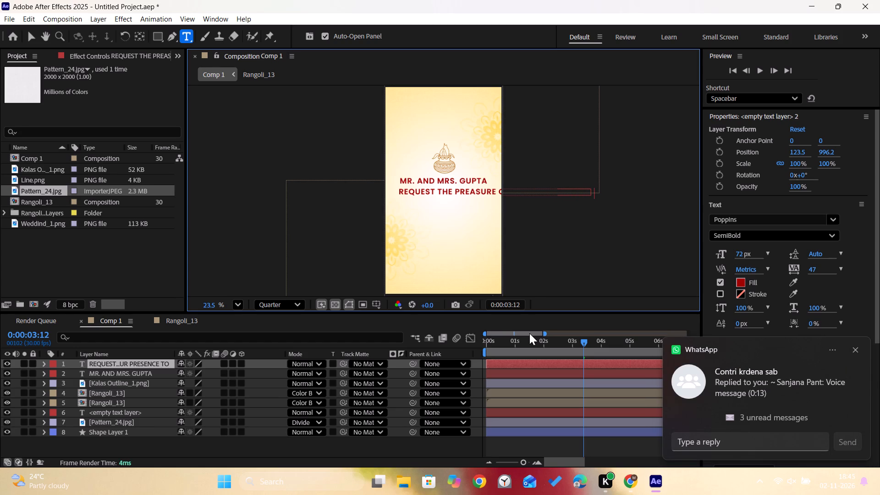
# Add a second line reading "GRACE THE WEDDING OF" to the invitation text and finish text editing.
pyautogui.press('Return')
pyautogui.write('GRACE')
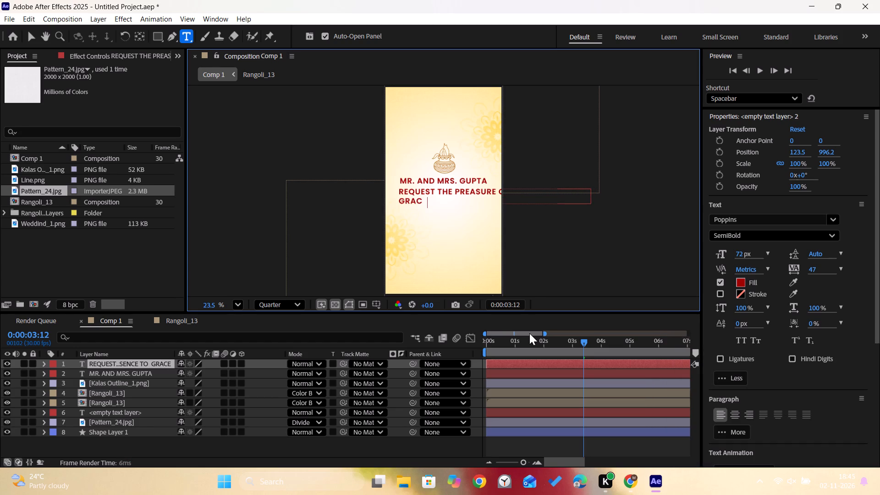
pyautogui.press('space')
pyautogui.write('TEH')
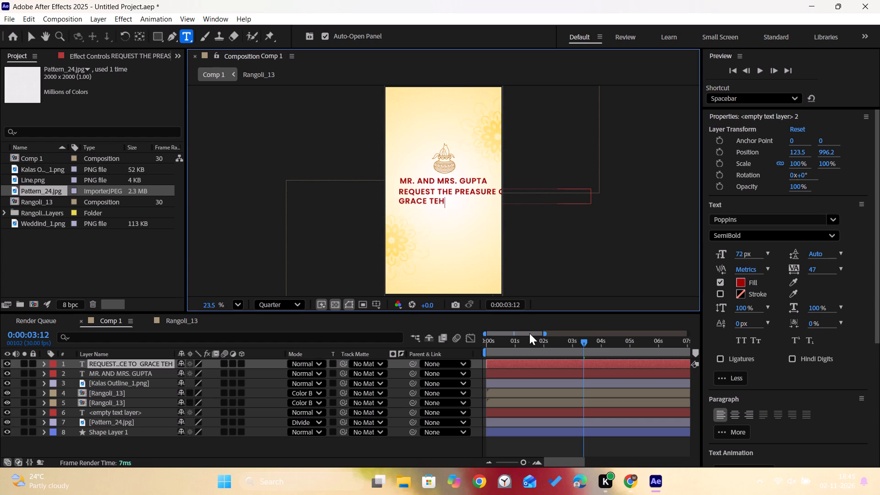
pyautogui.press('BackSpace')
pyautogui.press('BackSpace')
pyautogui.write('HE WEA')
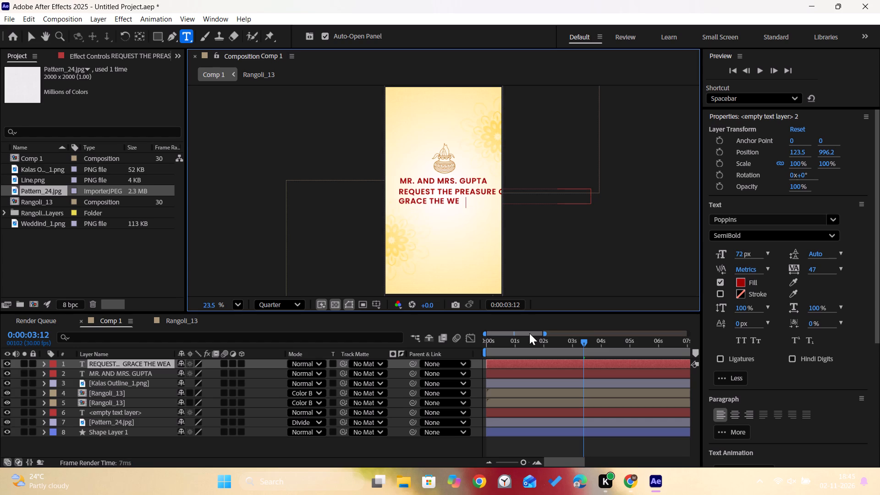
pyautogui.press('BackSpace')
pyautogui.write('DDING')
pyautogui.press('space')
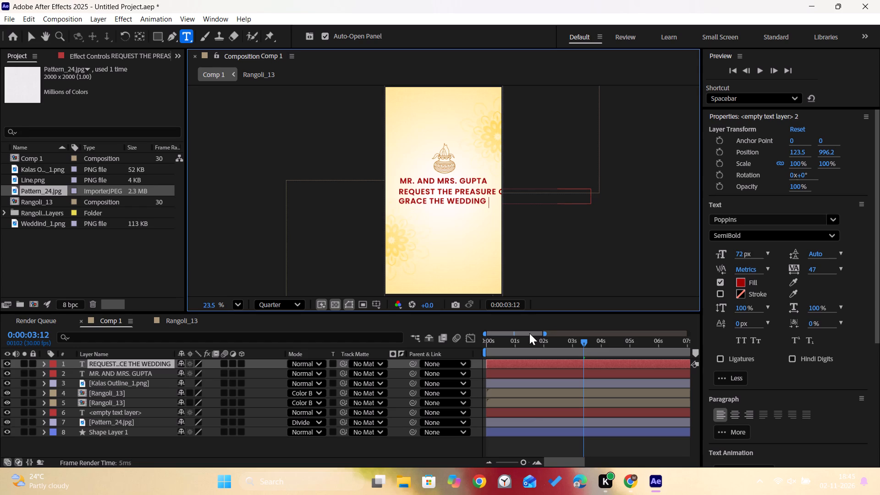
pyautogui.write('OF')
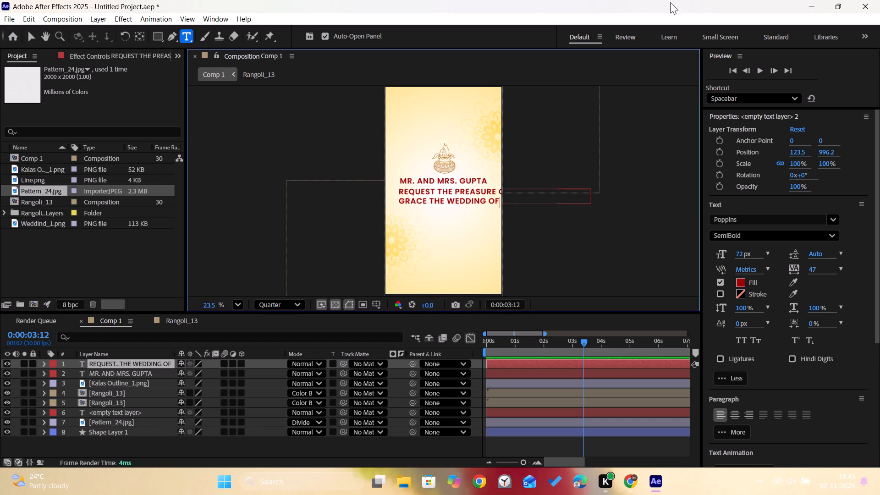
pyautogui.click(25, 30)
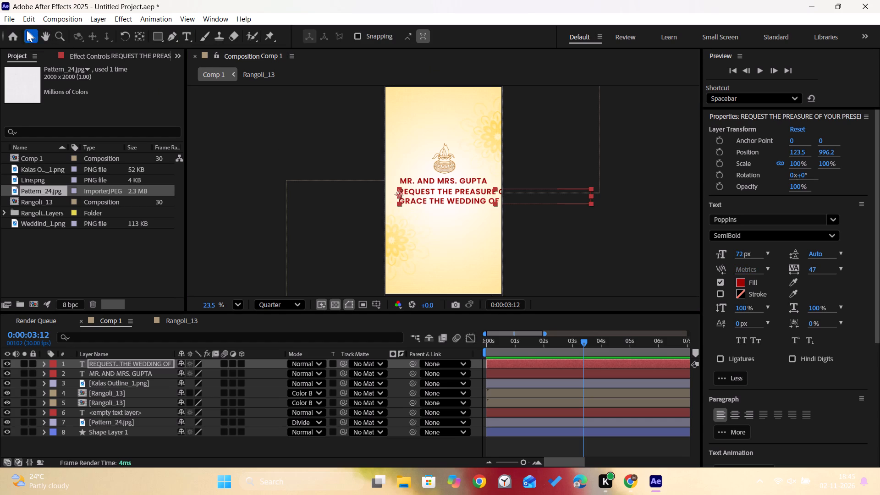
# Centre-align the invitation text's paragraph and centre the layer horizontally in the composition, just below the host names.
pyautogui.click(737, 412)
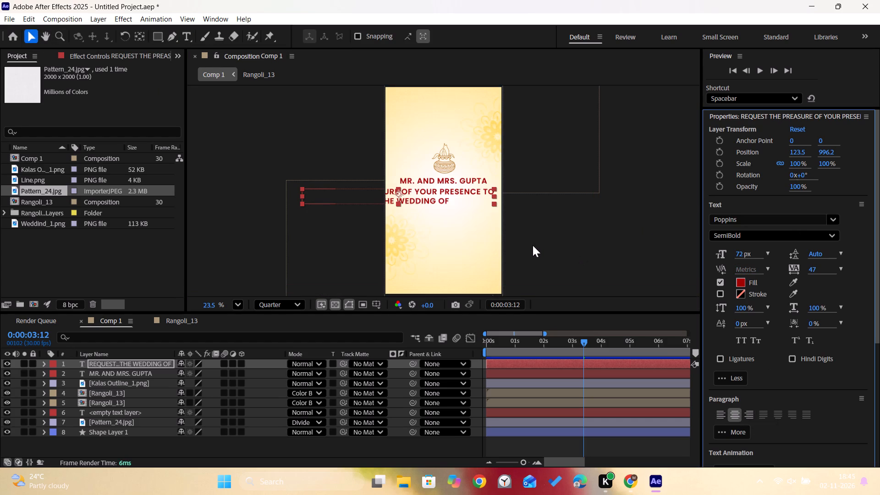
pyautogui.moveTo(419, 190); pyautogui.dragTo(442, 194)
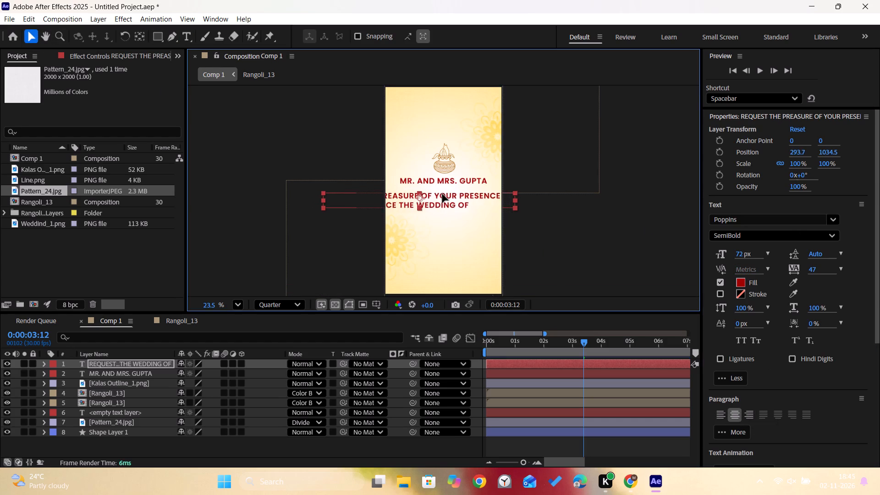
pyautogui.moveTo(442, 194); pyautogui.dragTo(461, 190)
pyautogui.scroll(-2, 743, 423)
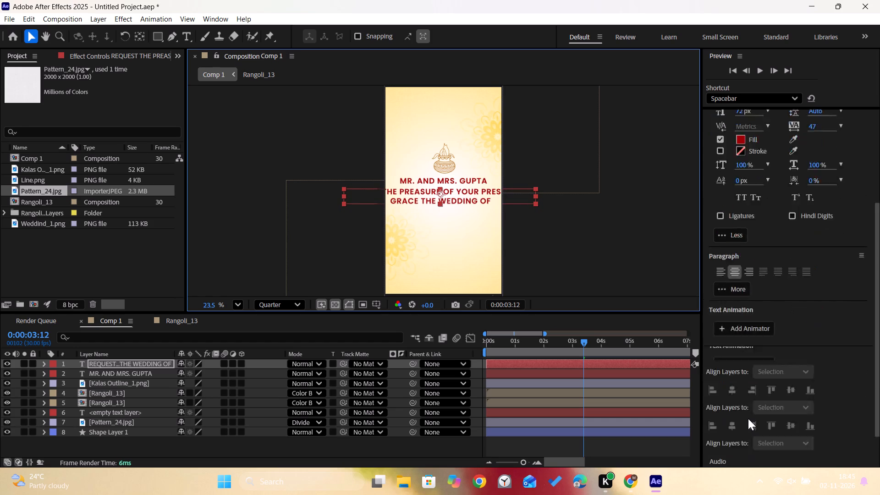
pyautogui.scroll(-2, 748, 418)
pyautogui.click(735, 341)
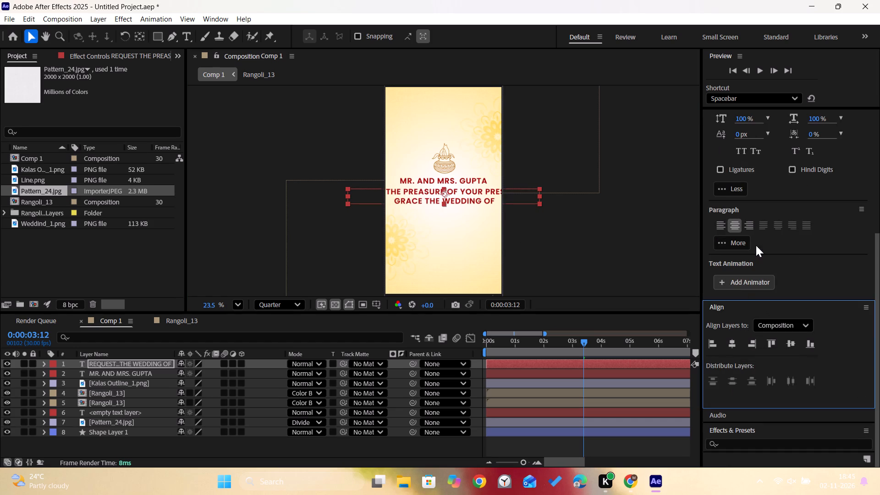
# Set the invitation text's size to 36 px and its font to Microsoft Sans Serif Regular.
pyautogui.moveTo(877, 305); pyautogui.dragTo(873, 291)
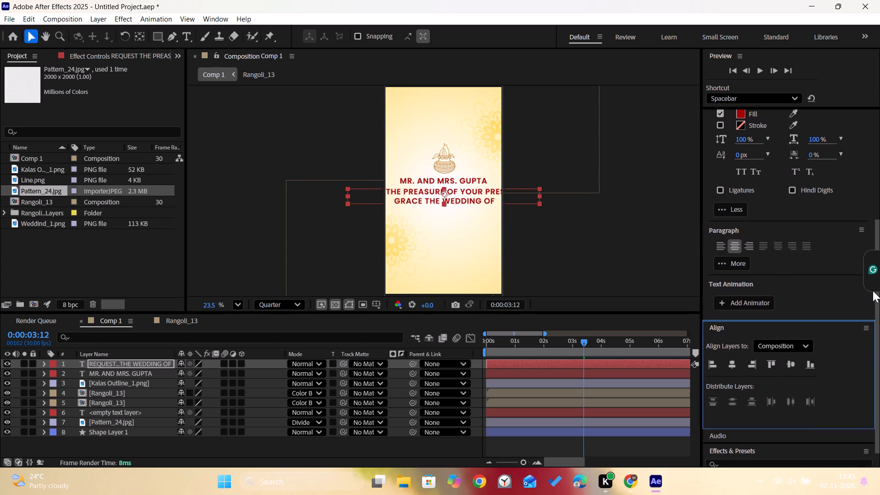
pyautogui.moveTo(873, 291); pyautogui.dragTo(879, 231)
pyautogui.click(764, 177)
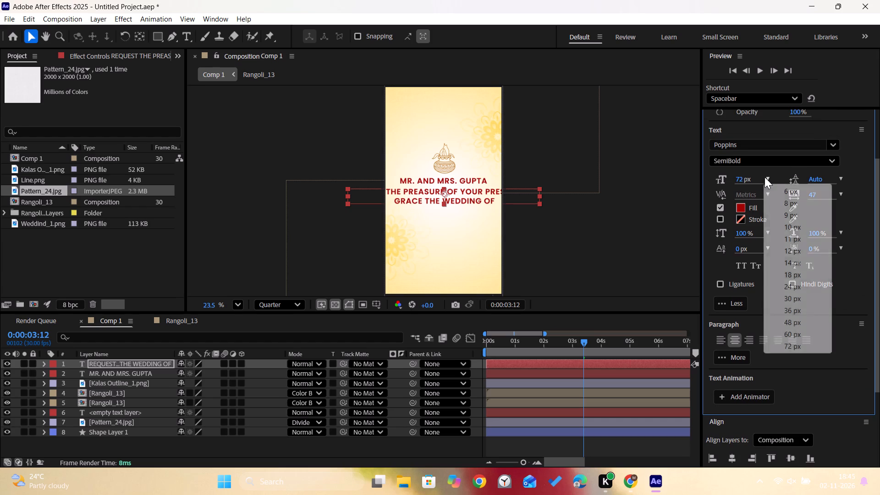
pyautogui.click(792, 313)
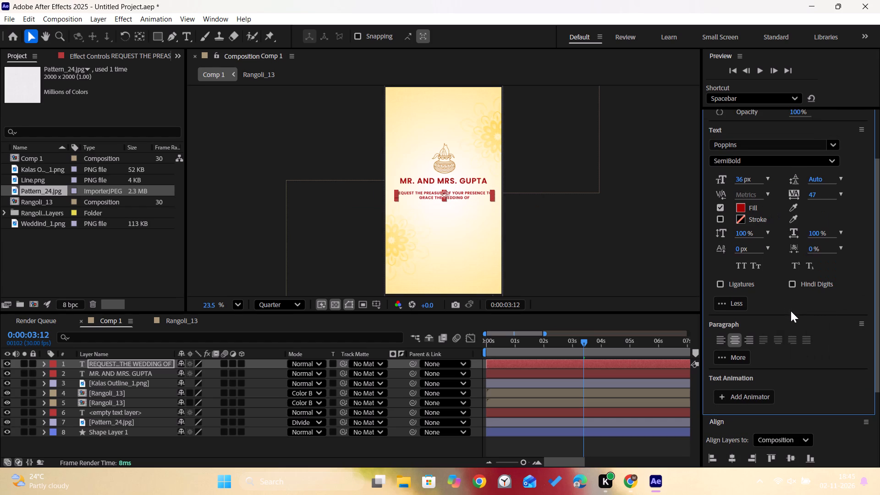
pyautogui.click(832, 149)
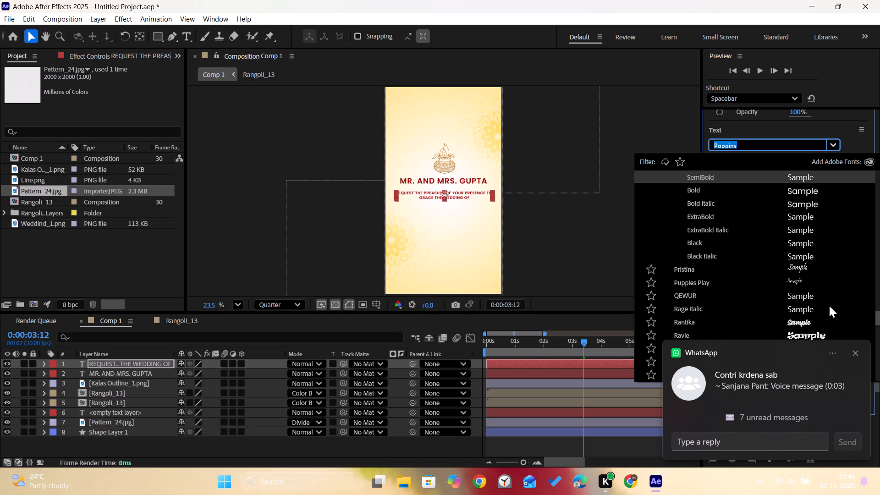
pyautogui.moveTo(878, 315); pyautogui.dragTo(879, 283)
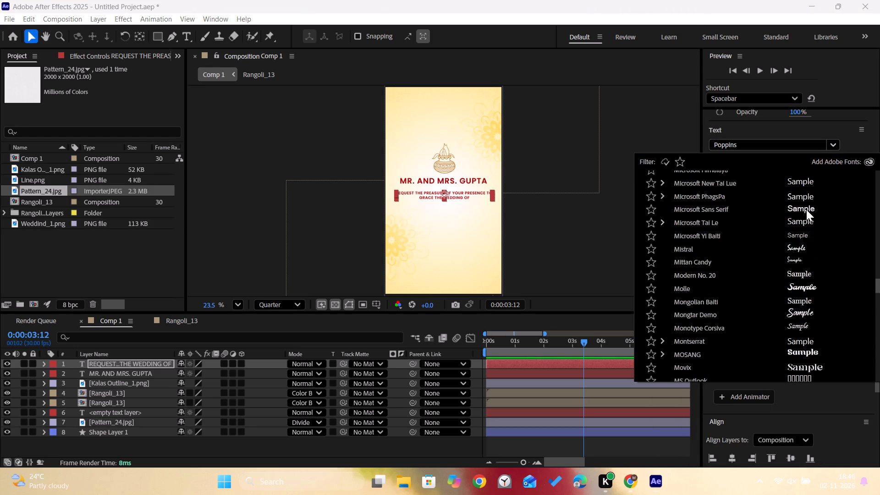
pyautogui.click(806, 208)
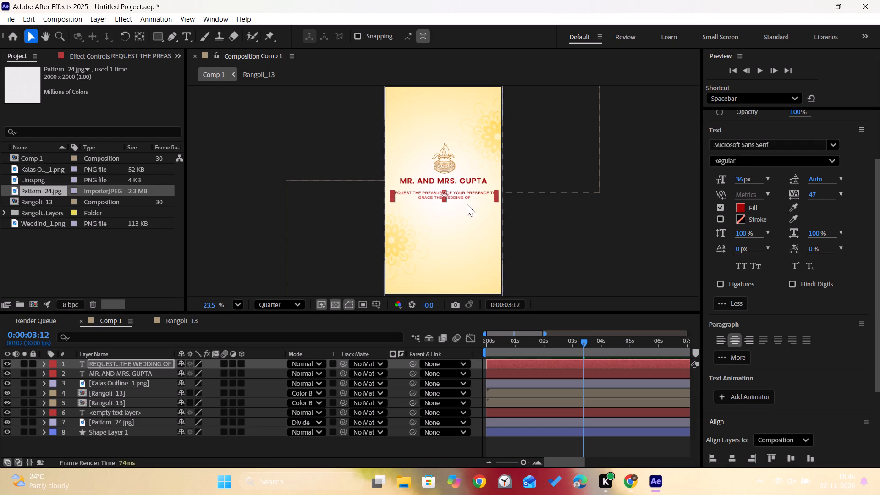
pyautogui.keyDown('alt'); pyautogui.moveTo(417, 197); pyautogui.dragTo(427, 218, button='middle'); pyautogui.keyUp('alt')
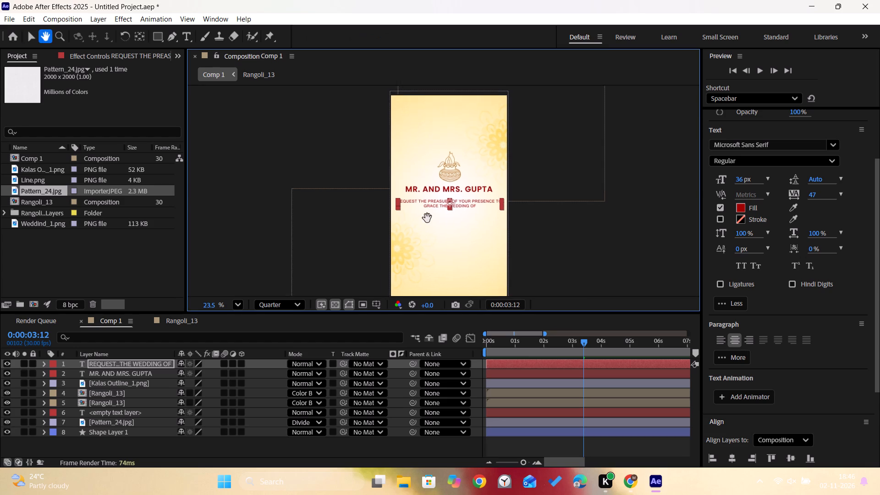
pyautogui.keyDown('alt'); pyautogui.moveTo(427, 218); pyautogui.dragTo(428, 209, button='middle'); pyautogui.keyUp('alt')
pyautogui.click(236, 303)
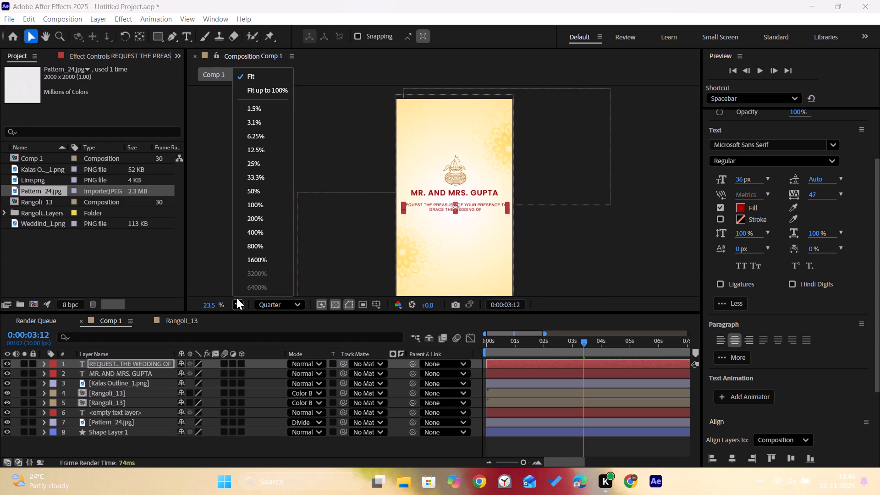
# At Full preview resolution, move the invitation text up close beneath the host-name line, to position 547.3, 953.1.
pyautogui.click(261, 217)
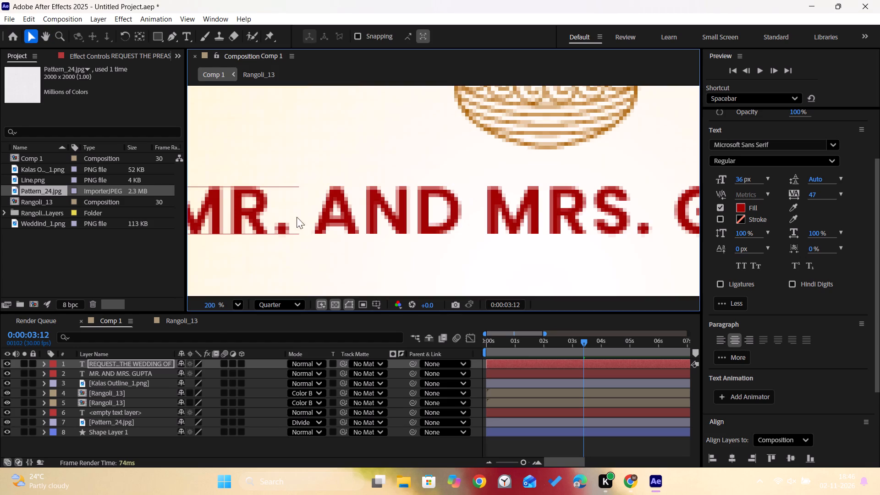
pyautogui.keyDown('alt'); pyautogui.scroll(-4, 441, 223); pyautogui.keyUp('alt')
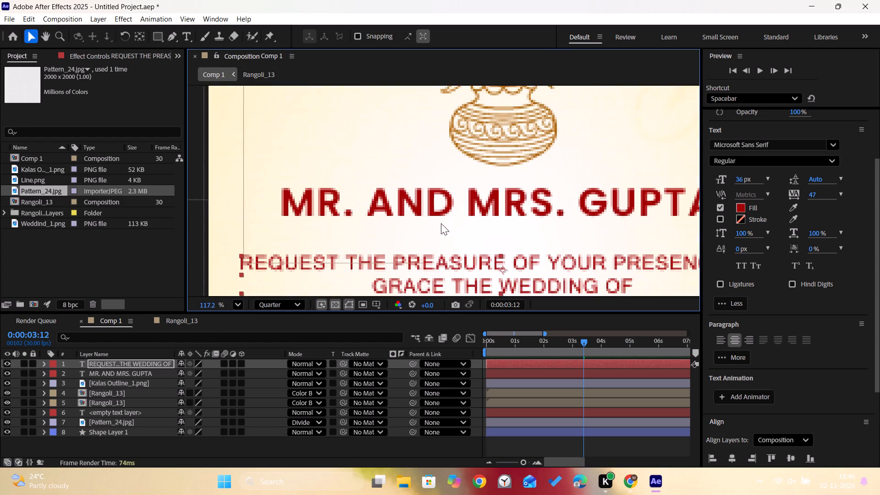
pyautogui.keyDown('alt'); pyautogui.scroll(-3, 441, 223); pyautogui.keyUp('alt')
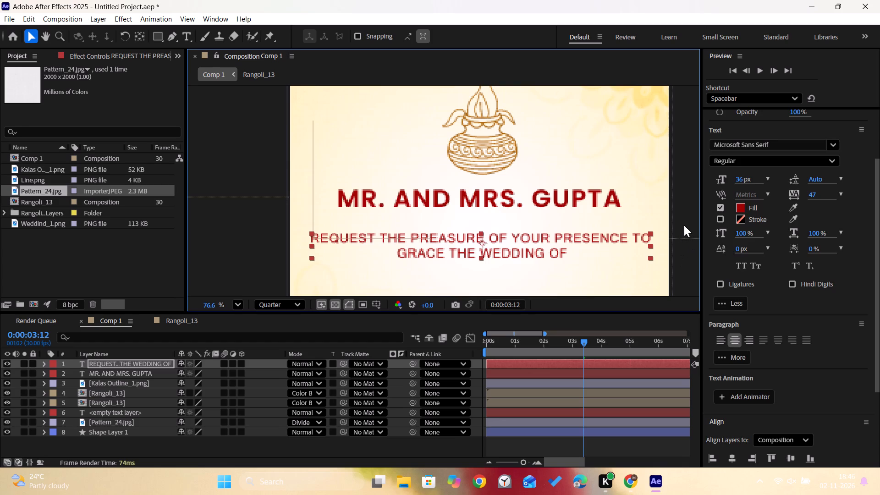
pyautogui.click(684, 225)
pyautogui.click(296, 307)
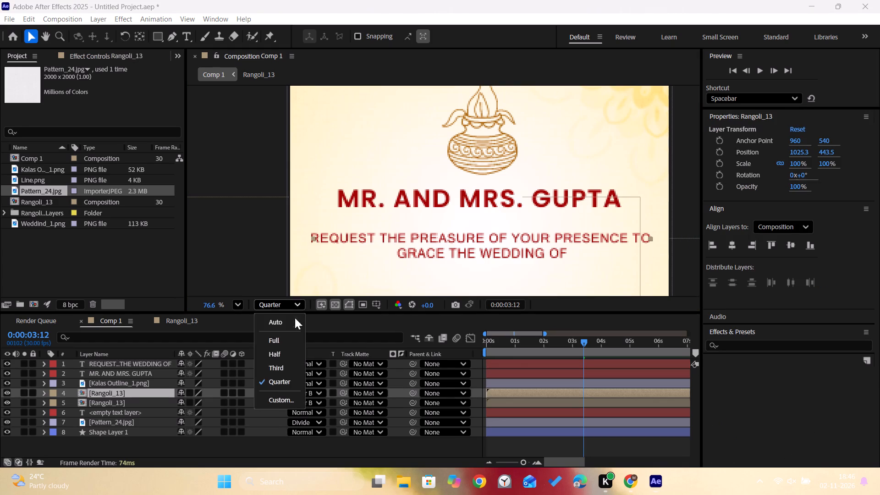
pyautogui.click(286, 335)
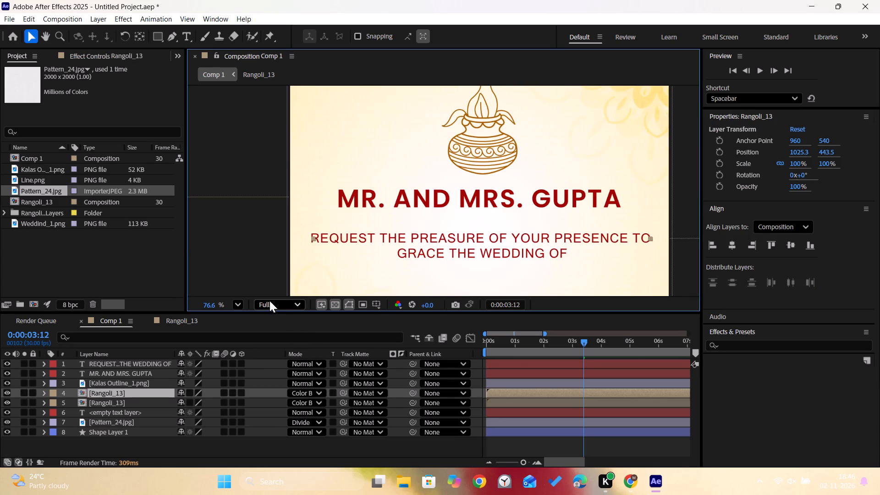
pyautogui.click(269, 302)
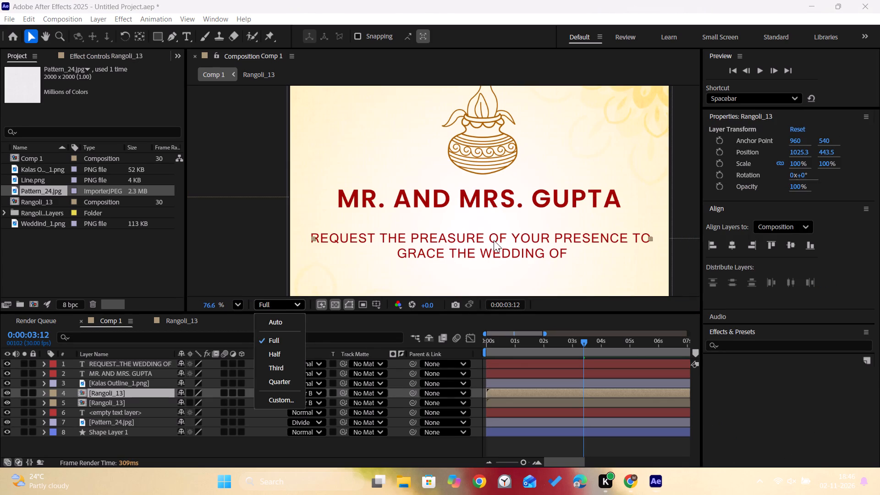
pyautogui.moveTo(494, 240); pyautogui.dragTo(495, 226)
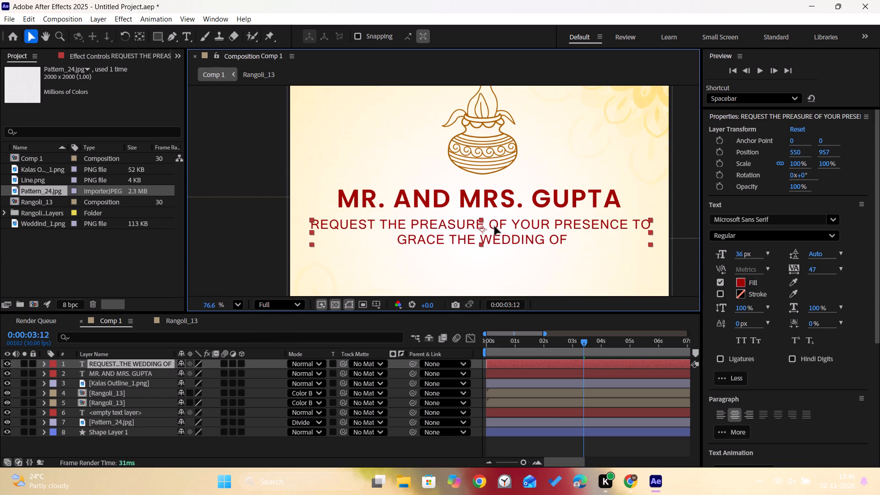
pyautogui.moveTo(495, 226); pyautogui.dragTo(495, 225)
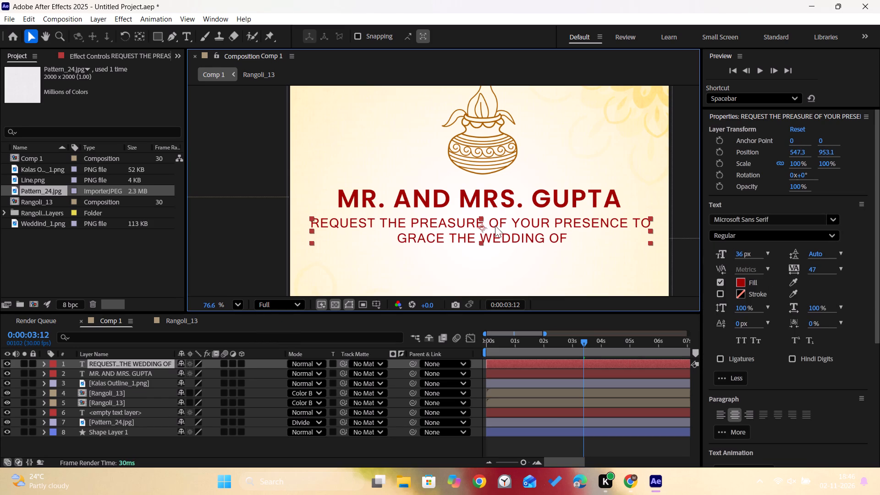
# Change the invitation text's fill colour to black and return the preview resolution to Quarter.
pyautogui.click(739, 280)
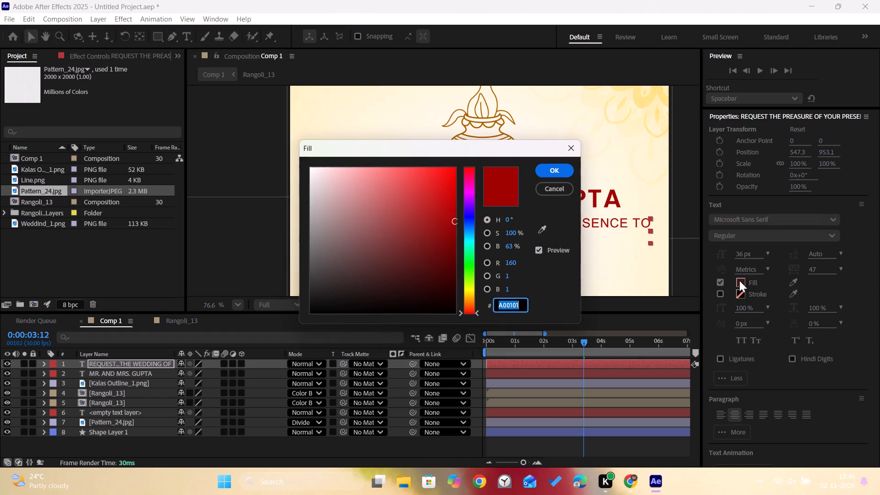
pyautogui.moveTo(406, 253); pyautogui.dragTo(308, 344)
pyautogui.click(560, 168)
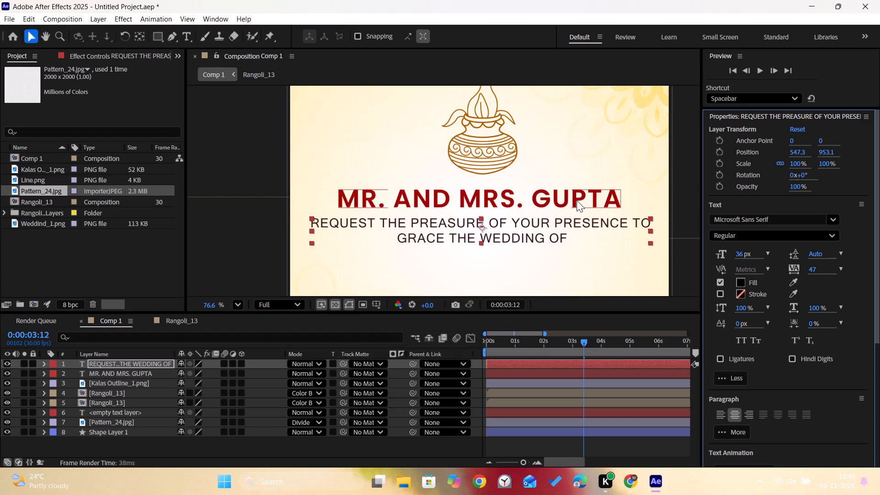
pyautogui.click(293, 306)
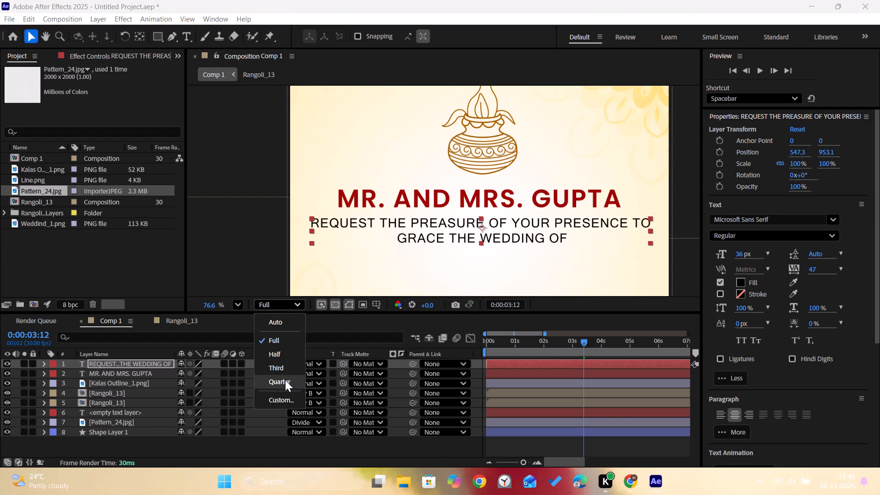
pyautogui.click(285, 380)
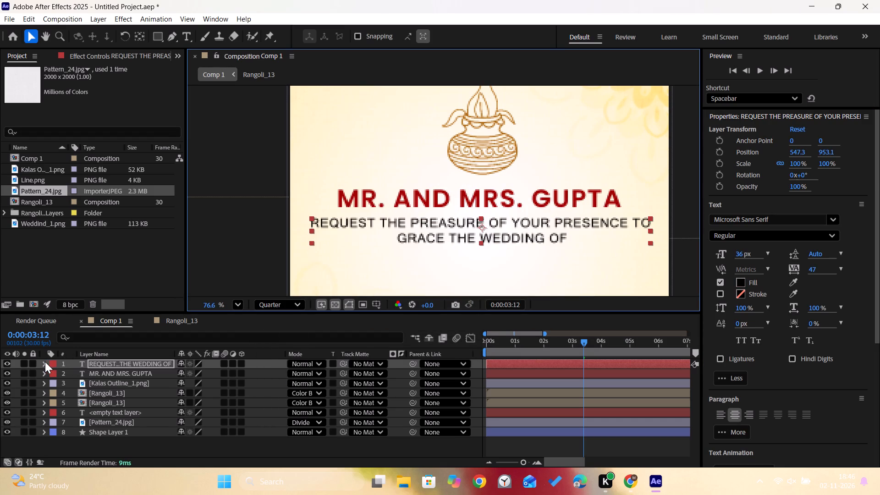
# Add a text animator with Position and Opacity properties to the invitation text layer.
pyautogui.click(42, 365)
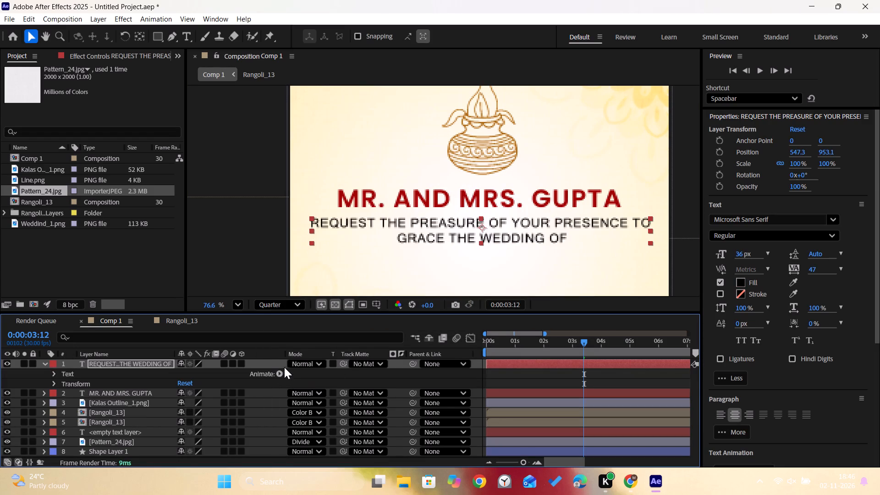
pyautogui.click(280, 371)
pyautogui.click(331, 173)
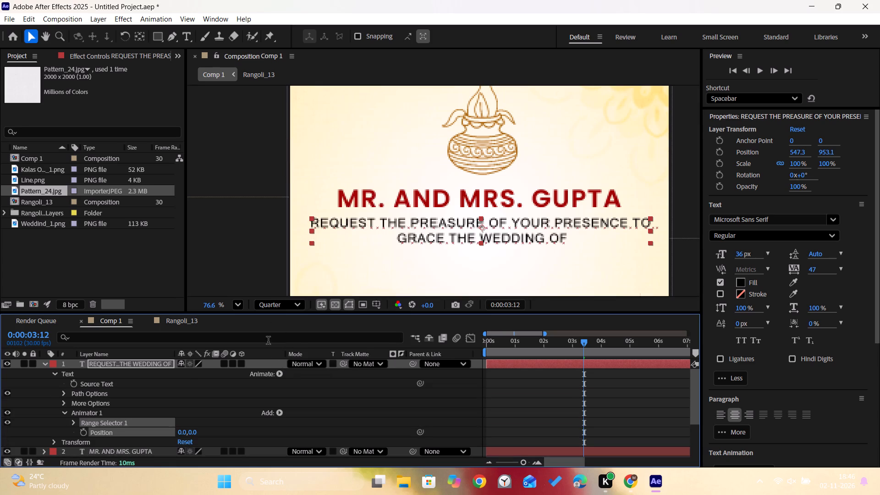
pyautogui.click(279, 371)
pyautogui.click(318, 217)
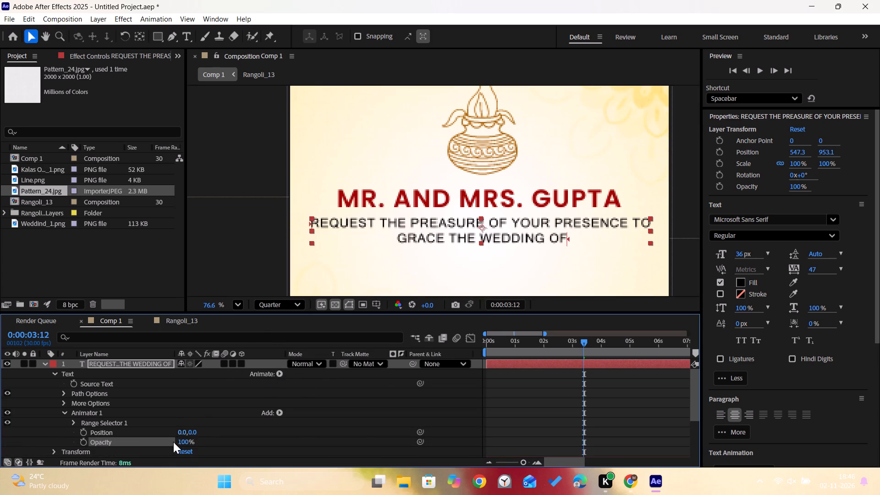
# Set the invitation text animator's Opacity to 0% and its horizontal Position to 100.
pyautogui.moveTo(184, 443); pyautogui.dragTo(47, 472)
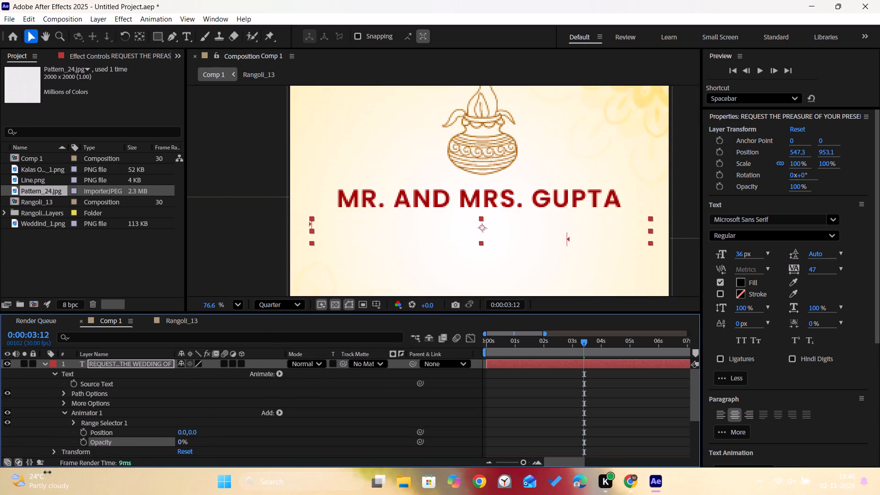
pyautogui.moveTo(47, 472); pyautogui.dragTo(41, 473)
pyautogui.click(183, 432)
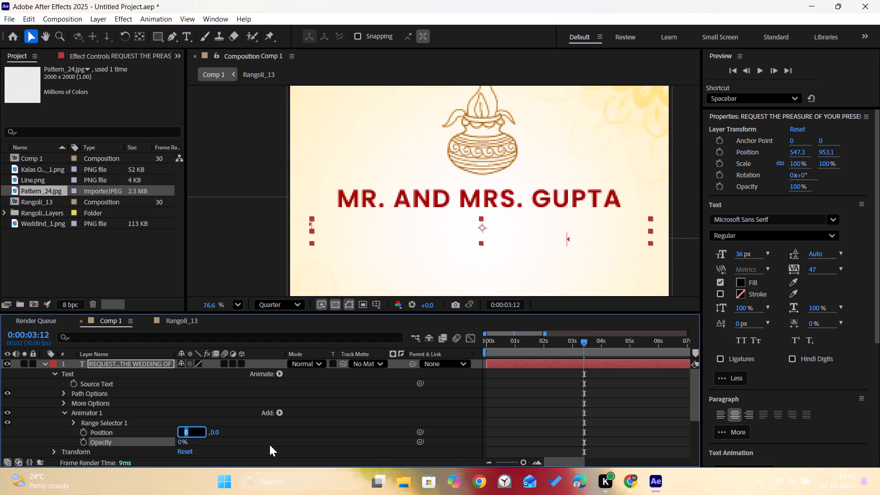
pyautogui.write('100')
pyautogui.press('Return')
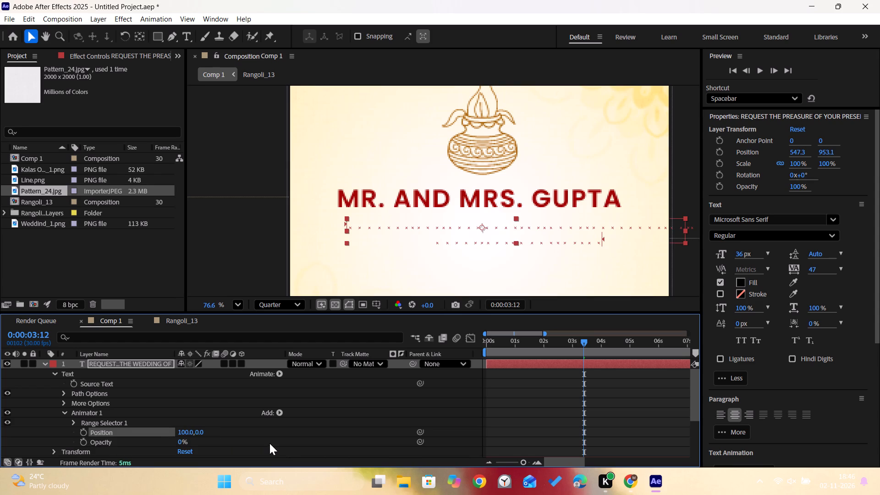
# Try out Range Selector 1 of the invitation text, leaving Start at 0% and End at 94%.
pyautogui.click(73, 423)
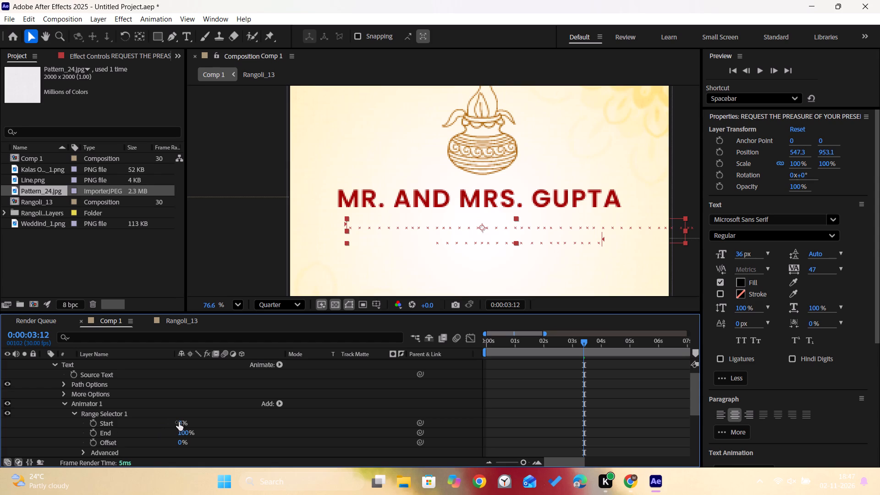
pyautogui.moveTo(180, 422); pyautogui.dragTo(171, 427)
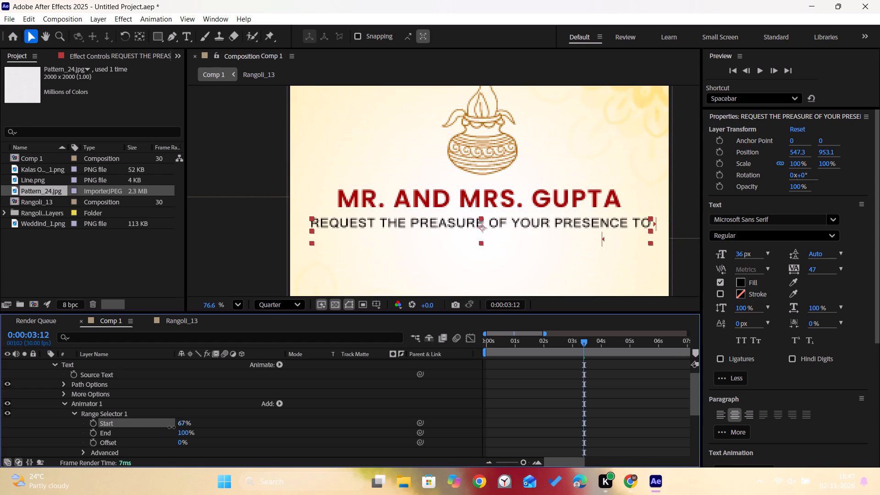
pyautogui.moveTo(171, 427); pyautogui.dragTo(130, 425)
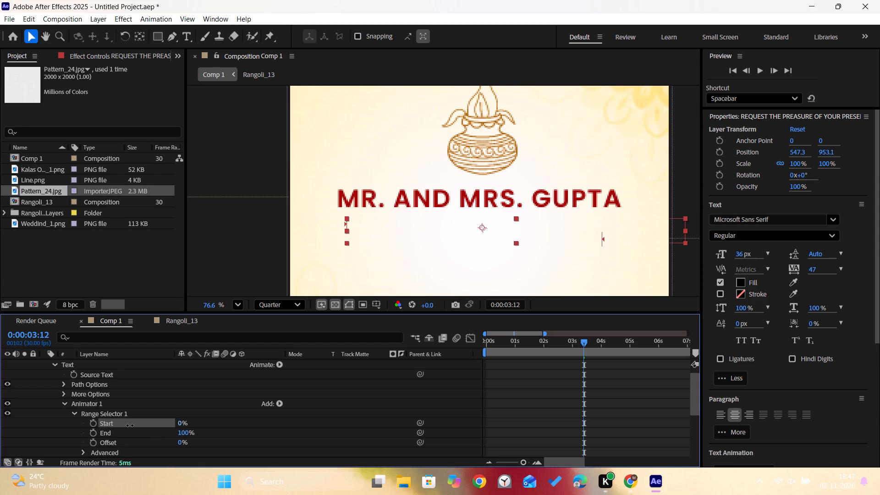
pyautogui.moveTo(130, 425); pyautogui.dragTo(121, 423)
pyautogui.moveTo(182, 433); pyautogui.dragTo(172, 432)
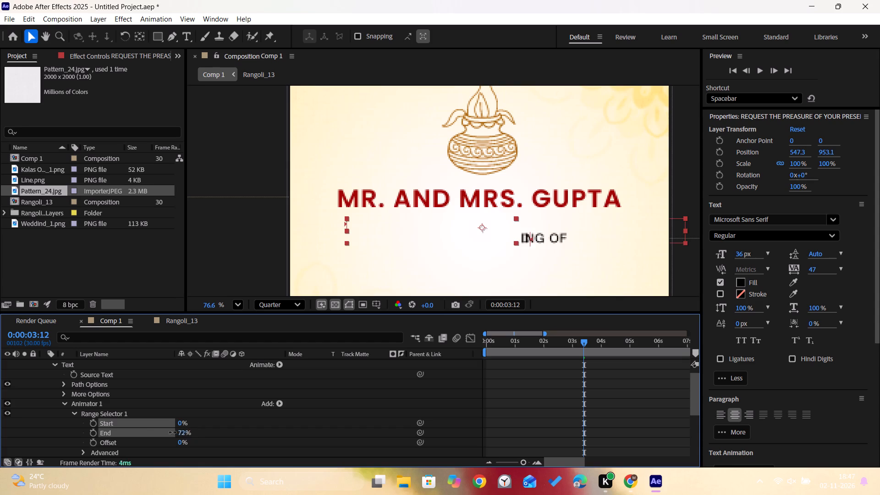
pyautogui.moveTo(172, 432); pyautogui.dragTo(211, 443)
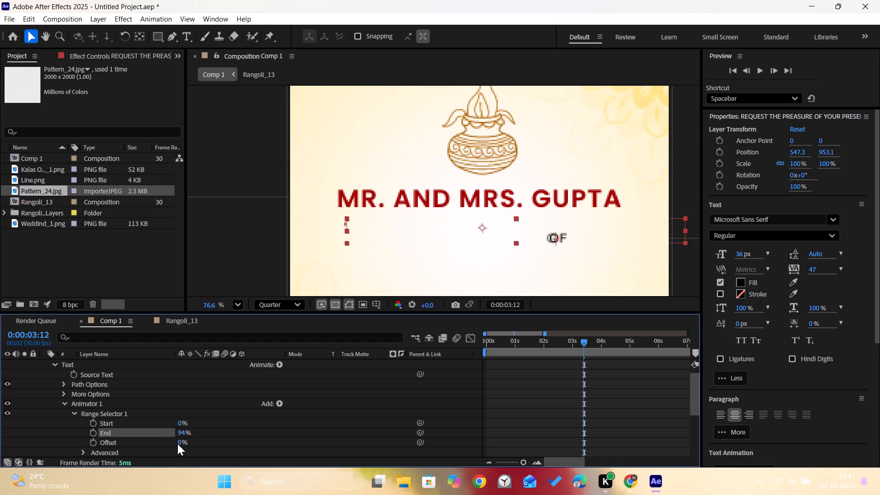
# Try different Offset amounts for the invitation text's range selector and set the Offset to -50%.
pyautogui.moveTo(179, 442); pyautogui.dragTo(108, 440)
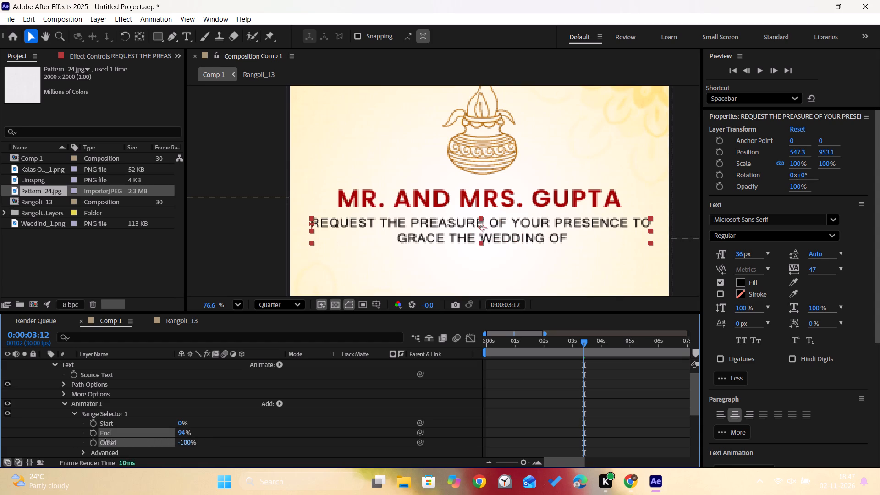
pyautogui.moveTo(108, 440); pyautogui.dragTo(216, 456)
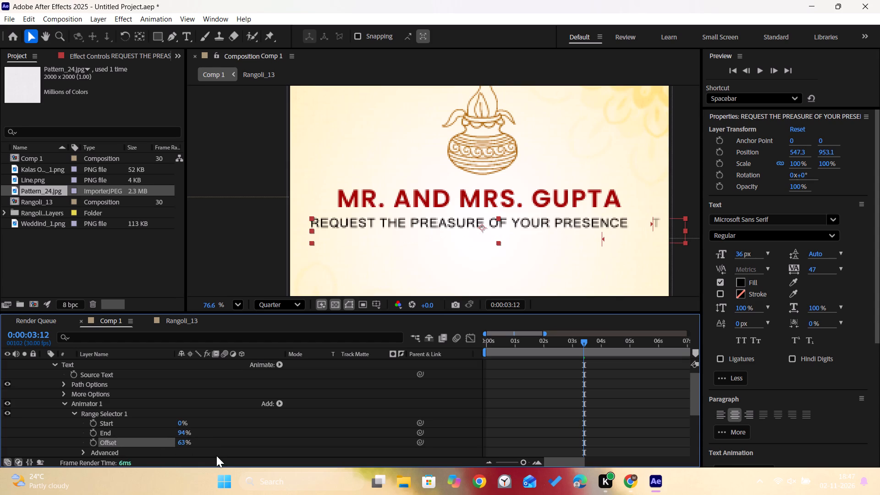
pyautogui.click(179, 442)
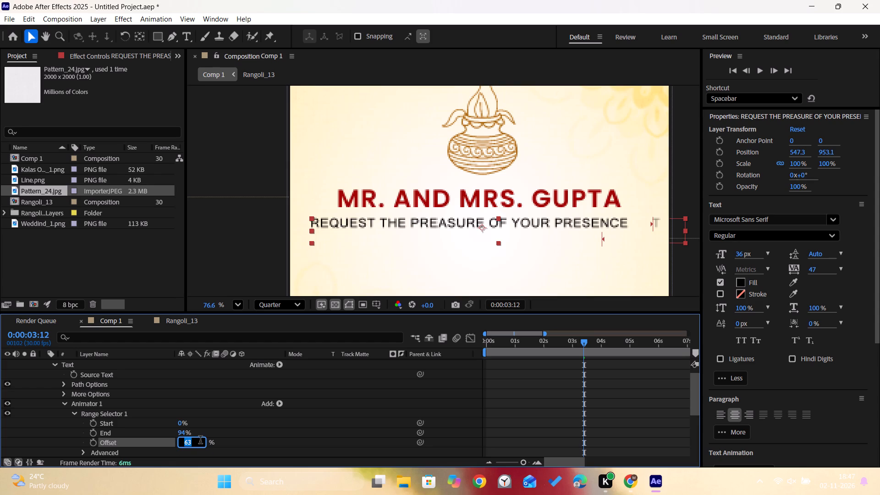
pyautogui.write('-50')
pyautogui.press('Return')
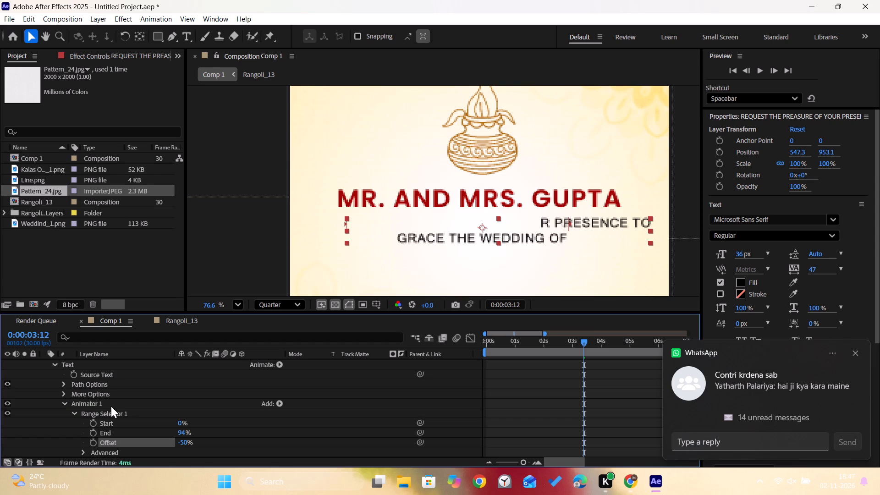
# Examine the animator and range selector settings of the invitation text and the host-name text layer, including the host-name layer's Advanced options.
pyautogui.moveTo(271, 430); pyautogui.dragTo(273, 457, button='middle')
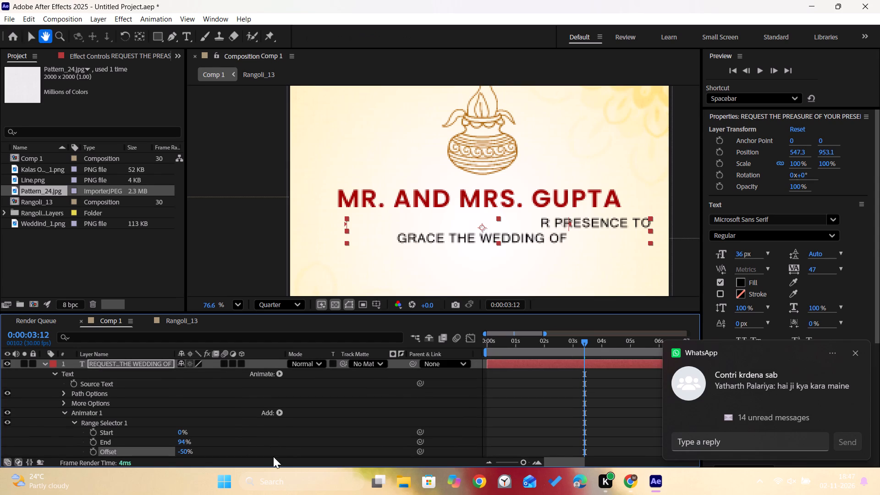
pyautogui.click(63, 409)
pyautogui.click(64, 409)
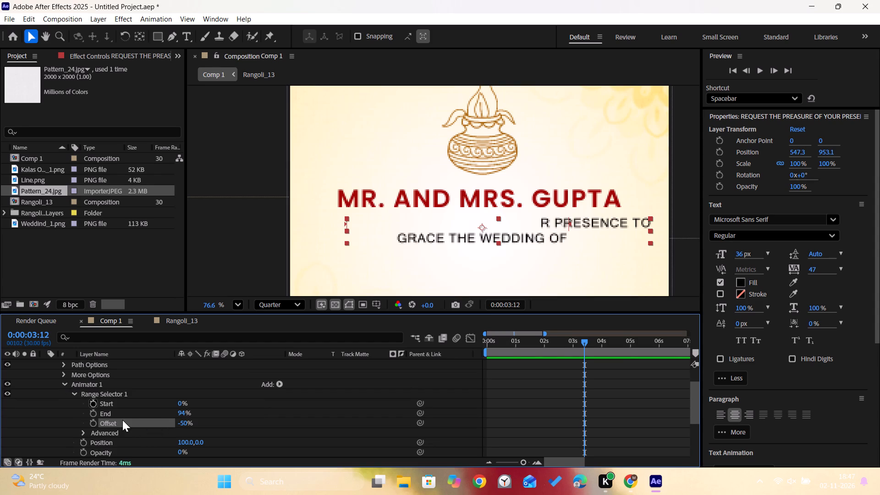
pyautogui.moveTo(157, 392); pyautogui.dragTo(157, 396, button='middle')
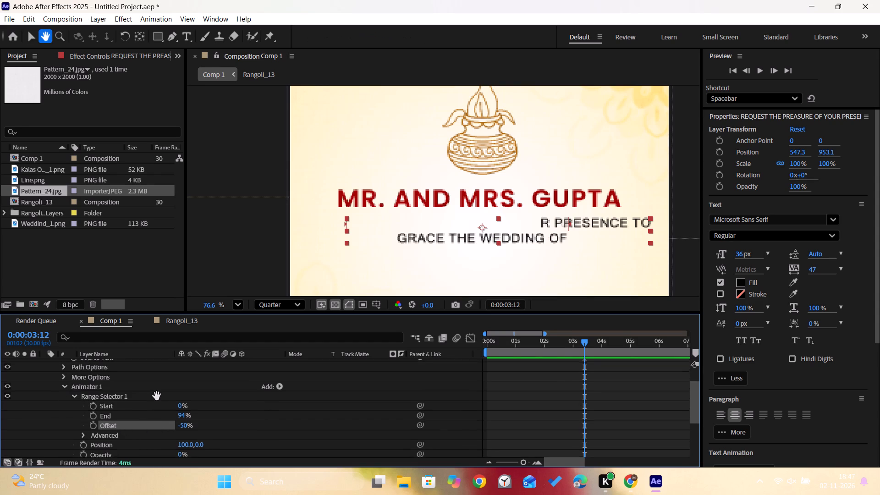
pyautogui.moveTo(157, 396); pyautogui.dragTo(171, 403, button='middle')
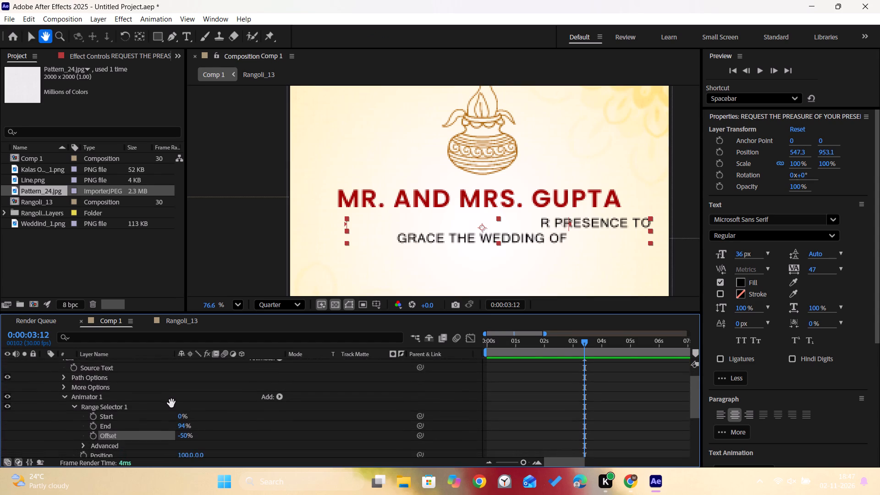
pyautogui.moveTo(171, 403); pyautogui.dragTo(187, 384, button='middle')
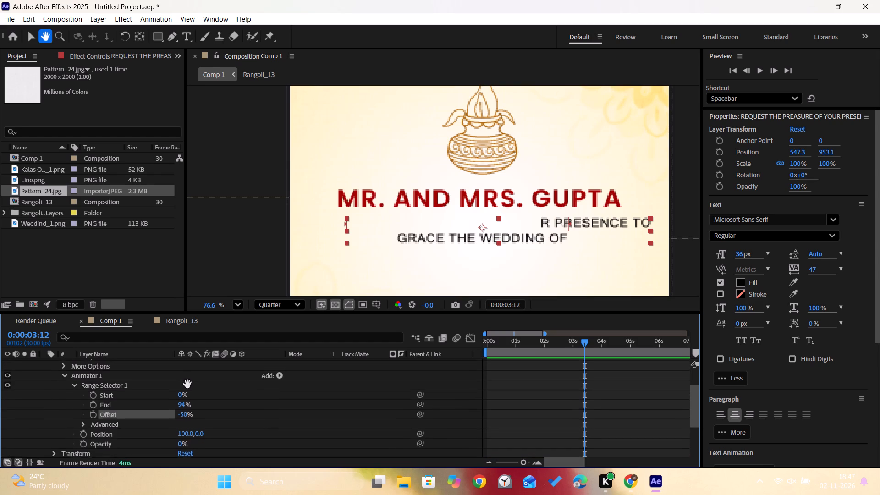
pyautogui.moveTo(187, 384); pyautogui.dragTo(190, 415, button='middle')
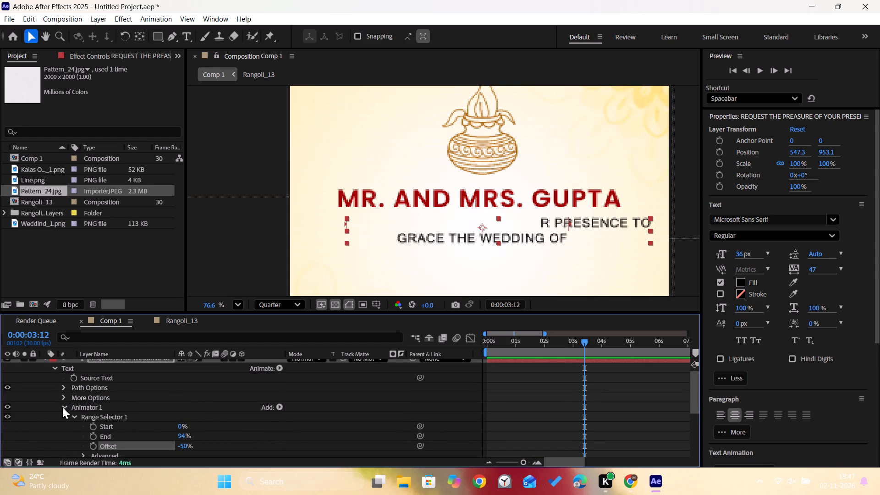
pyautogui.click(65, 407)
pyautogui.click(65, 407)
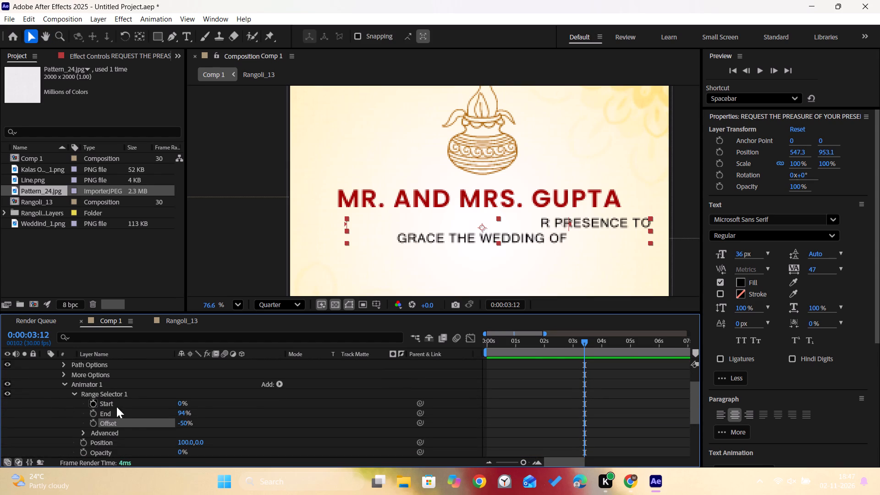
pyautogui.moveTo(135, 415); pyautogui.dragTo(148, 355, button='middle')
pyautogui.click(42, 410)
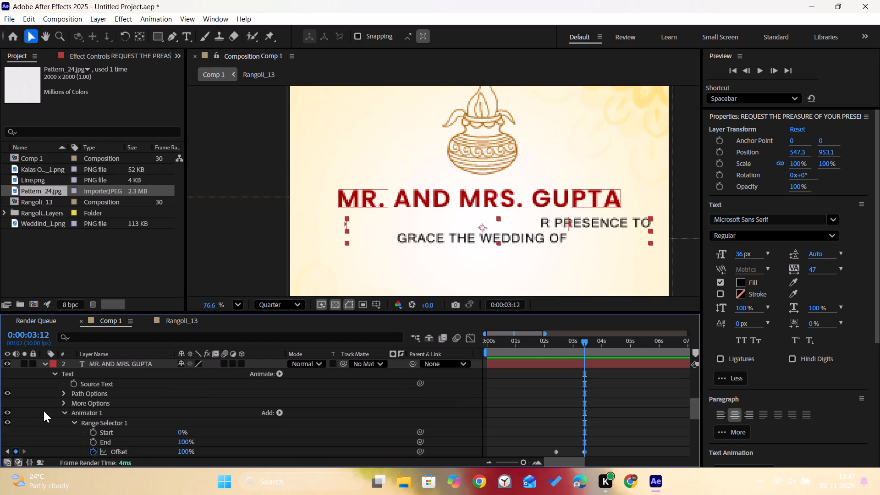
pyautogui.moveTo(148, 421); pyautogui.dragTo(156, 400, button='middle')
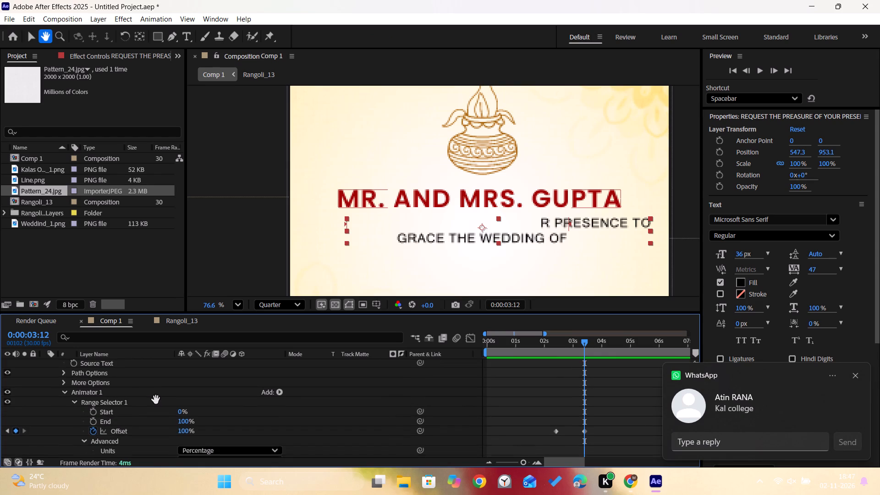
pyautogui.moveTo(156, 400); pyautogui.dragTo(160, 433, button='middle')
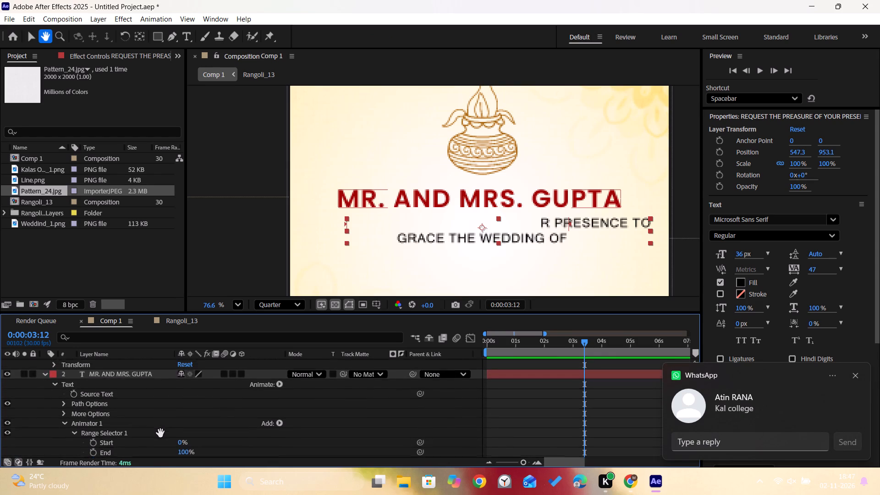
pyautogui.moveTo(160, 433); pyautogui.dragTo(186, 345, button='middle')
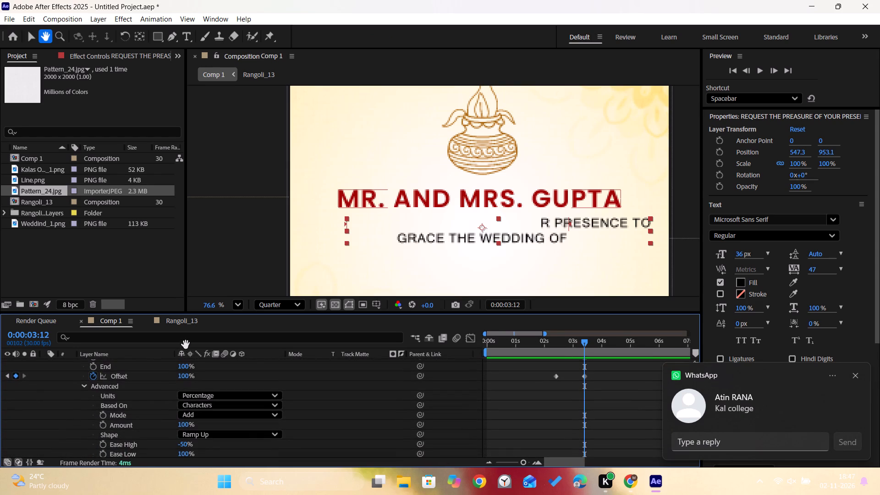
pyautogui.moveTo(186, 345); pyautogui.dragTo(171, 468, button='middle')
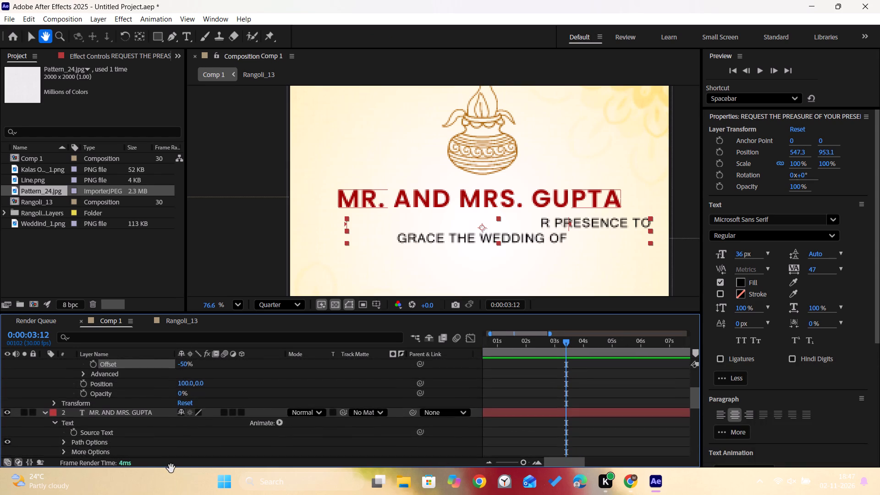
pyautogui.moveTo(171, 468); pyautogui.dragTo(173, 475, button='middle')
# In the invitation text's advanced range selector settings, choose Percentage units, base it on Characters and set the shape to Ramp Up.
pyautogui.click(82, 378)
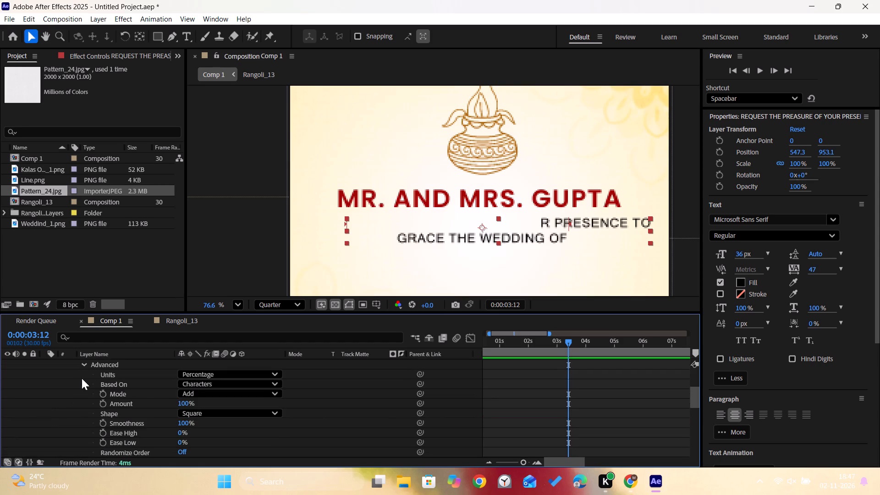
pyautogui.click(202, 374)
pyautogui.click(209, 385)
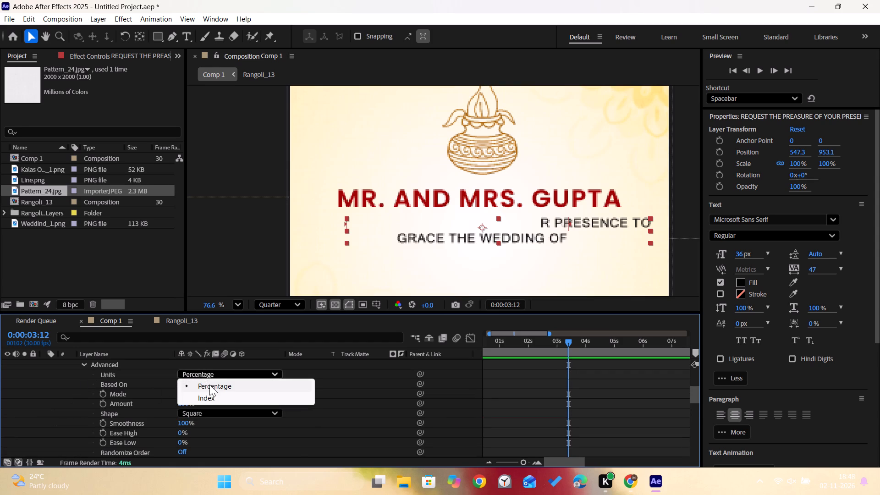
pyautogui.click(210, 386)
pyautogui.click(212, 397)
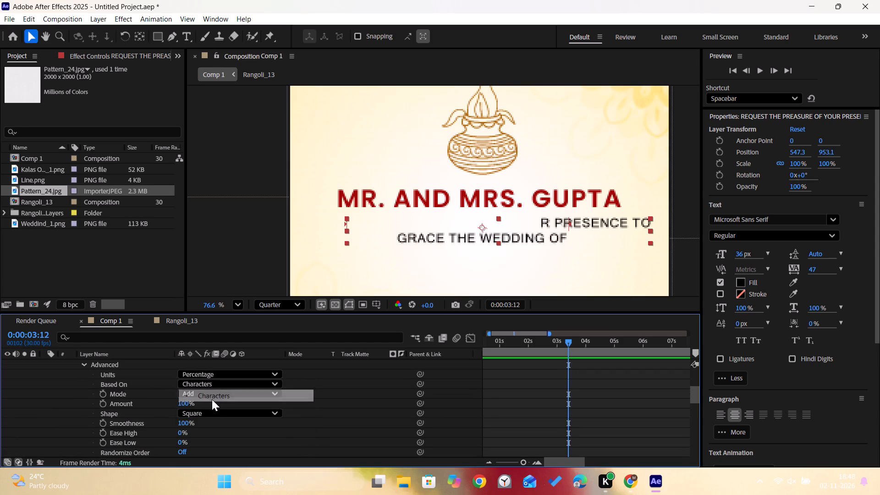
pyautogui.click(211, 412)
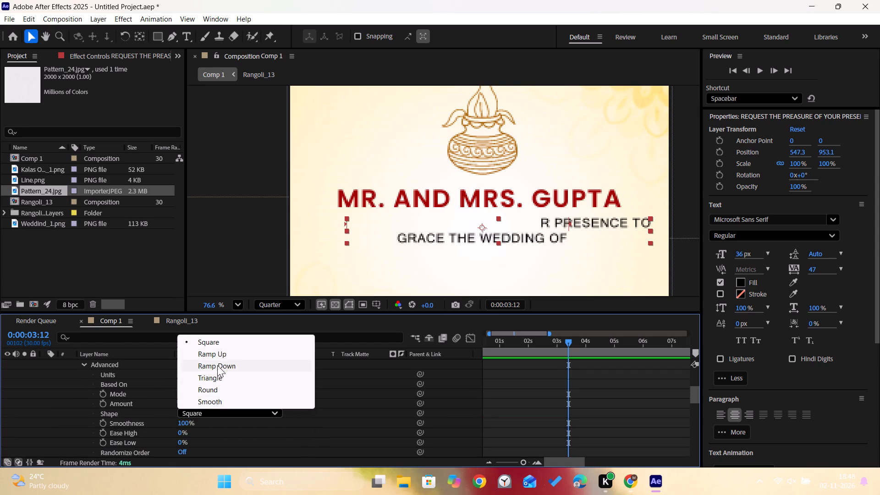
pyautogui.click(221, 355)
pyautogui.moveTo(214, 421); pyautogui.dragTo(227, 380, button='middle')
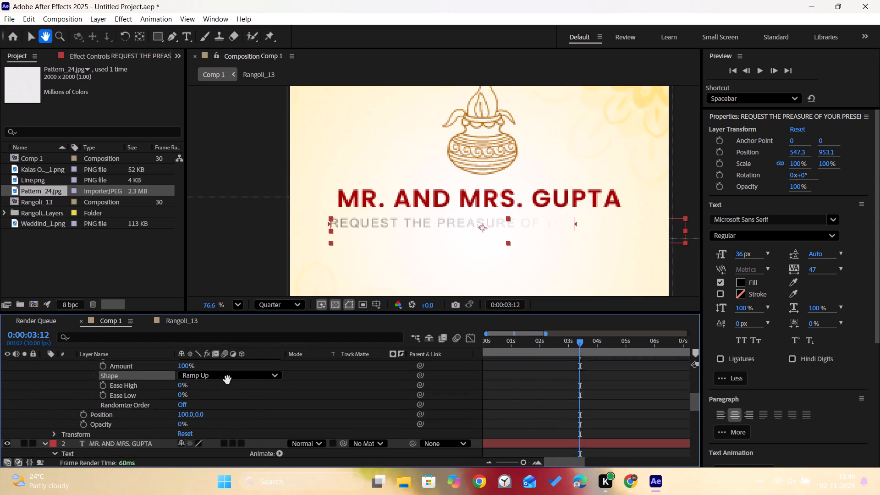
pyautogui.moveTo(227, 380); pyautogui.dragTo(226, 467, button='middle')
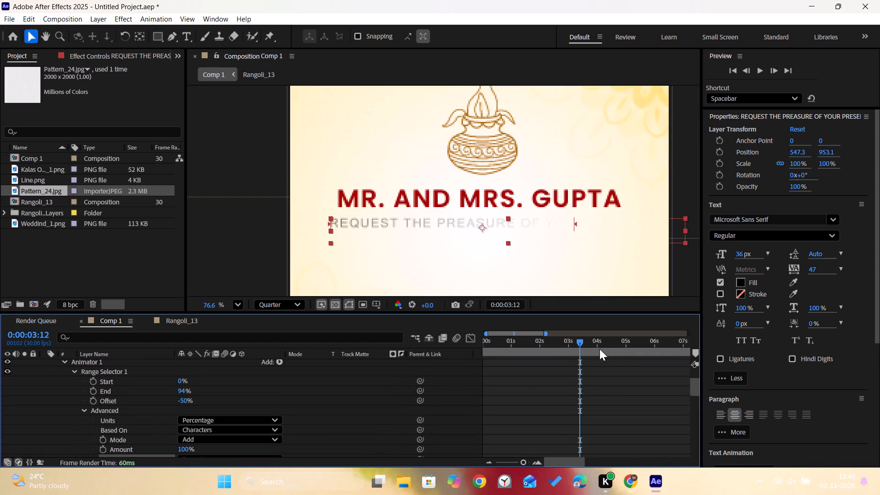
# Set the invitation text's range selector Offset to -100% and add its first keyframe at 0:00:03:12.
pyautogui.moveTo(259, 412); pyautogui.dragTo(263, 433, button='middle')
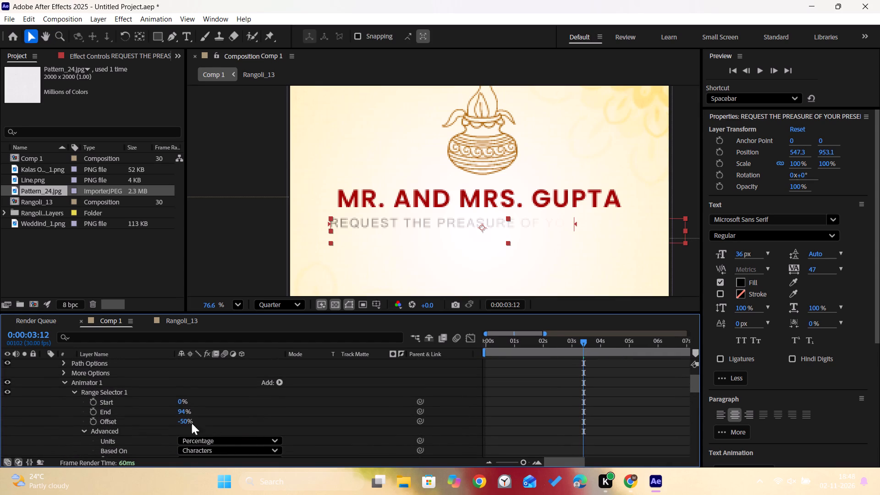
pyautogui.moveTo(184, 421); pyautogui.dragTo(242, 421)
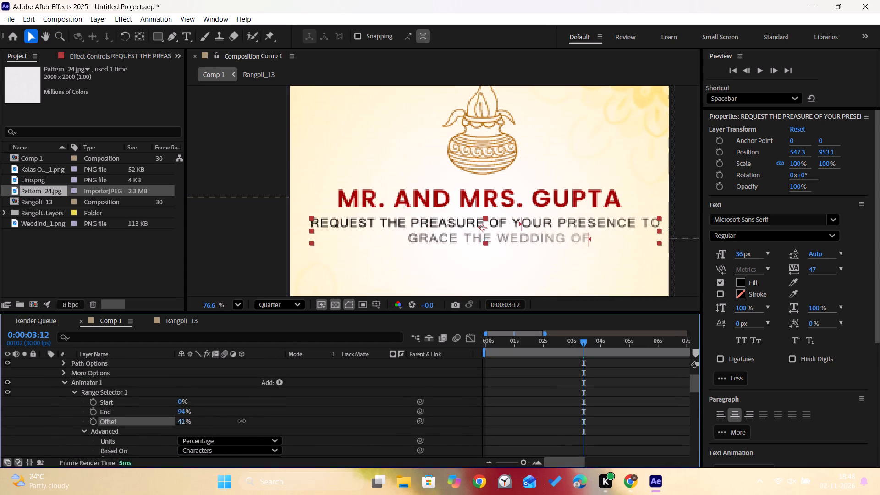
pyautogui.moveTo(242, 421); pyautogui.dragTo(112, 420)
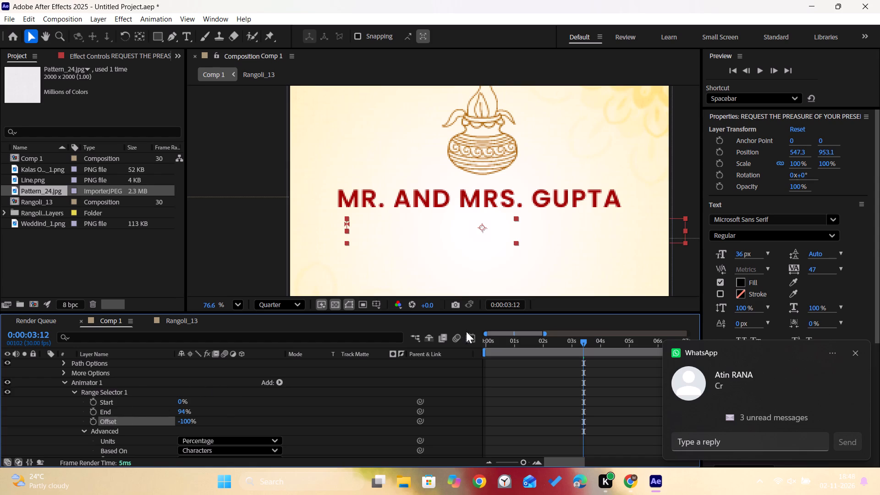
pyautogui.click(90, 423)
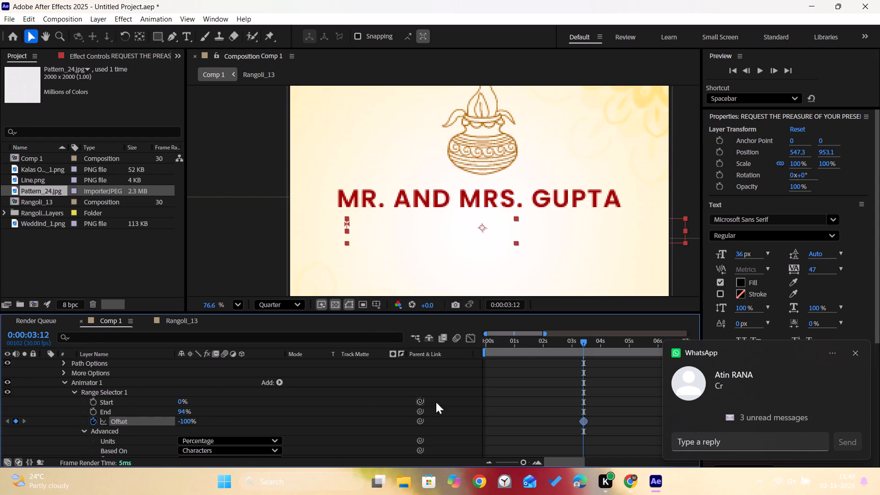
# Go to 0:00:04:12 and keyframe the invitation text's range selector Offset at 100%.
pyautogui.click(510, 304)
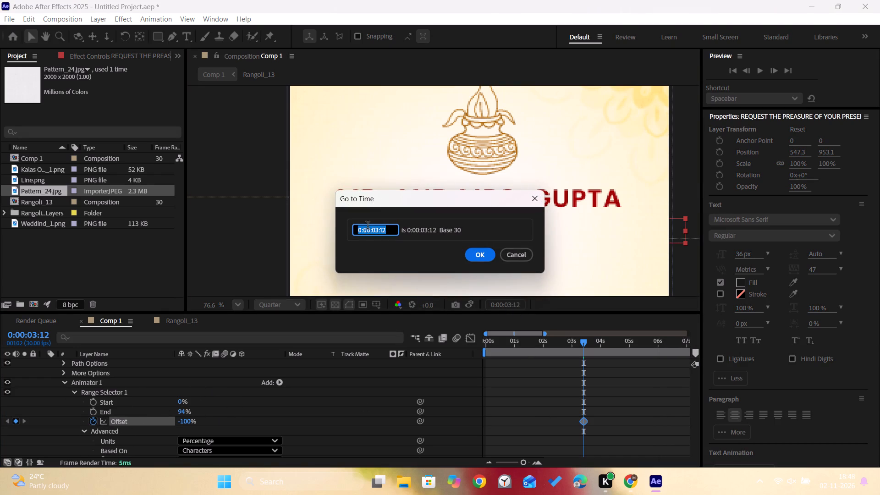
pyautogui.click(379, 231)
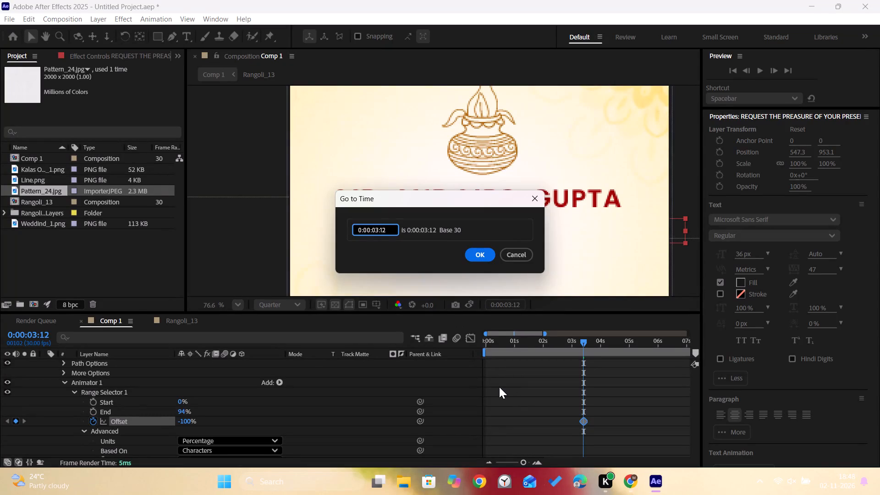
pyautogui.press('Left')
pyautogui.press('BackSpace')
pyautogui.press('4')
pyautogui.press('Return')
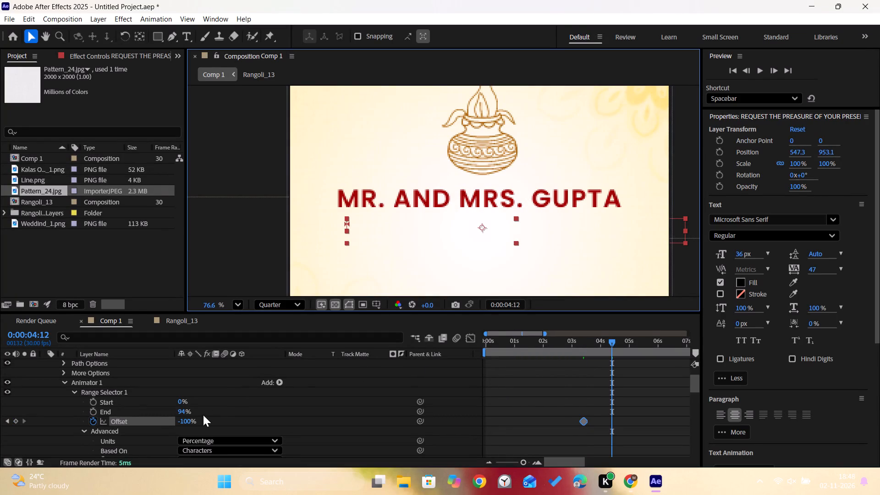
pyautogui.moveTo(187, 419); pyautogui.dragTo(400, 429)
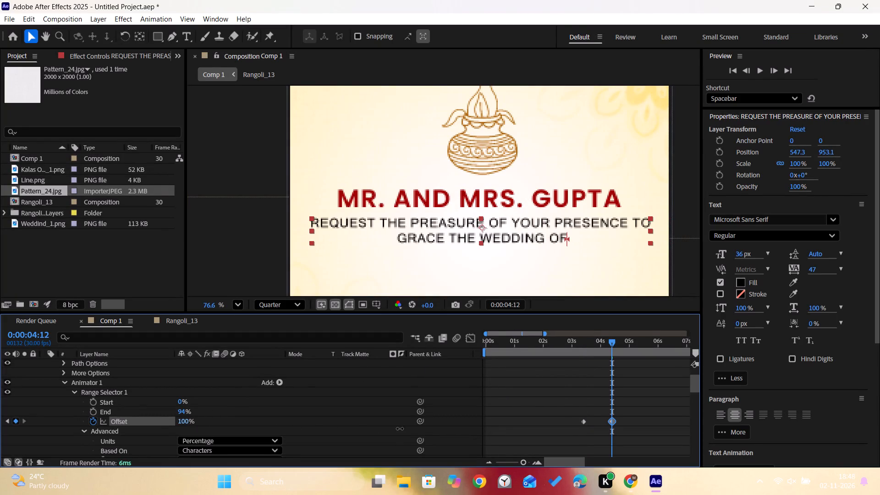
pyautogui.moveTo(400, 429); pyautogui.dragTo(401, 429)
# Play back the composition from the start to check the invitation text reveal, and fit the whole frame in the viewer.
pyautogui.moveTo(611, 341); pyautogui.dragTo(580, 344)
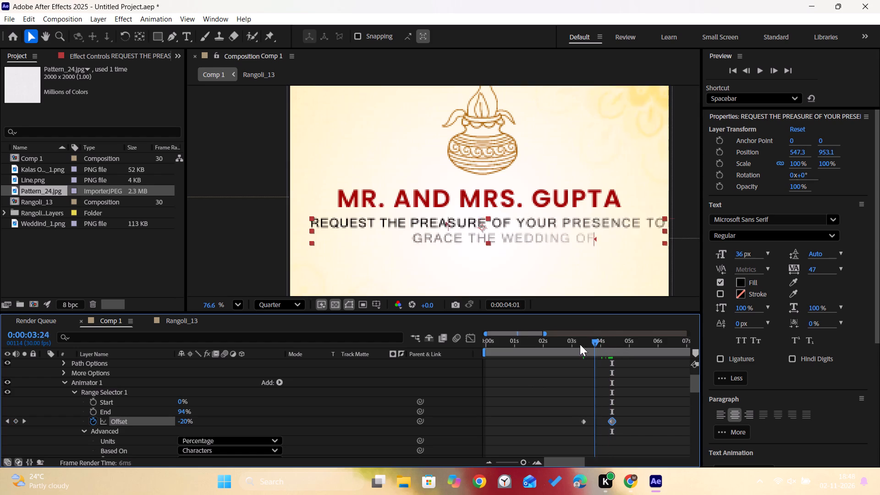
pyautogui.moveTo(580, 344); pyautogui.dragTo(466, 345)
pyautogui.press('space')
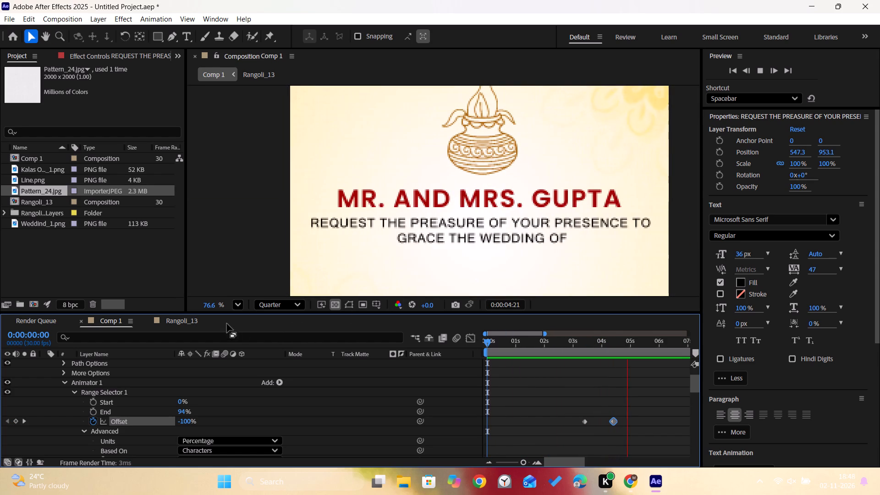
pyautogui.press('space')
pyautogui.click(235, 300)
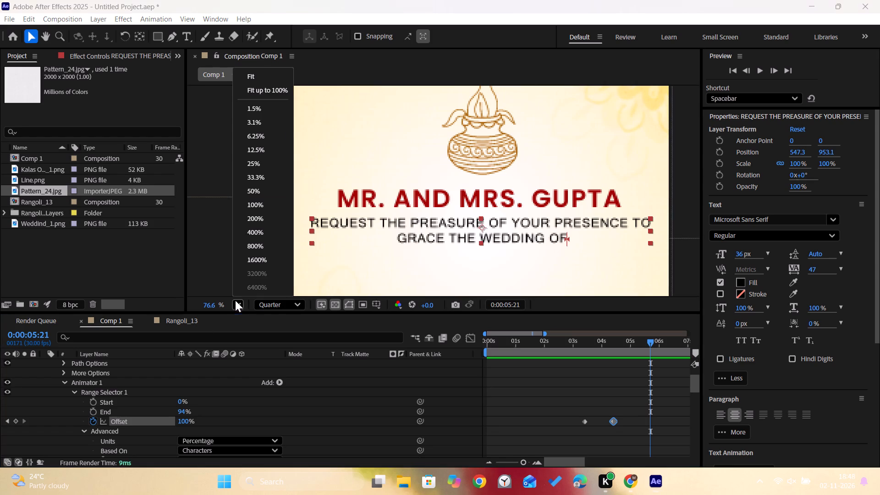
pyautogui.click(271, 77)
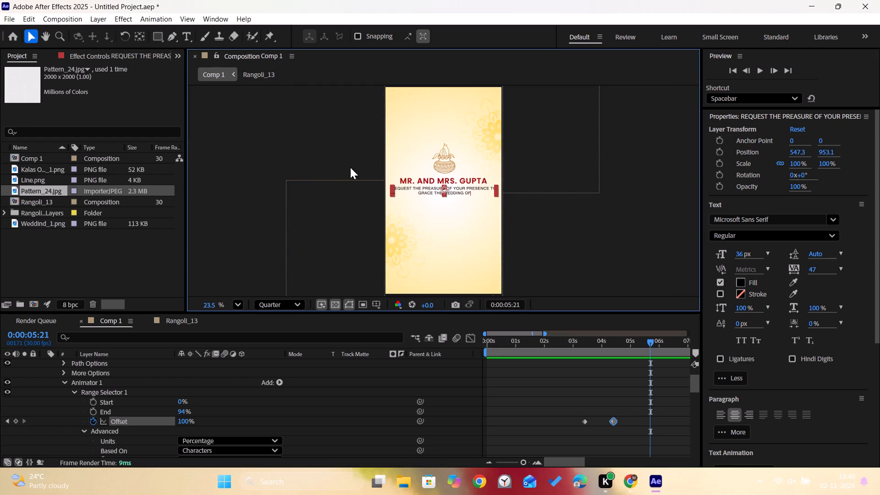
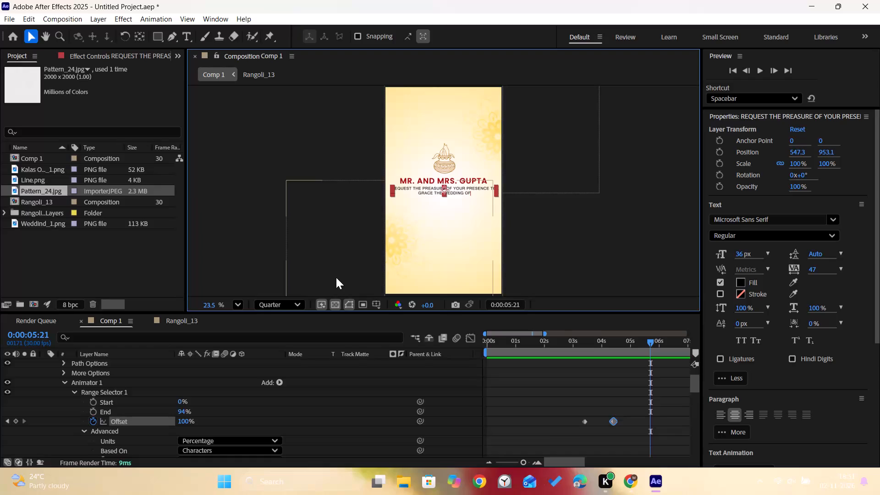
# Change the surname in the red host name text to KUMAR.
pyautogui.click(520, 231)
pyautogui.doubleClick(471, 180)
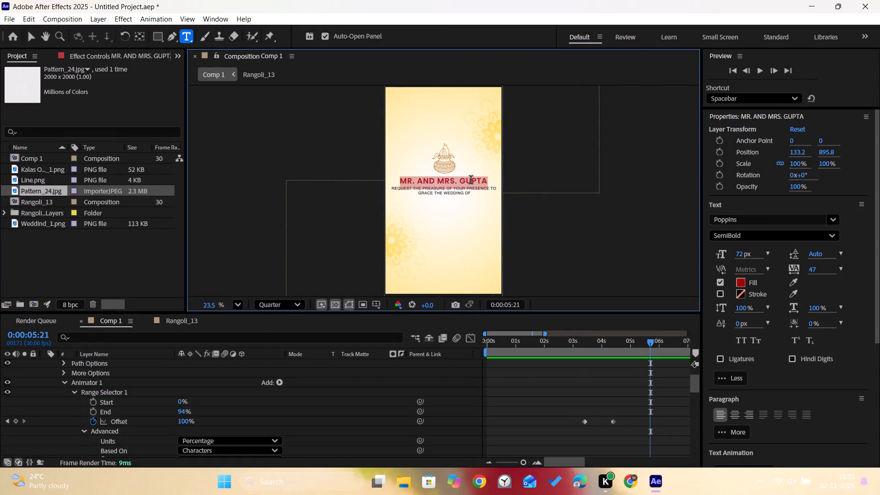
pyautogui.moveTo(461, 180); pyautogui.dragTo(491, 184)
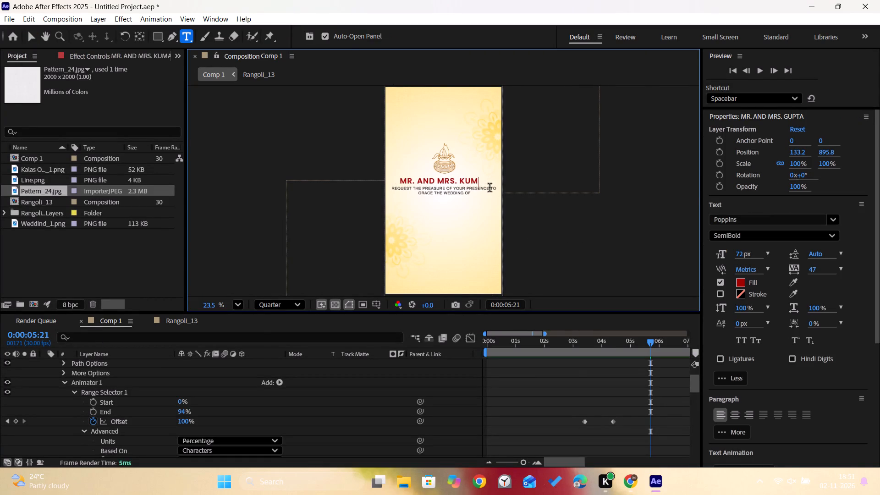
pyautogui.click(577, 263)
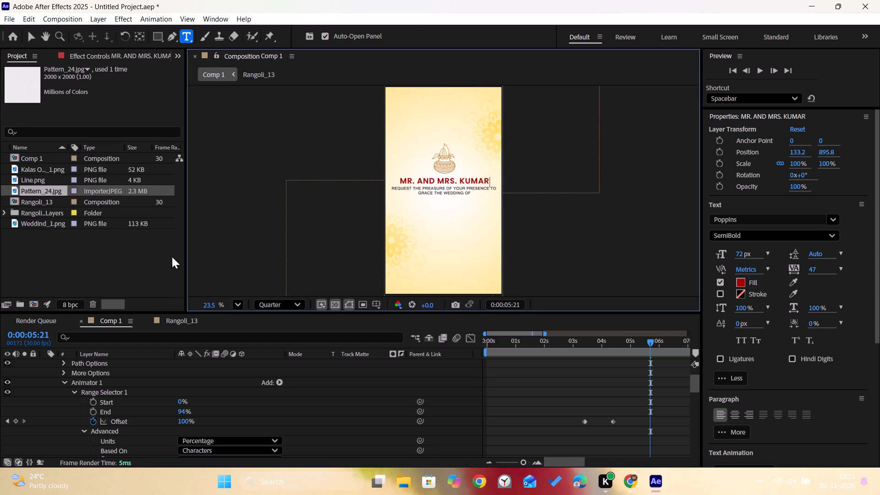
# Show only the Position property for the invitation text, host name and kalash layers, and set the current time to 0:00:04:20.
pyautogui.scroll(4, 66, 381)
pyautogui.click(44, 364)
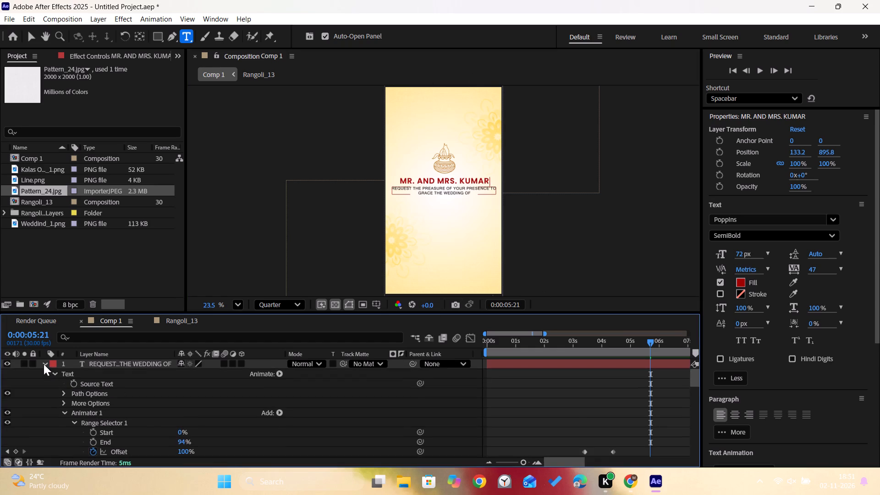
pyautogui.click(44, 373)
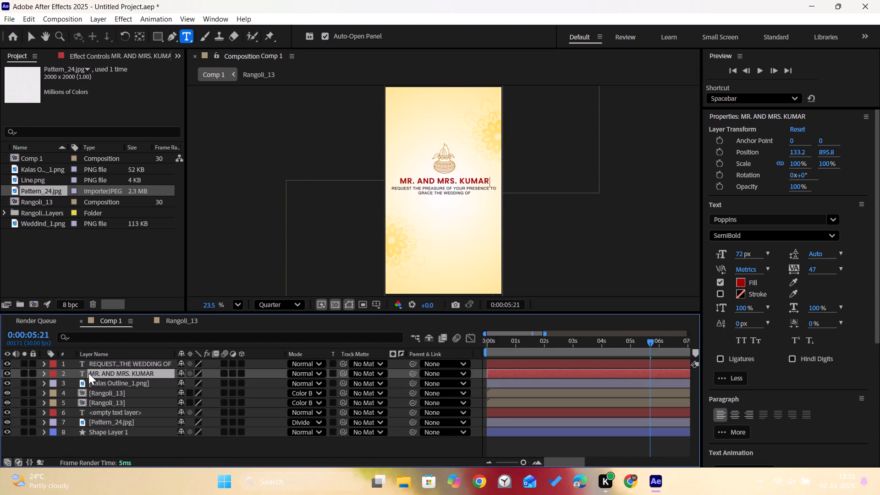
pyautogui.click(107, 364)
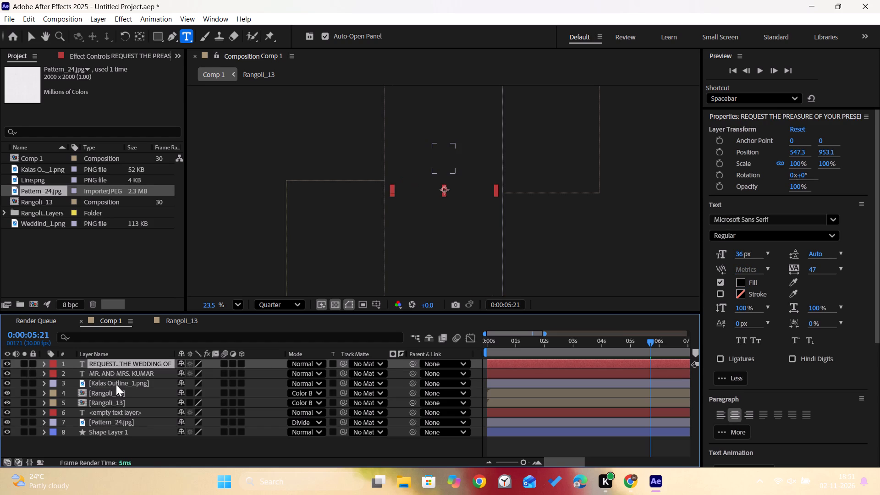
pyautogui.keyDown('shift'); pyautogui.click(116, 385); pyautogui.keyUp('shift')
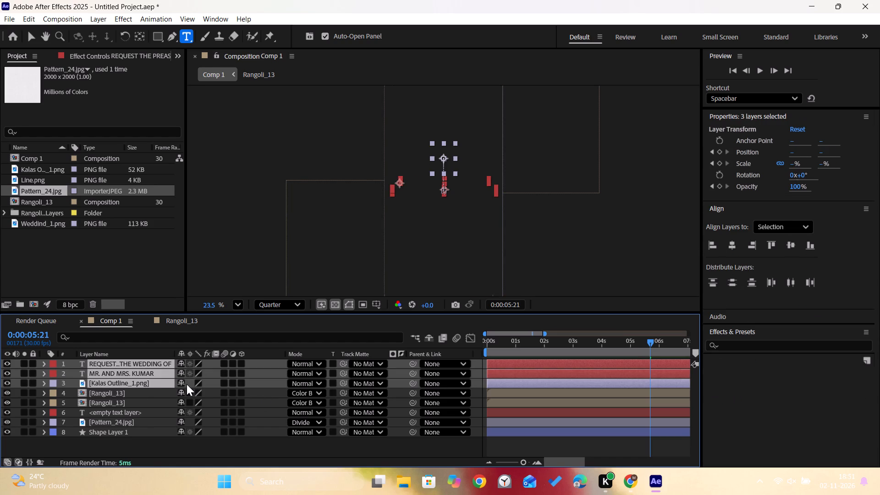
pyautogui.press('p')
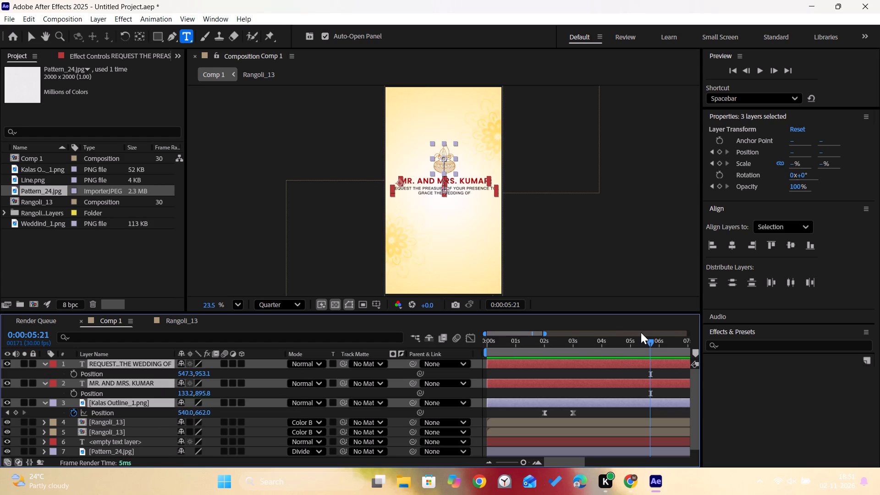
pyautogui.moveTo(650, 344); pyautogui.dragTo(599, 351)
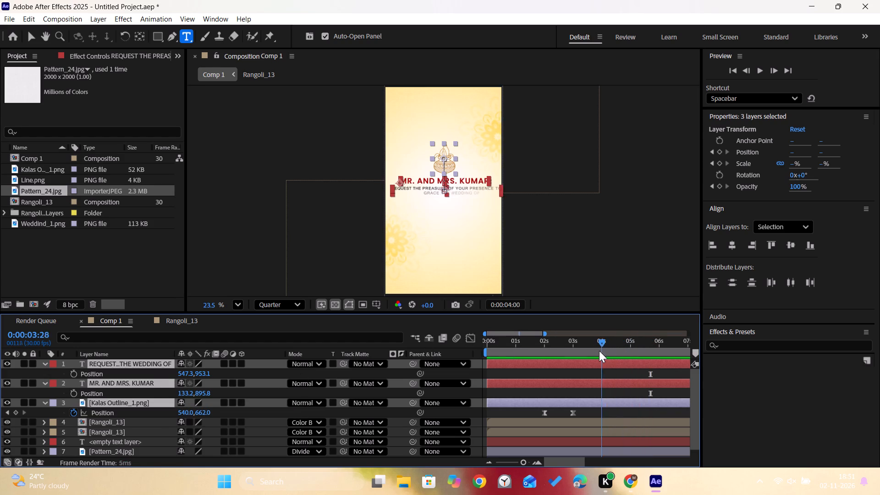
pyautogui.moveTo(599, 351); pyautogui.dragTo(616, 358)
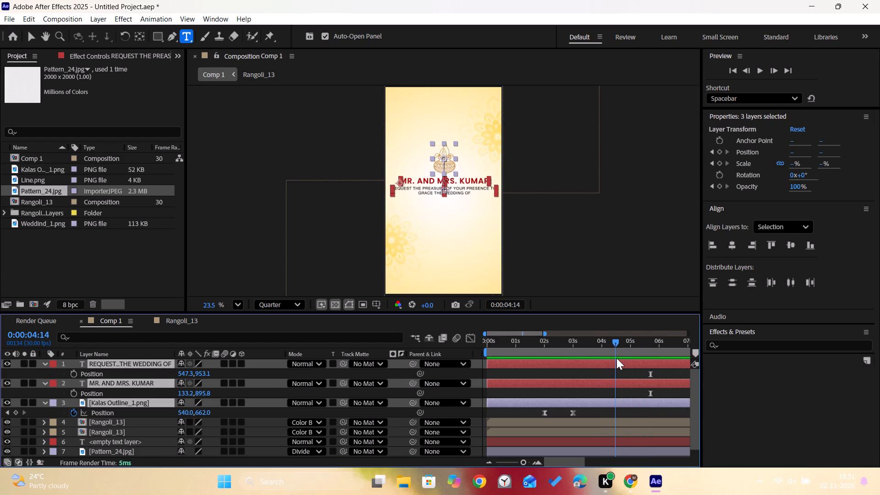
pyautogui.moveTo(616, 358); pyautogui.dragTo(618, 359)
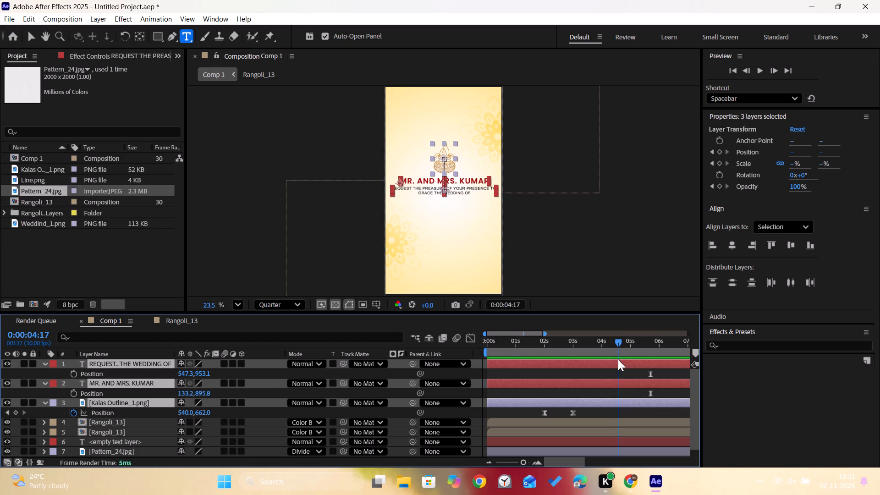
pyautogui.moveTo(618, 359); pyautogui.dragTo(621, 362)
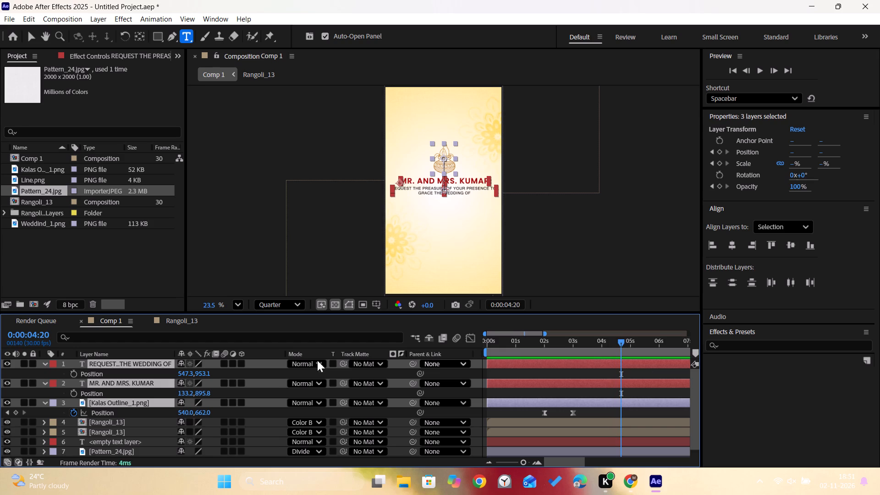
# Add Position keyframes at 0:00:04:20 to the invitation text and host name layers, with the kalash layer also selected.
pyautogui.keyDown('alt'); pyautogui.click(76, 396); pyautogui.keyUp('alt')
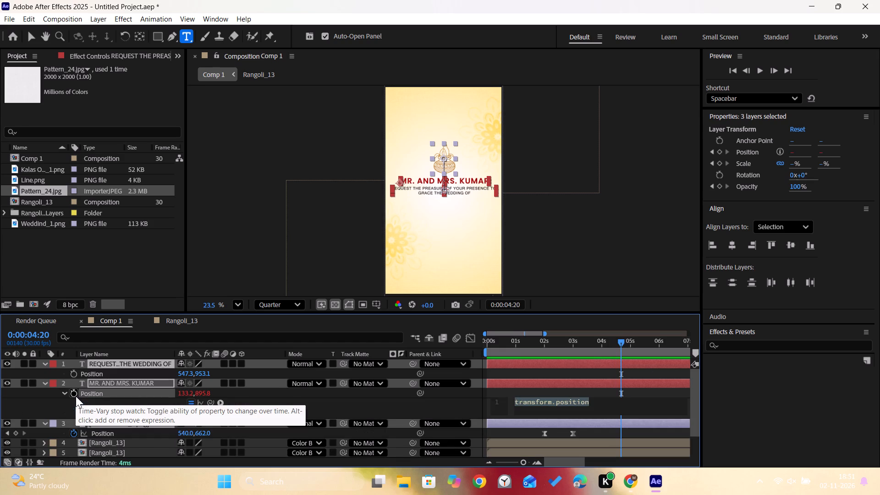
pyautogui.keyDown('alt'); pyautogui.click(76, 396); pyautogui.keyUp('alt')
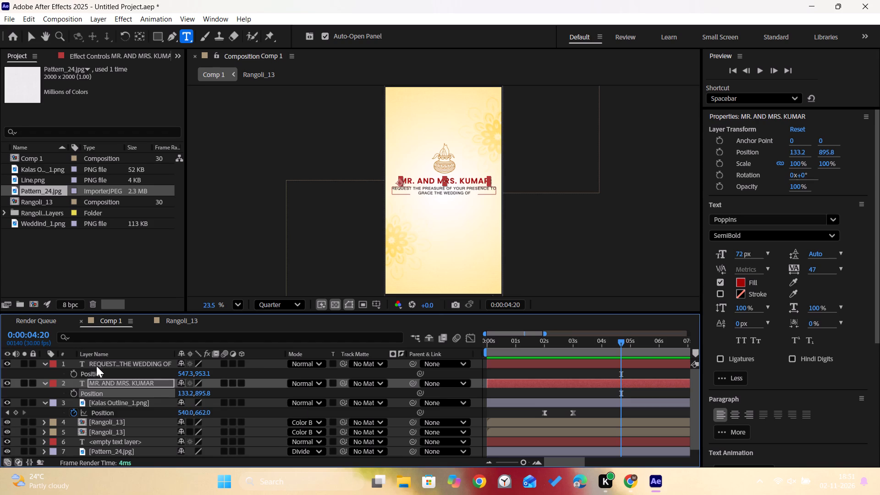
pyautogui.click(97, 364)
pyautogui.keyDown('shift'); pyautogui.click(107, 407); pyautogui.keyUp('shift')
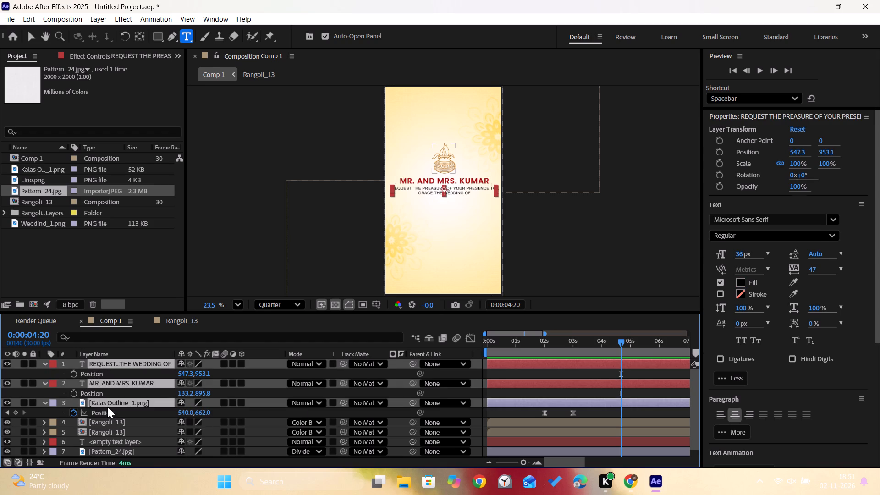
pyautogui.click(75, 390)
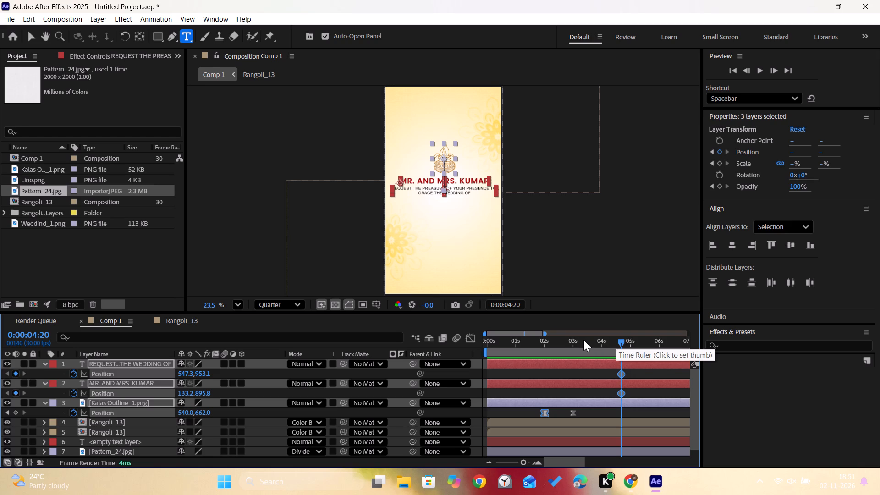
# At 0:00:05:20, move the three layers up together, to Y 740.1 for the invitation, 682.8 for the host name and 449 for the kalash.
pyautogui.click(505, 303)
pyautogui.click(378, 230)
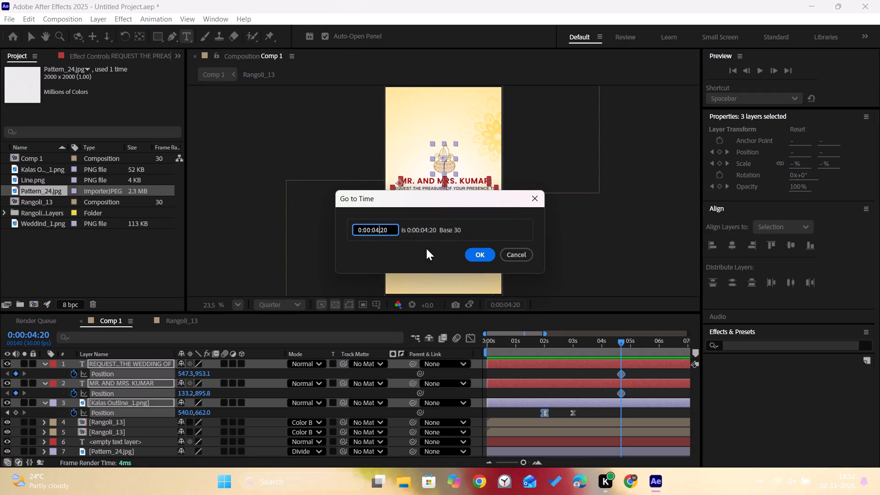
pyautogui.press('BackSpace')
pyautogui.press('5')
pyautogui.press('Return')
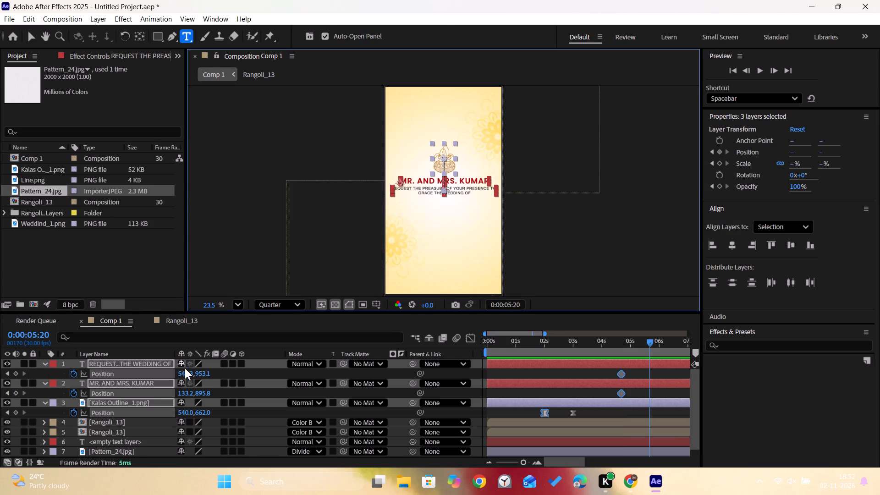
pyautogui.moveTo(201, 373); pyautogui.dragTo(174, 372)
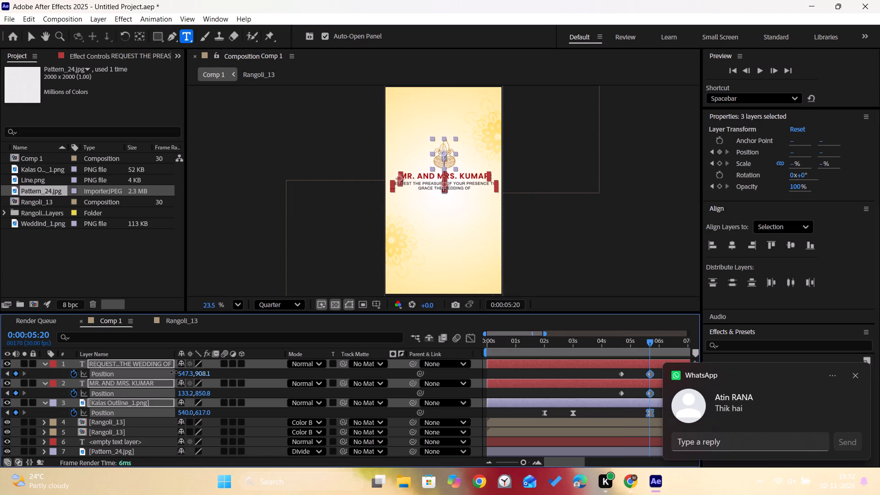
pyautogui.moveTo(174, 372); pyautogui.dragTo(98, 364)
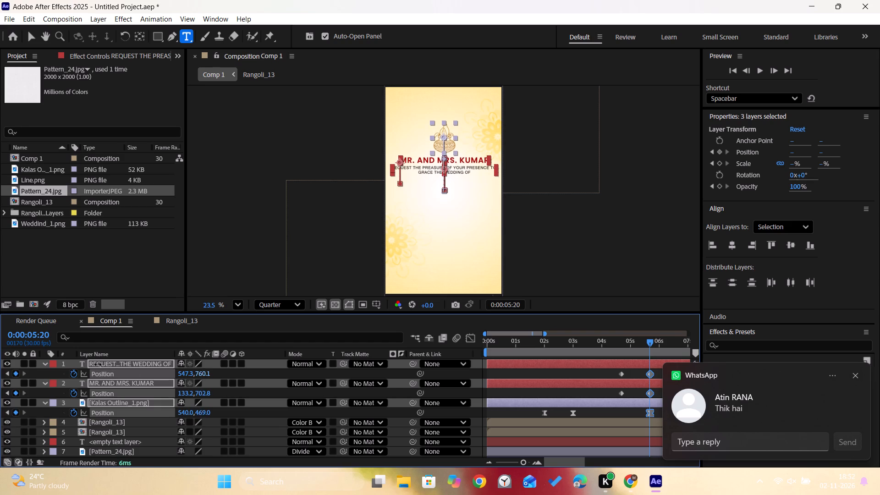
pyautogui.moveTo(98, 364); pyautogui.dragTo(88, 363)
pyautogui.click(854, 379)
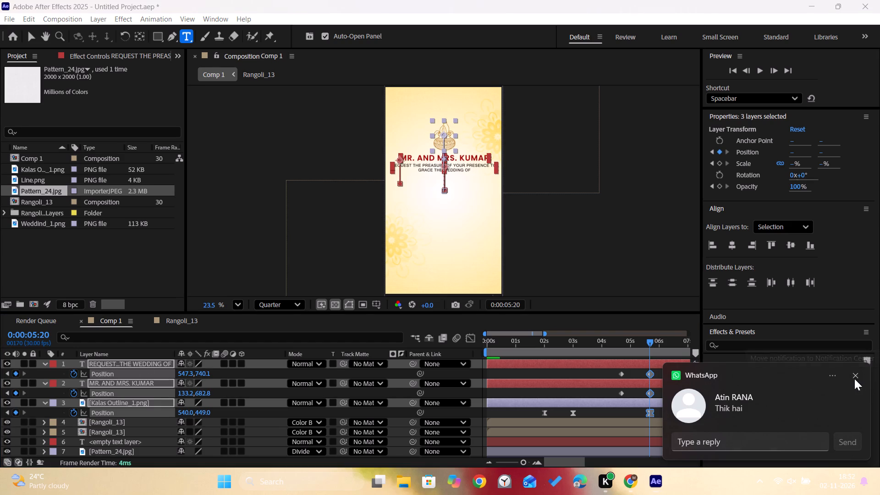
# Play back the upward move from just before its start, and again from the beginning of the composition, to check the motion.
pyautogui.moveTo(650, 344); pyautogui.dragTo(616, 351)
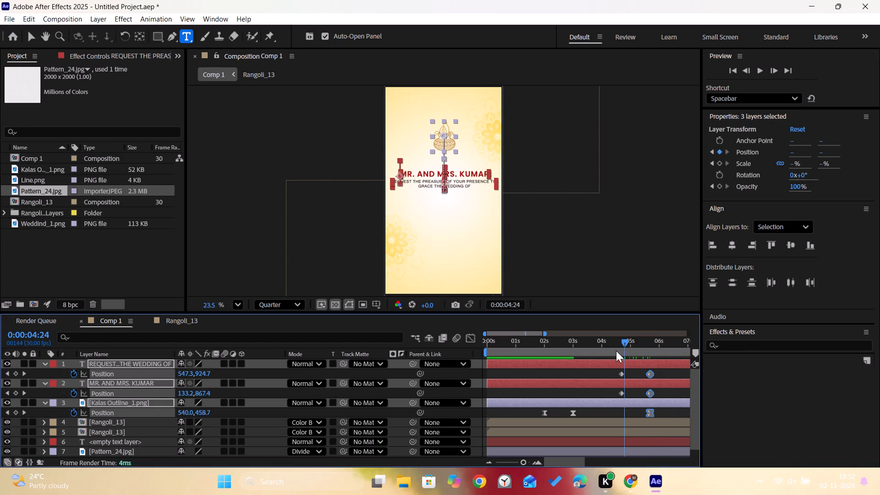
pyautogui.moveTo(616, 351); pyautogui.dragTo(608, 352)
pyautogui.press('space')
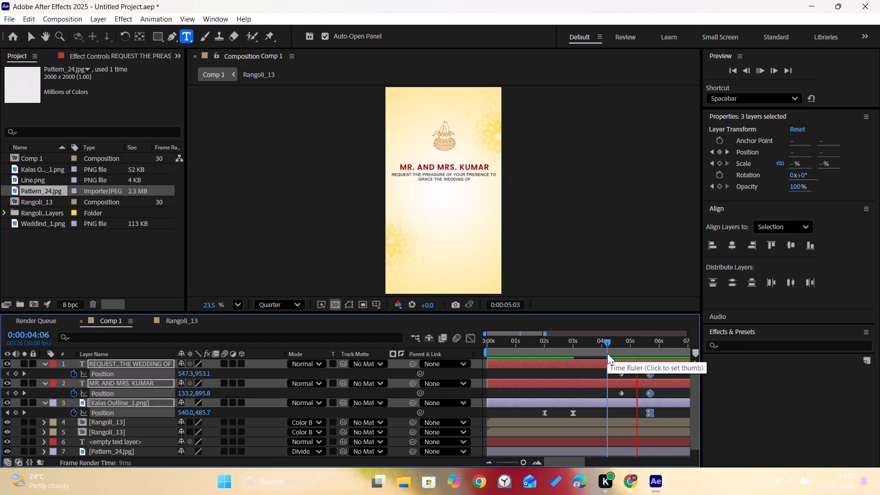
pyautogui.moveTo(606, 338); pyautogui.dragTo(658, 351)
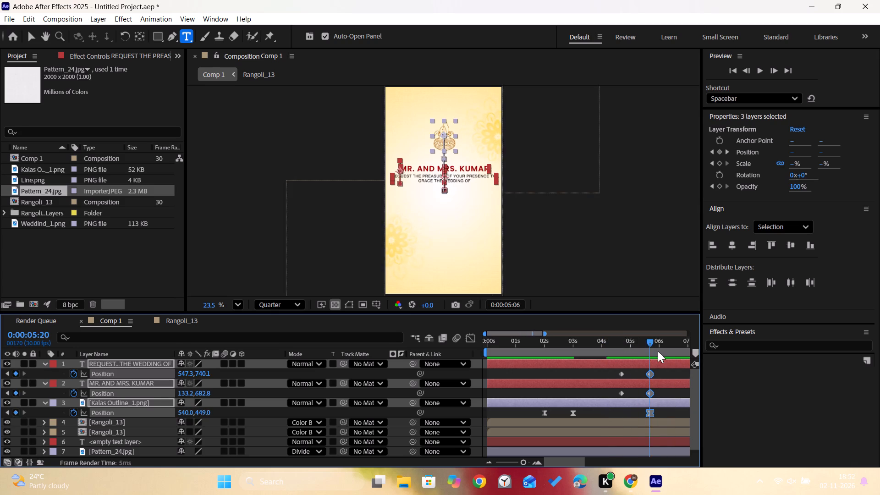
pyautogui.moveTo(658, 351); pyautogui.dragTo(483, 365)
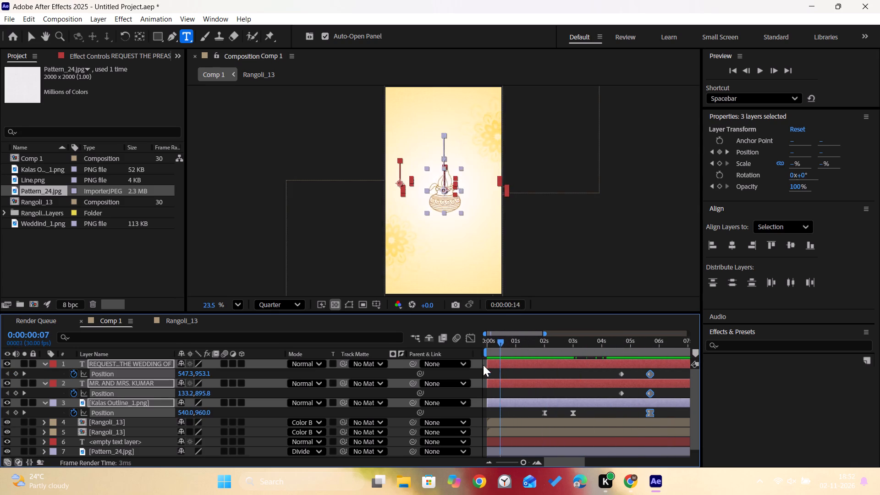
pyautogui.moveTo(483, 365); pyautogui.dragTo(434, 371)
pyautogui.press('space')
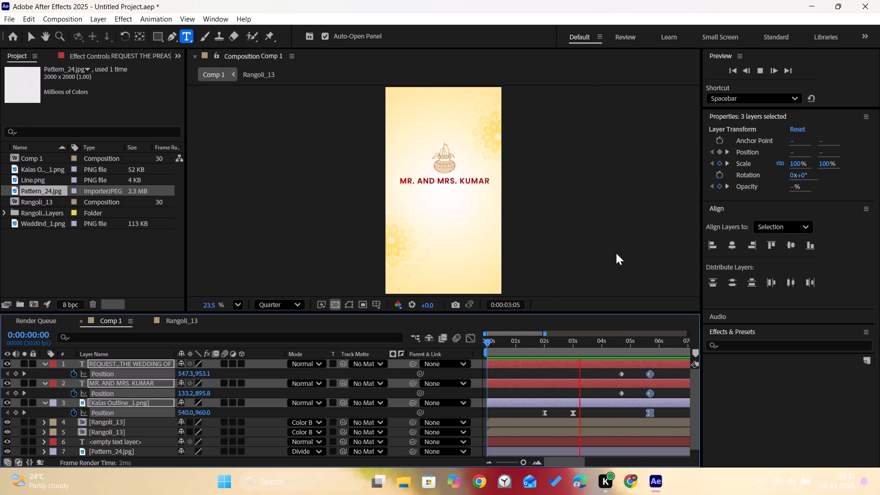
pyautogui.press('space')
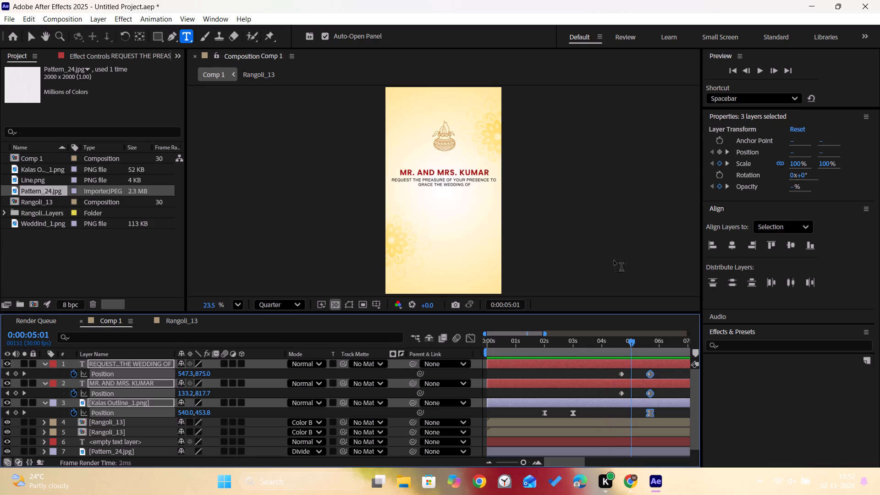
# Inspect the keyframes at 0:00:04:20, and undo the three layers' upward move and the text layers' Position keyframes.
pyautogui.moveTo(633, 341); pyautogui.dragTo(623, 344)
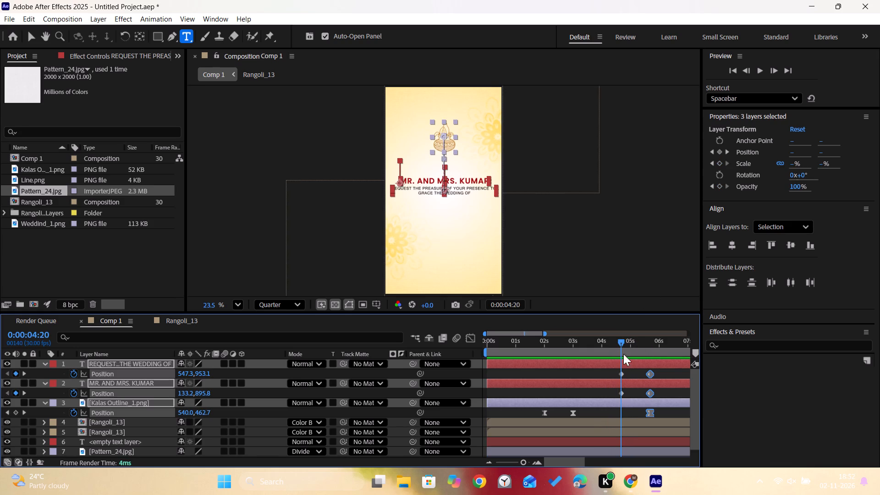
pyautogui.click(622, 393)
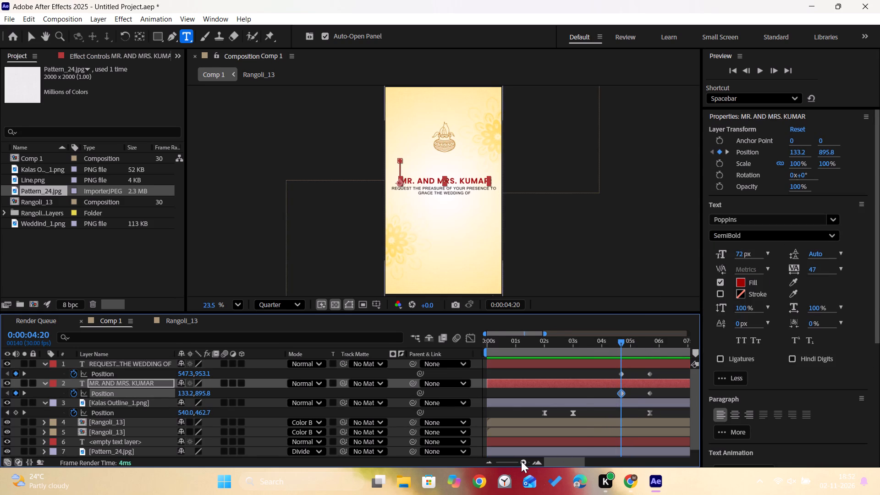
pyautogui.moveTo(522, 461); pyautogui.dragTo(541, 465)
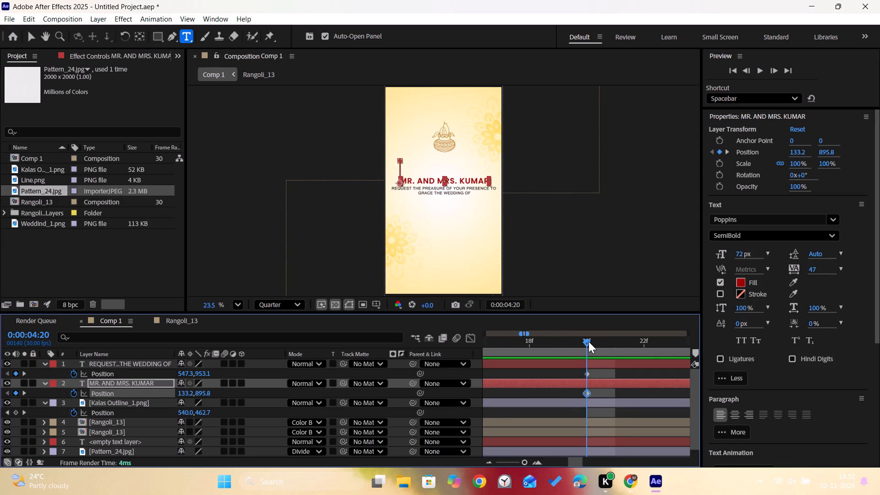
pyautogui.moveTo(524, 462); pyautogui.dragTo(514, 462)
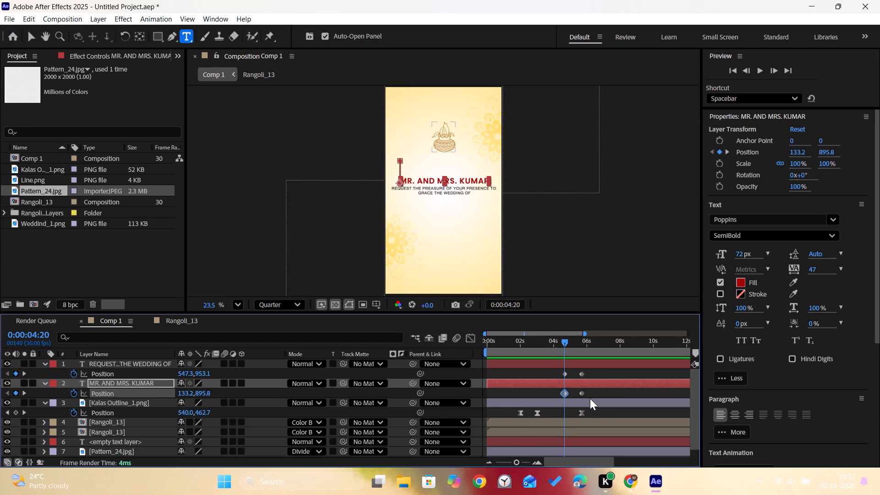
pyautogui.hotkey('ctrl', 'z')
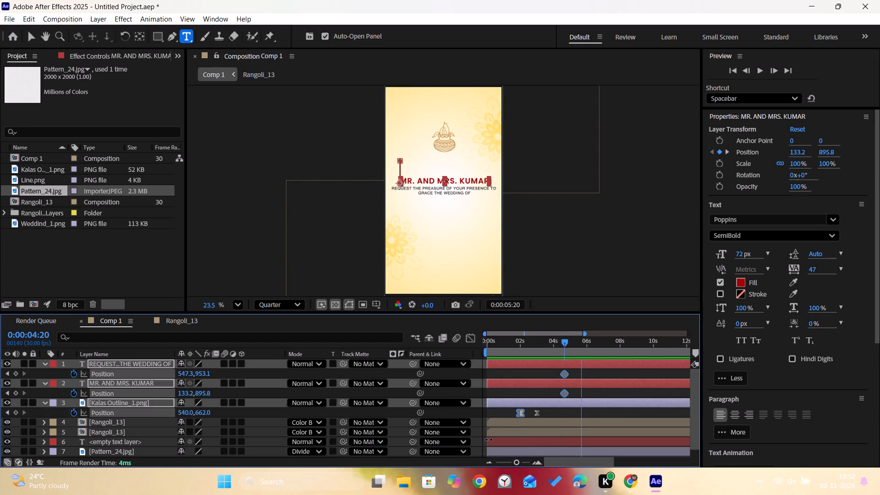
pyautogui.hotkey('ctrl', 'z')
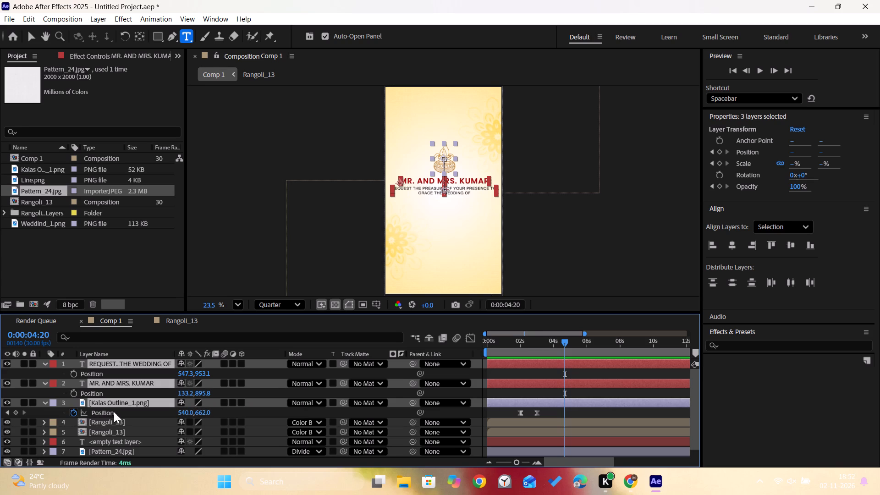
# Add an eased Position keyframe to the kalash layer at 0:00:04:20, with its Y value set to 662.
pyautogui.click(137, 415)
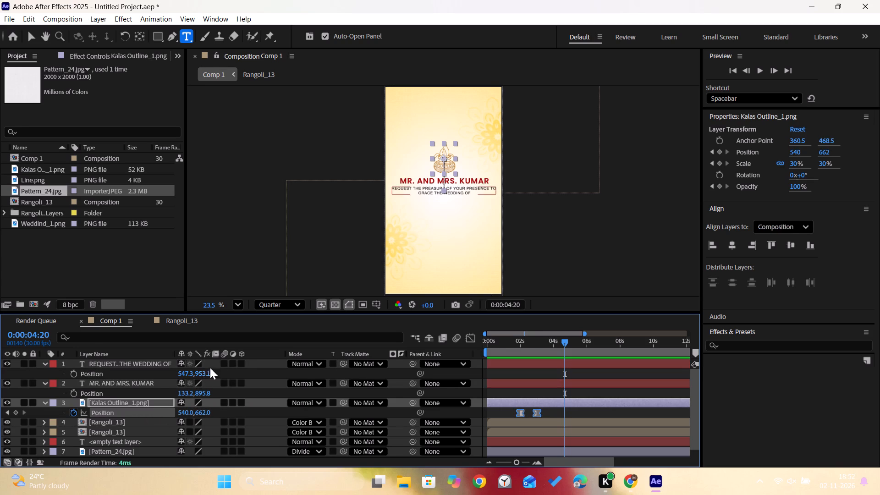
pyautogui.click(148, 404)
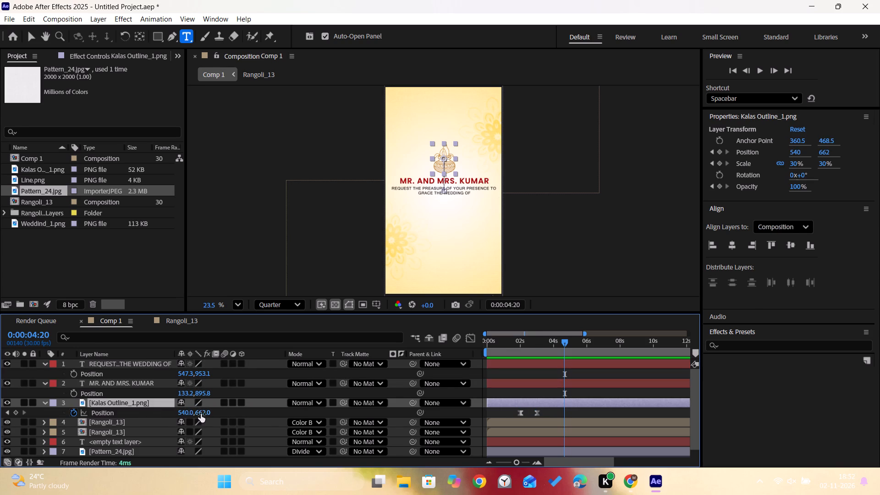
pyautogui.click(201, 413)
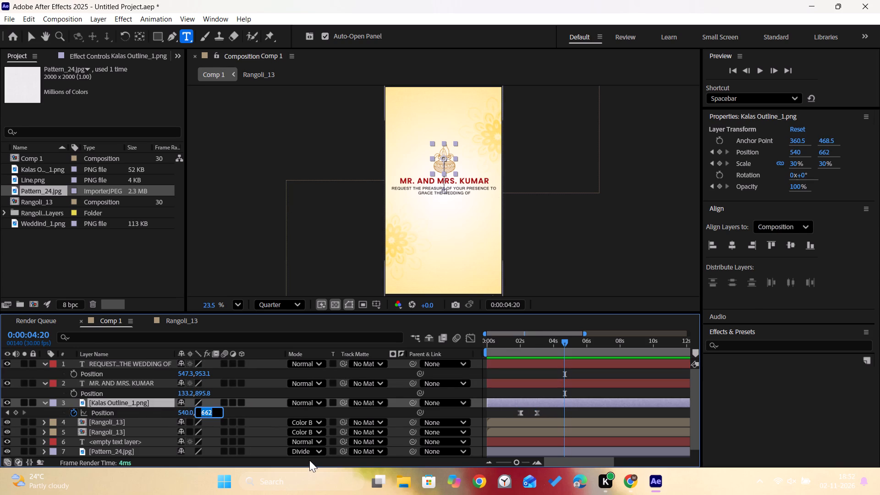
pyautogui.write('662')
pyautogui.press('Return')
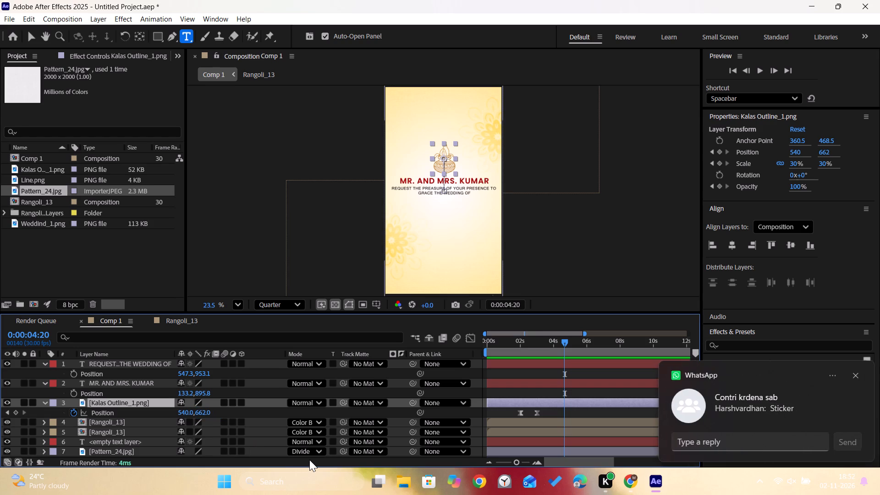
pyautogui.click(204, 411)
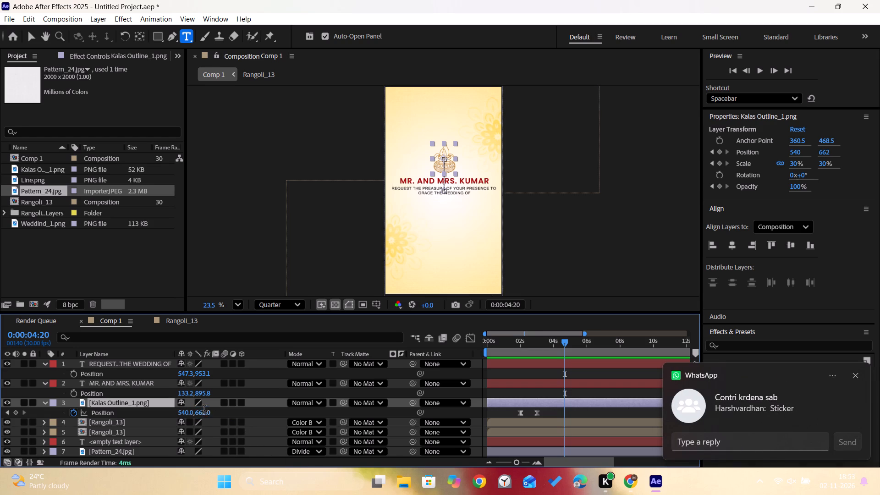
pyautogui.write('663')
pyautogui.press('Return')
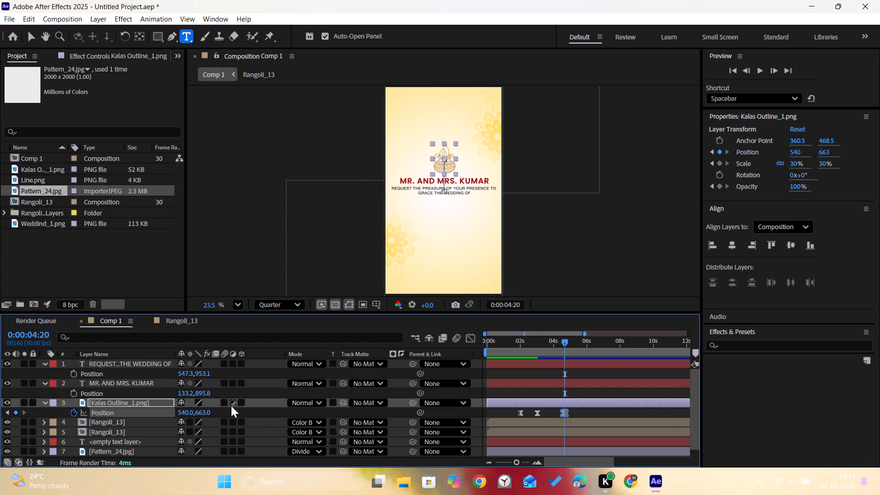
pyautogui.press('F9')
pyautogui.press('F9')
pyautogui.click(202, 412)
pyautogui.write('662')
pyautogui.press('Return')
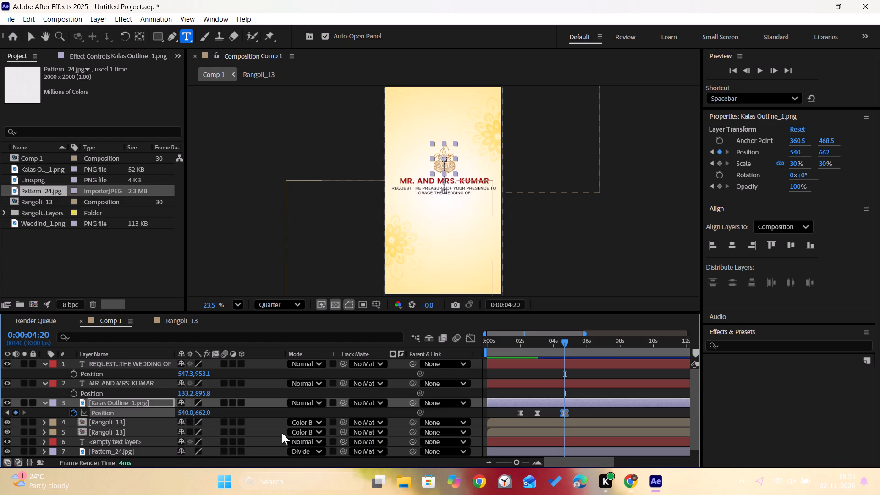
# Add Position keyframes to the invitation text and host name layers at 0:00:04:20, keeping the kalash layer selected with them.
pyautogui.keyDown('shift'); pyautogui.click(113, 363); pyautogui.keyUp('shift')
pyautogui.click(75, 391)
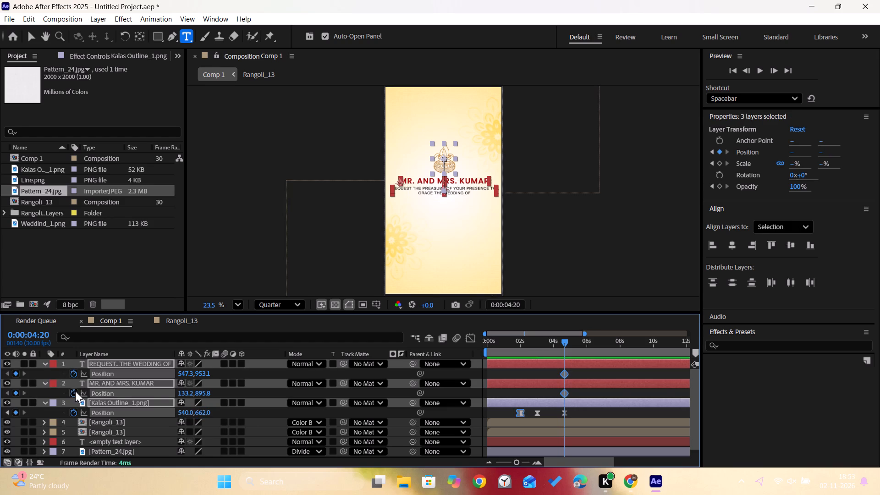
# At 0:00:05:20, move the three layers up together, to Y 615.1 for the invitation, 557.8 for the host name and 324 for the kalash.
pyautogui.moveTo(565, 341); pyautogui.dragTo(565, 341)
pyautogui.moveTo(565, 341); pyautogui.dragTo(582, 347)
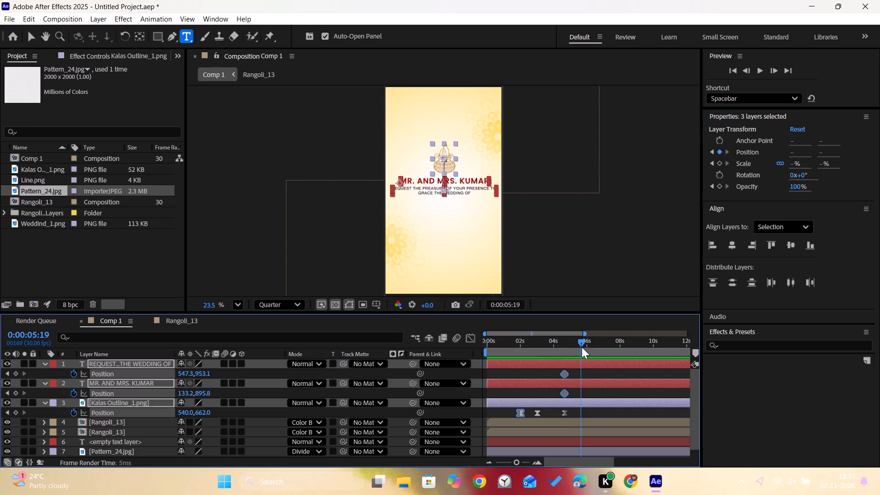
pyautogui.moveTo(582, 347); pyautogui.dragTo(581, 349)
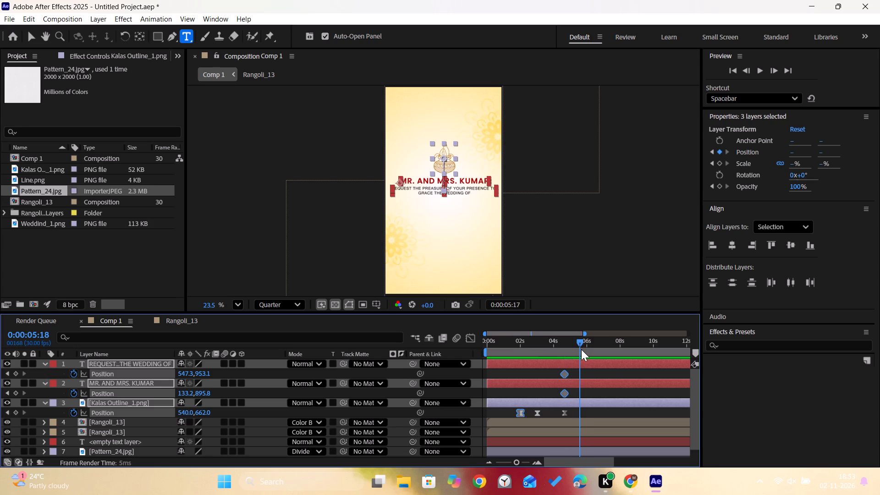
pyautogui.moveTo(581, 349); pyautogui.dragTo(582, 351)
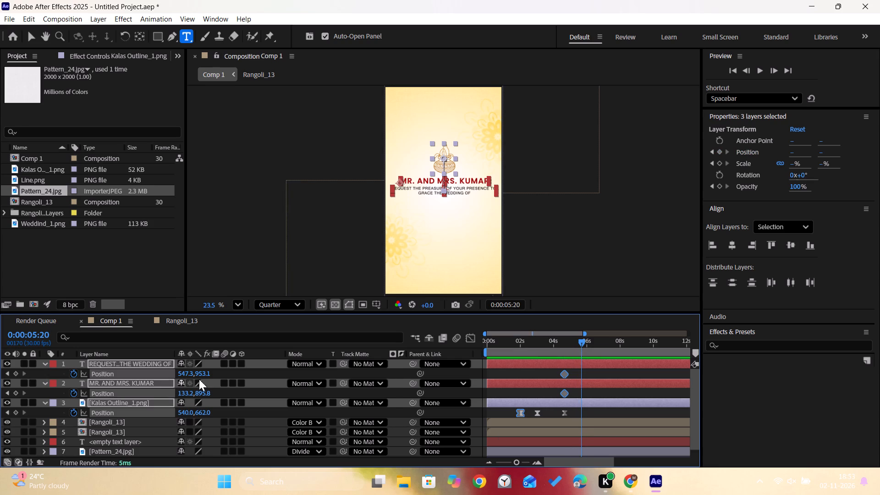
pyautogui.moveTo(207, 374); pyautogui.dragTo(207, 382)
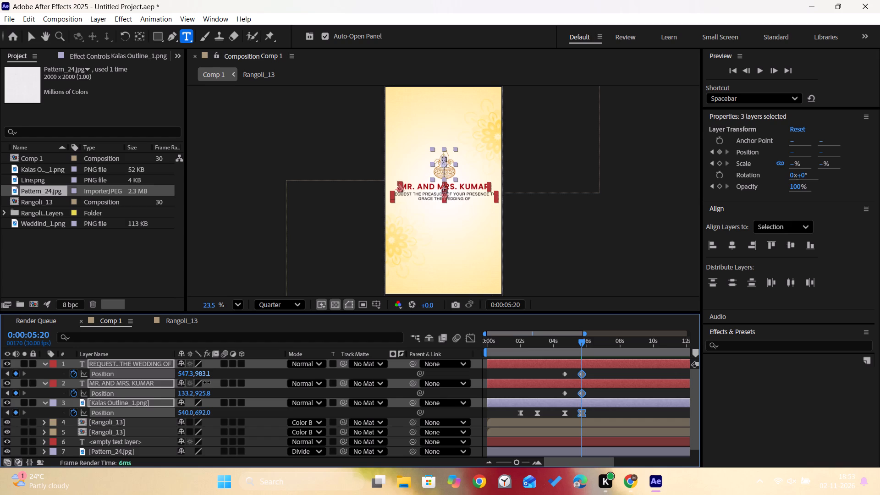
pyautogui.moveTo(207, 382); pyautogui.dragTo(25, 384)
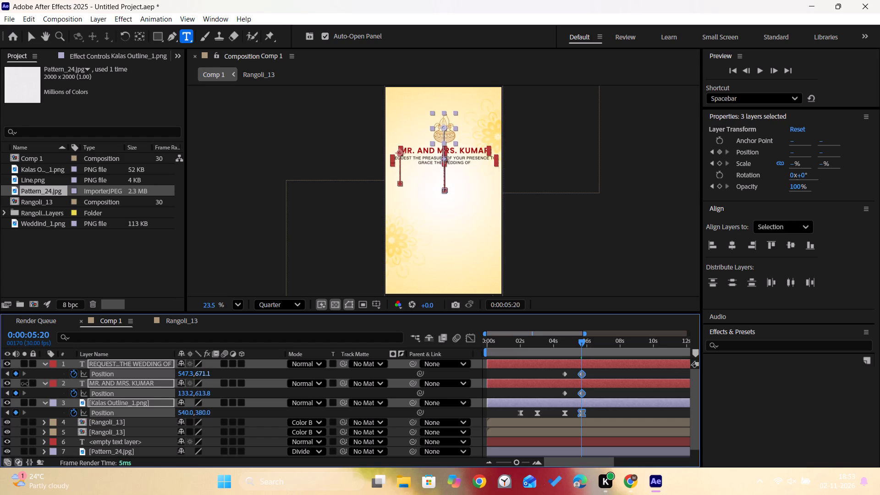
pyautogui.moveTo(25, 384); pyautogui.dragTo(0, 386)
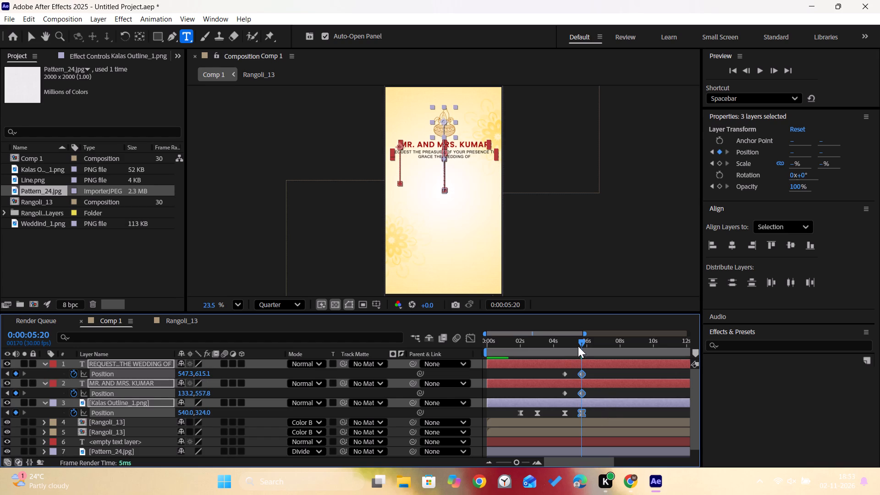
# Play back the composition from the beginning twice to check the three layers' upward move, and return to around 0:00:05:20.
pyautogui.moveTo(578, 344); pyautogui.dragTo(382, 370)
pyautogui.press('space')
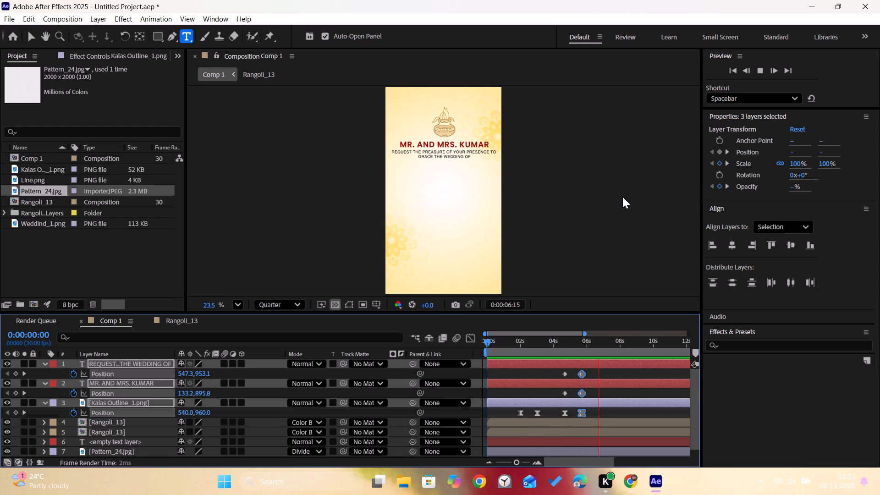
pyautogui.press('space')
pyautogui.moveTo(605, 342); pyautogui.dragTo(557, 349)
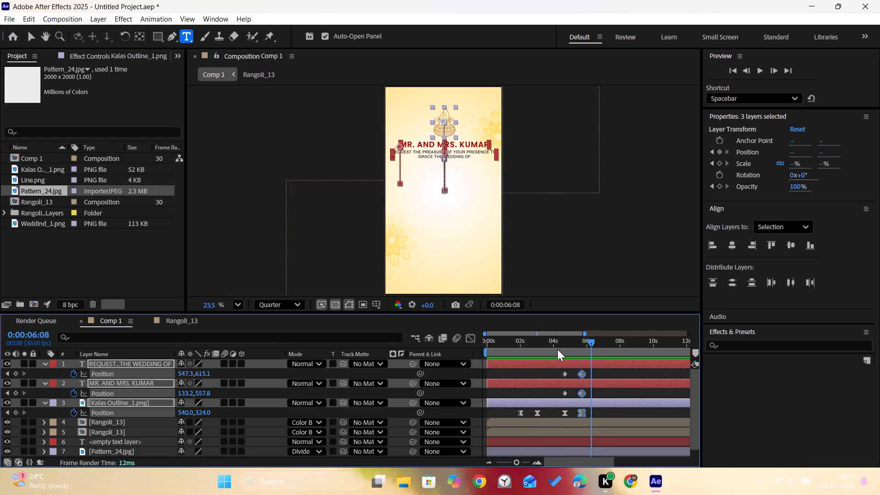
pyautogui.moveTo(557, 349); pyautogui.dragTo(428, 358)
pyautogui.press('space')
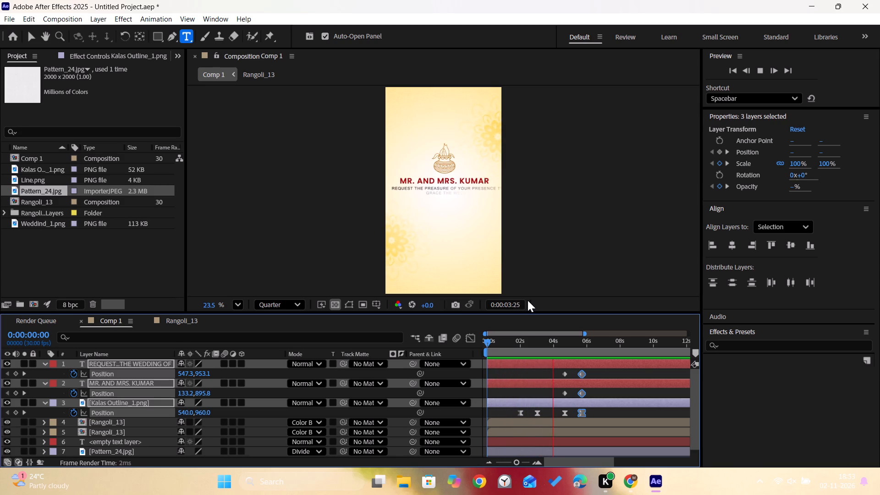
pyautogui.press('space')
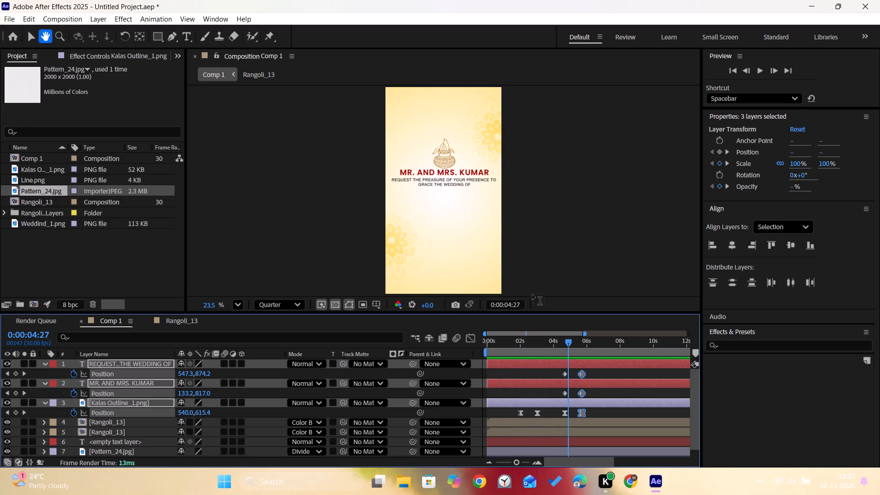
pyautogui.press('space')
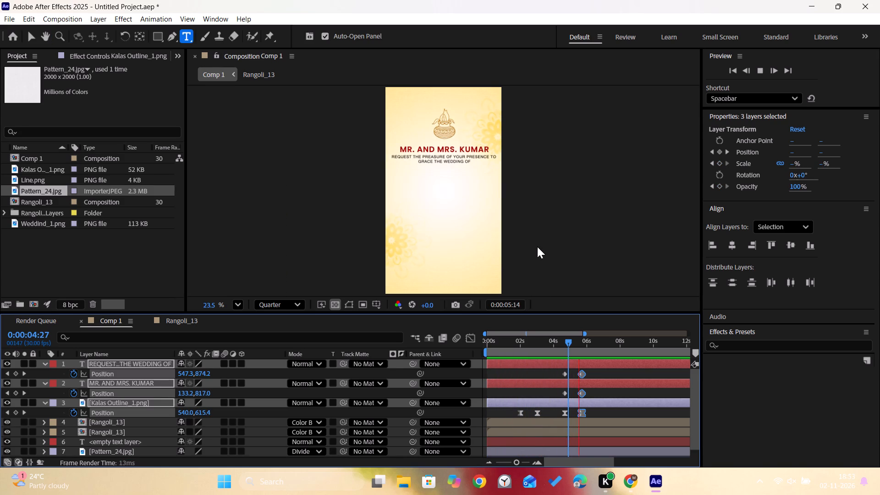
pyautogui.press('space')
pyautogui.moveTo(595, 341); pyautogui.dragTo(592, 341)
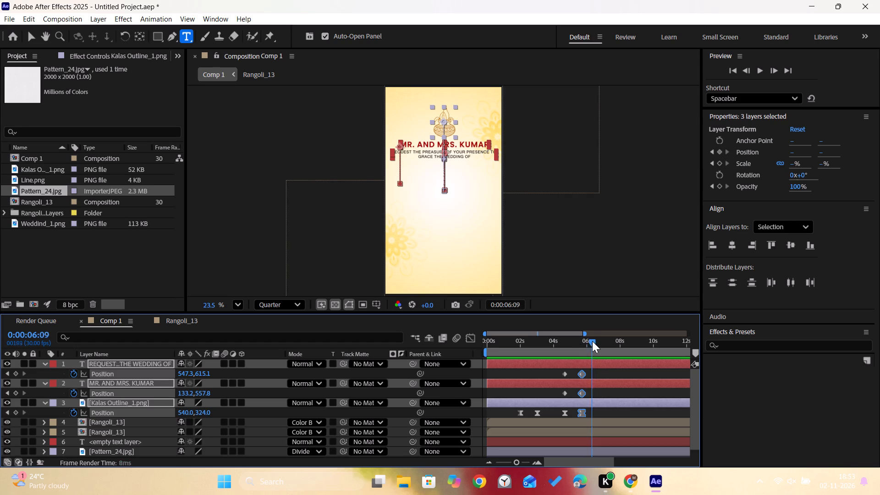
pyautogui.moveTo(592, 341); pyautogui.dragTo(581, 341)
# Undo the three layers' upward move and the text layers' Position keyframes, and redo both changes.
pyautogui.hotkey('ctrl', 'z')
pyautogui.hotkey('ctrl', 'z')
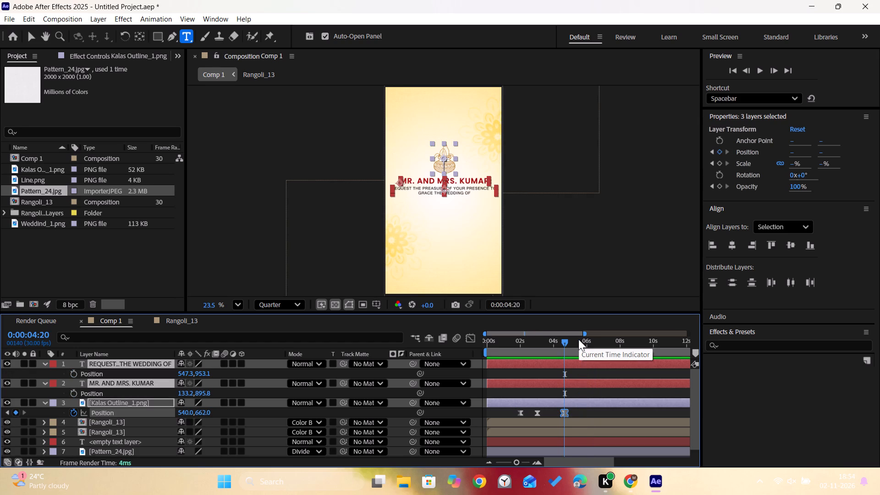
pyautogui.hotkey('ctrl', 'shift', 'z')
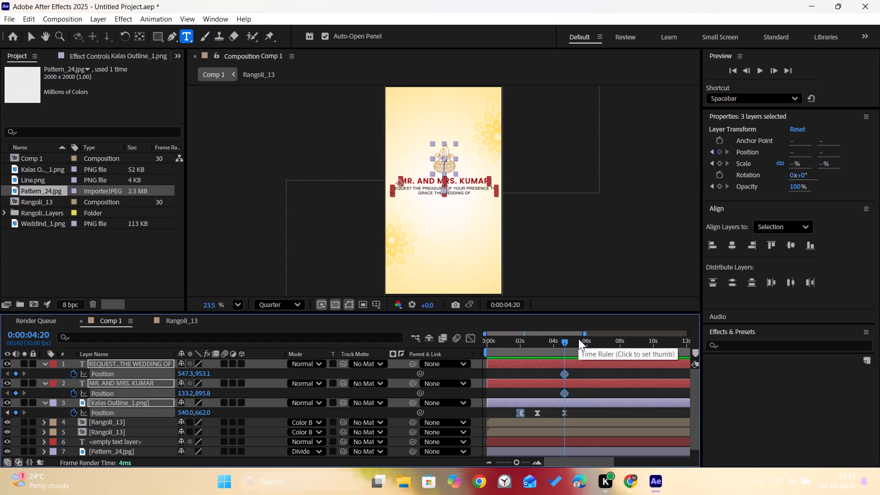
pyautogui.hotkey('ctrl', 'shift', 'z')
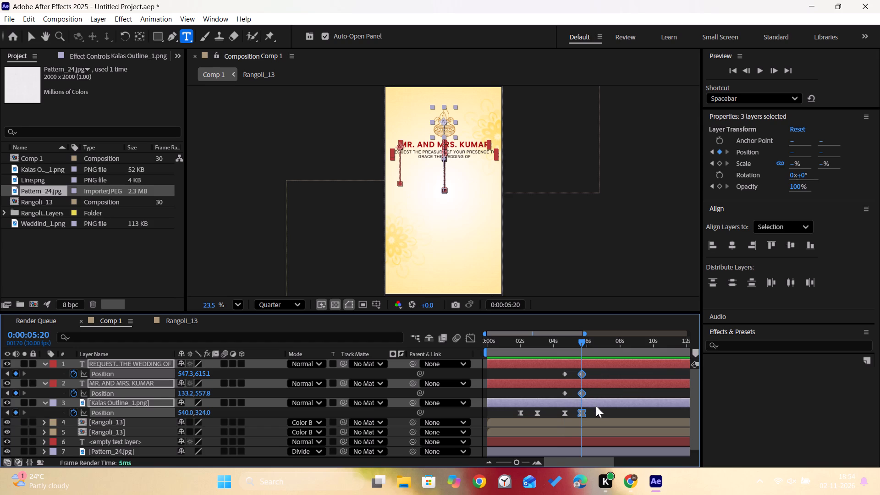
# Apply Easy Ease to the kalash layer's Position keyframes at 0:00:04:20 and 0:00:05:20.
pyautogui.moveTo(596, 410); pyautogui.dragTo(562, 417)
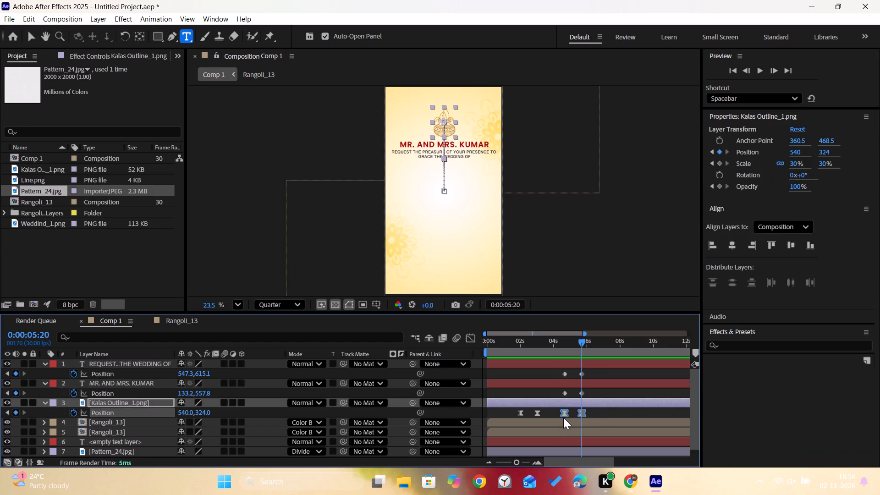
pyautogui.press('F9')
# Inspect the kalash layer's Position speed graph between 0:00:04:20 and 0:00:05:20 and scrub through its upward move.
pyautogui.click(472, 333)
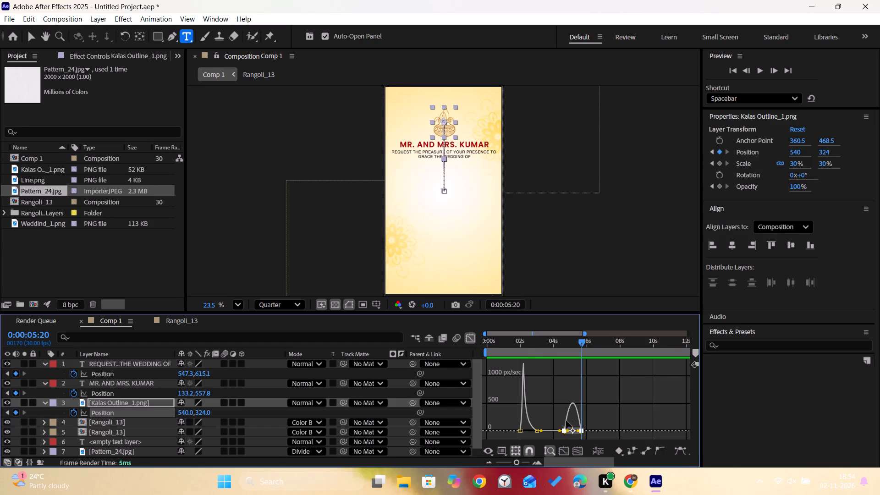
pyautogui.keyDown('alt'); pyautogui.moveTo(574, 438); pyautogui.dragTo(574, 445, button='middle'); pyautogui.keyUp('alt')
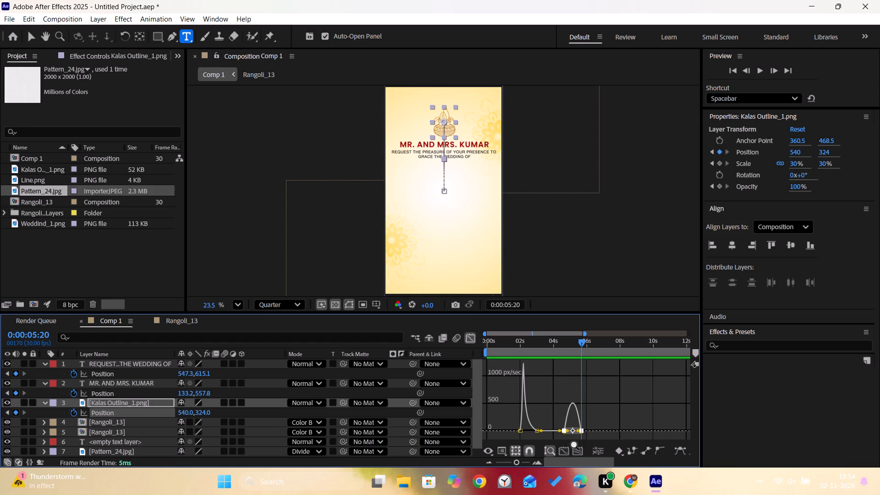
pyautogui.keyDown('alt'); pyautogui.moveTo(574, 445); pyautogui.dragTo(627, 467, button='middle'); pyautogui.keyUp('alt')
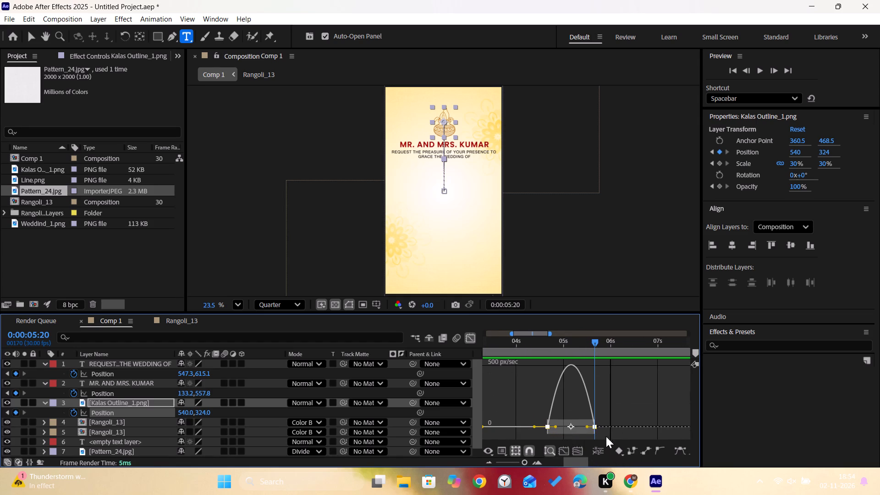
pyautogui.keyDown('alt'); pyautogui.moveTo(590, 421); pyautogui.dragTo(564, 416, button='middle'); pyautogui.keyUp('alt')
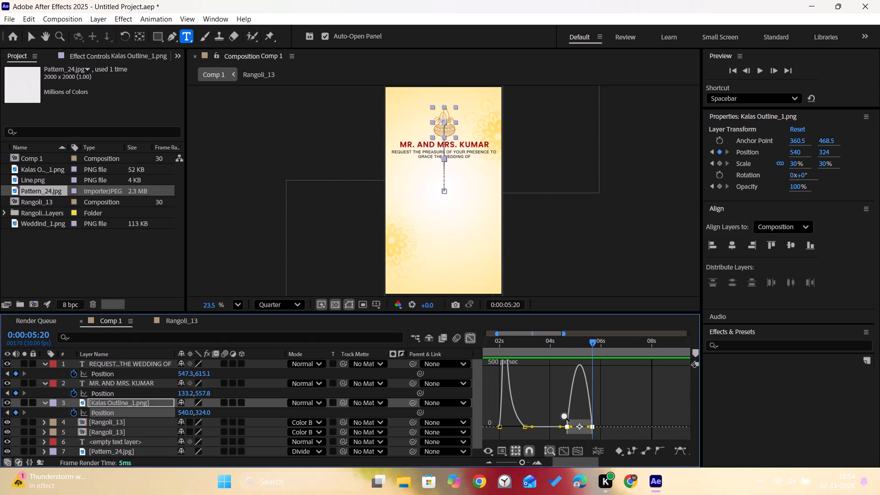
pyautogui.keyDown('alt'); pyautogui.moveTo(564, 416); pyautogui.dragTo(564, 419, button='middle'); pyautogui.keyUp('alt')
pyautogui.keyDown('alt'); pyautogui.moveTo(545, 427); pyautogui.dragTo(538, 433, button='middle'); pyautogui.keyUp('alt')
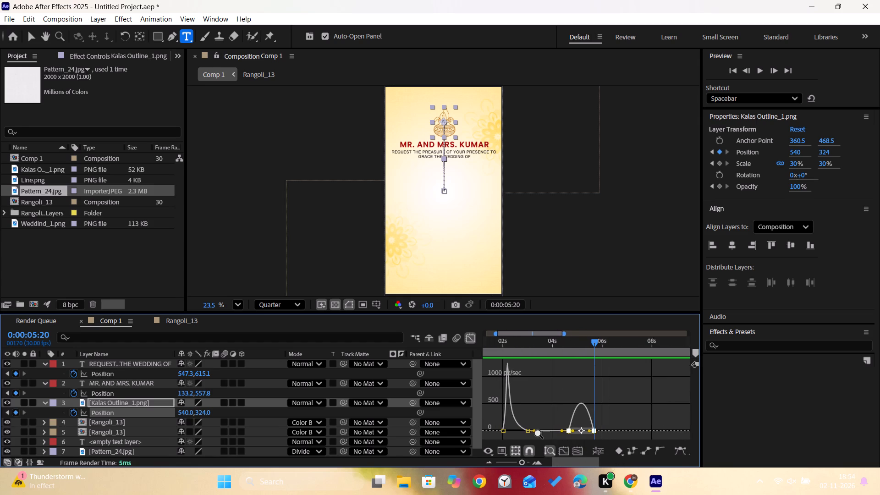
pyautogui.keyDown('alt'); pyautogui.moveTo(538, 433); pyautogui.dragTo(537, 432, button='middle'); pyautogui.keyUp('alt')
pyautogui.keyDown('alt'); pyautogui.moveTo(573, 434); pyautogui.dragTo(599, 451, button='middle'); pyautogui.keyUp('alt')
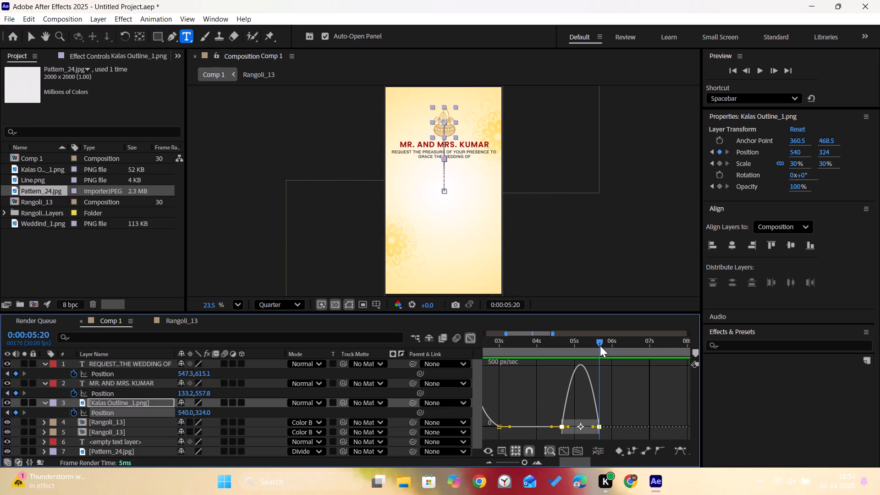
pyautogui.moveTo(599, 344); pyautogui.dragTo(539, 356)
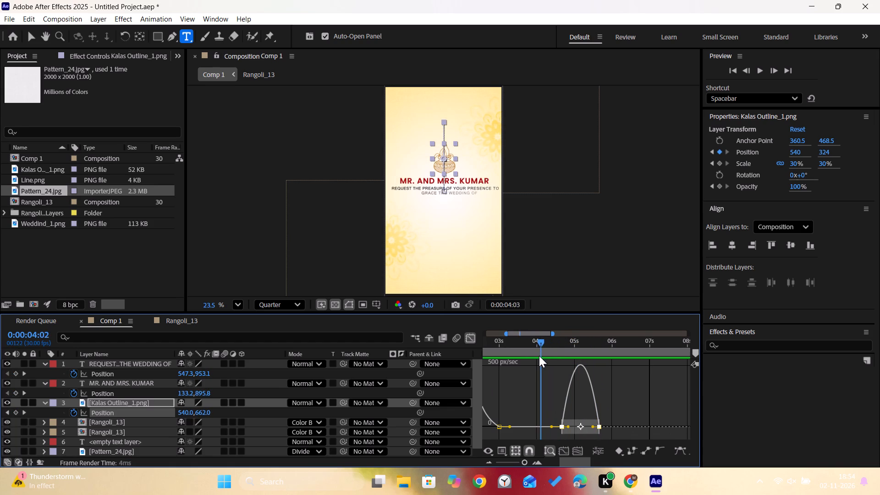
pyautogui.moveTo(539, 356); pyautogui.dragTo(572, 368)
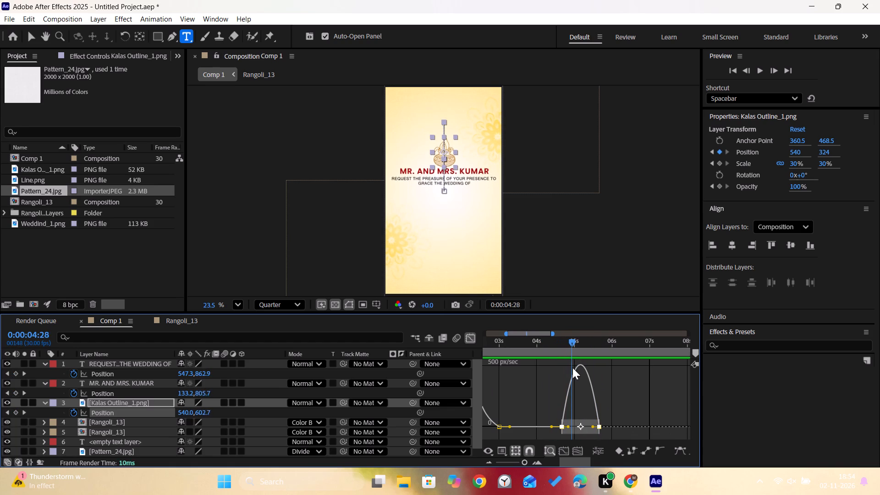
pyautogui.moveTo(572, 368); pyautogui.dragTo(587, 377)
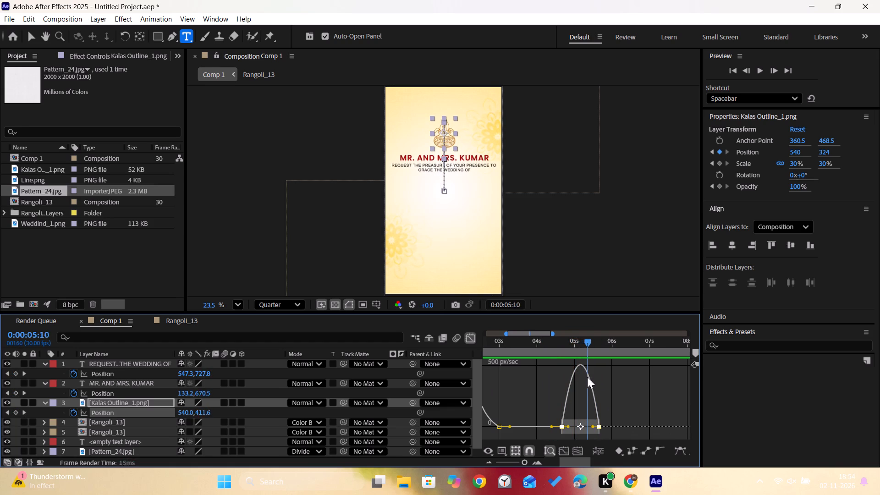
pyautogui.moveTo(587, 377); pyautogui.dragTo(602, 386)
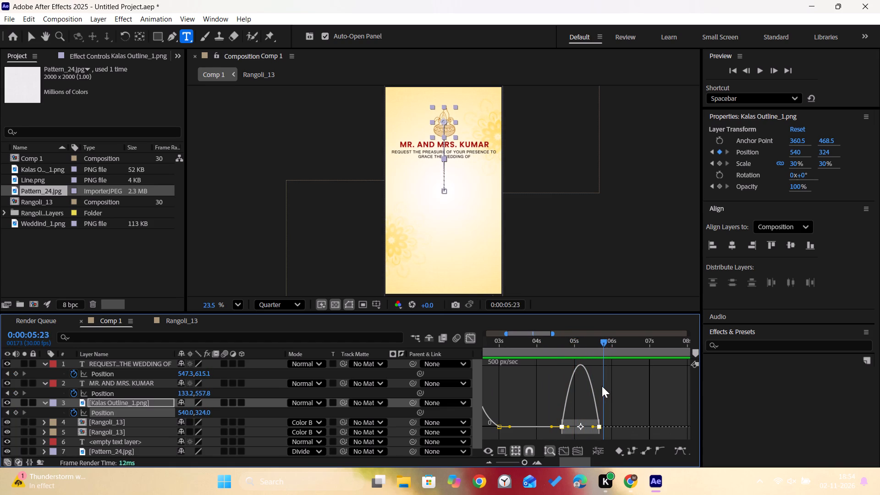
pyautogui.moveTo(602, 386); pyautogui.dragTo(608, 393)
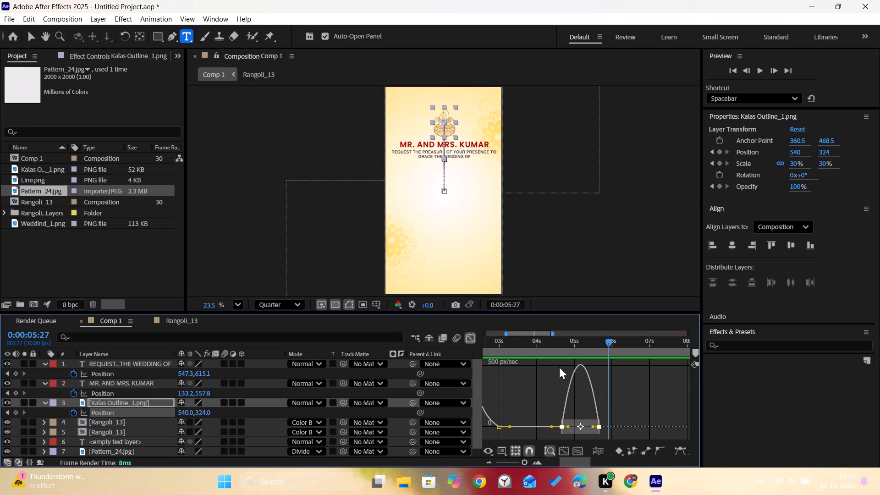
# Apply Easy Ease to the host name and invitation text layers' Position keyframes at 0:00:04:20 and 0:00:05:20.
pyautogui.click(149, 385)
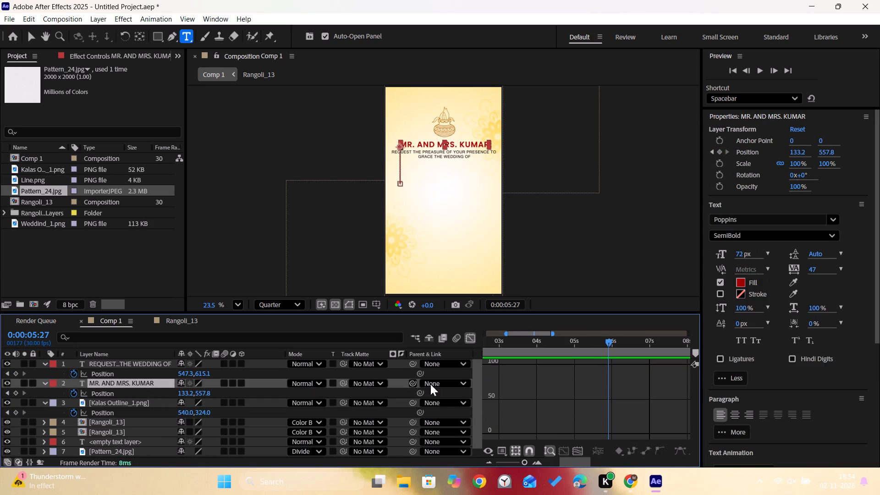
pyautogui.press('F9')
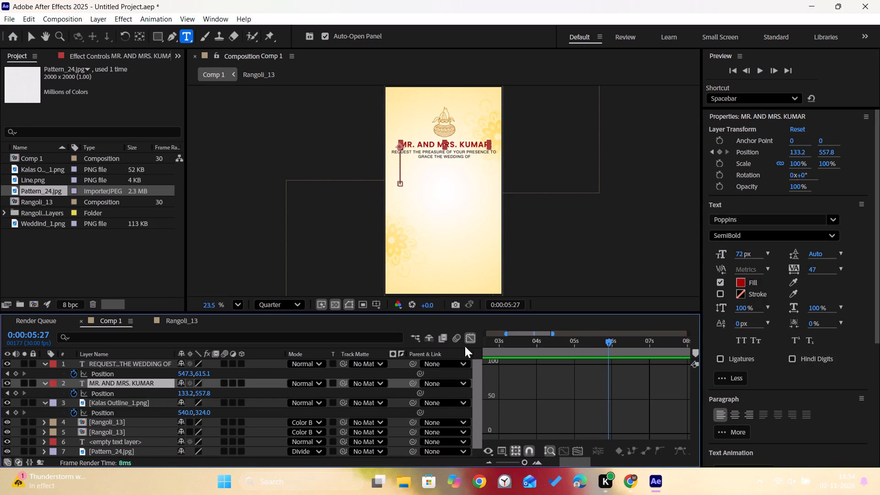
pyautogui.click(468, 341)
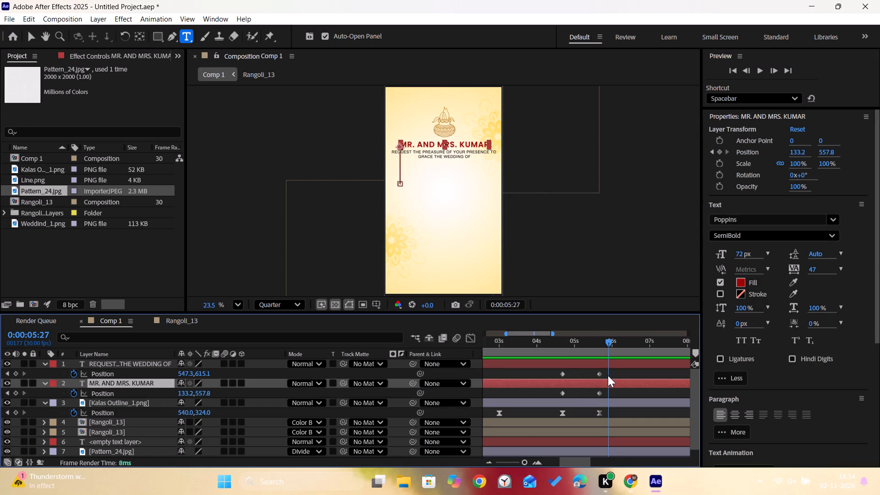
pyautogui.moveTo(608, 372); pyautogui.dragTo(556, 396)
pyautogui.click(468, 338)
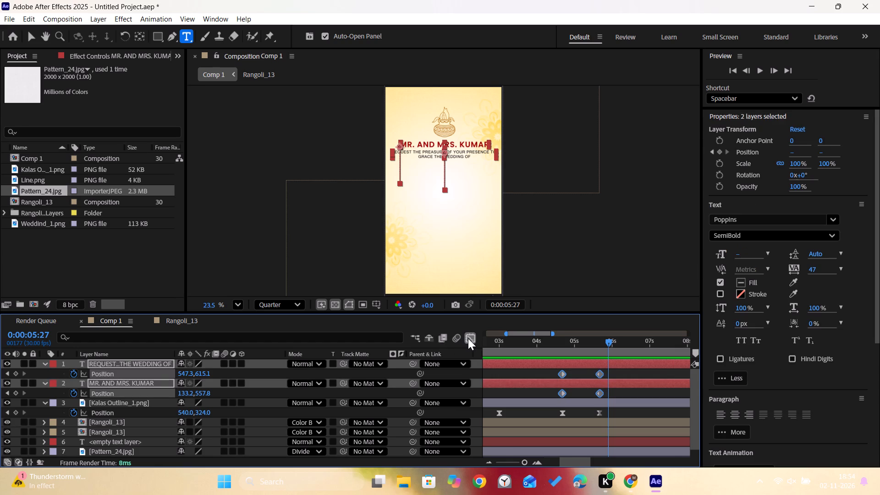
pyautogui.press('F9')
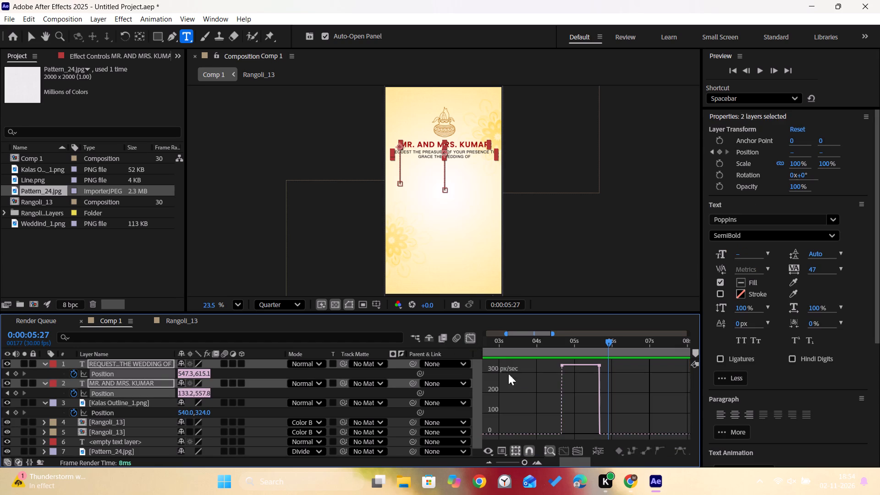
pyautogui.click(472, 335)
pyautogui.moveTo(608, 369); pyautogui.dragTo(573, 385)
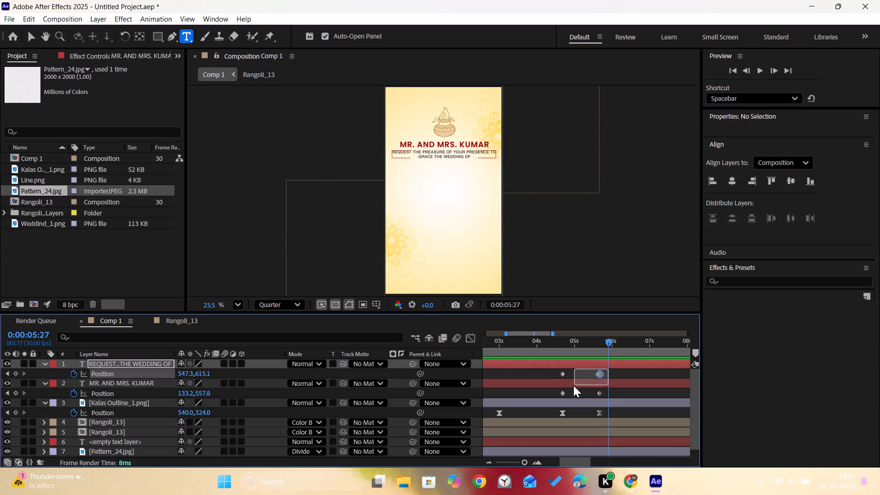
pyautogui.moveTo(573, 385); pyautogui.dragTo(555, 390)
pyautogui.press('F9')
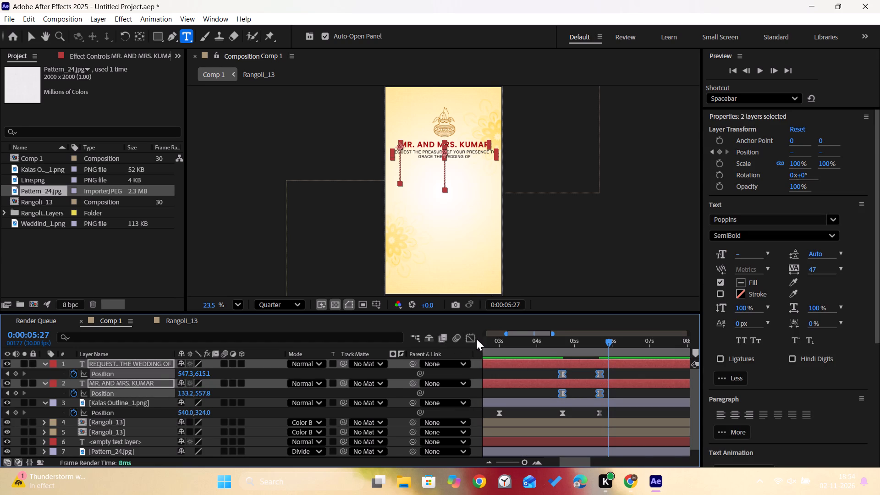
# Examine the two text layers' eased speed graph, scrub through the upward move, and play back the composition from the beginning.
pyautogui.click(473, 339)
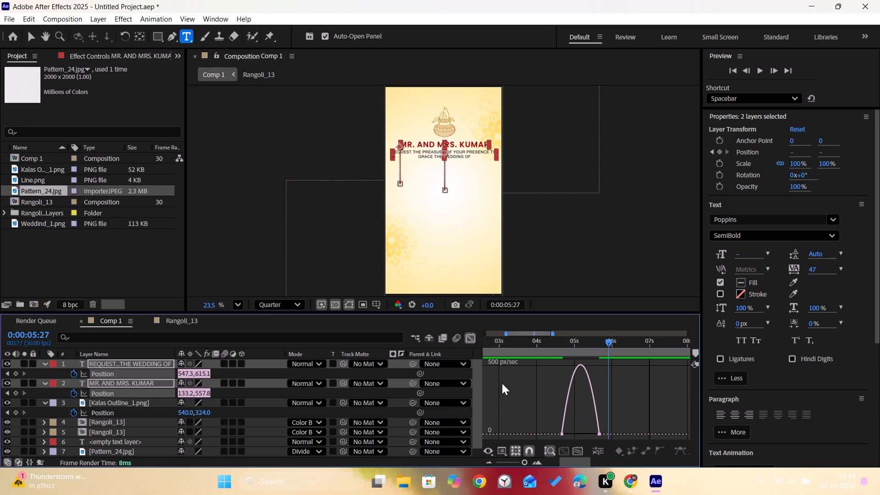
pyautogui.moveTo(606, 339); pyautogui.dragTo(605, 339)
pyautogui.moveTo(605, 339); pyautogui.dragTo(551, 342)
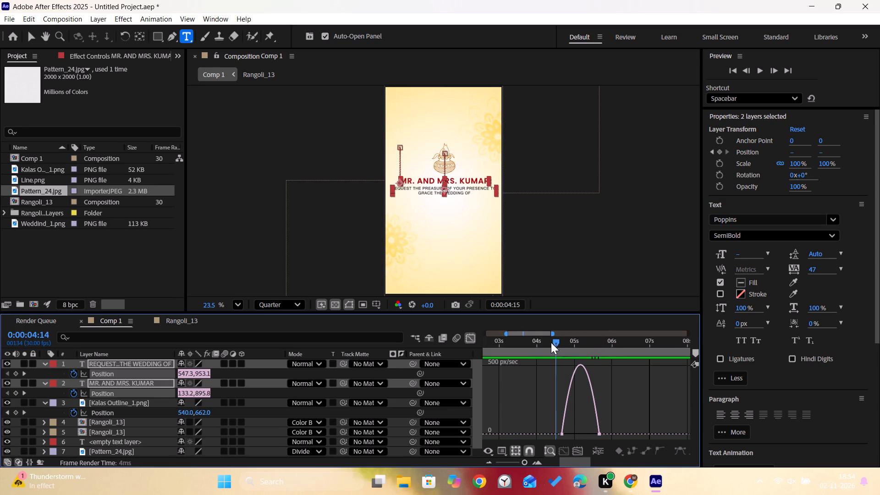
pyautogui.moveTo(551, 342); pyautogui.dragTo(594, 370)
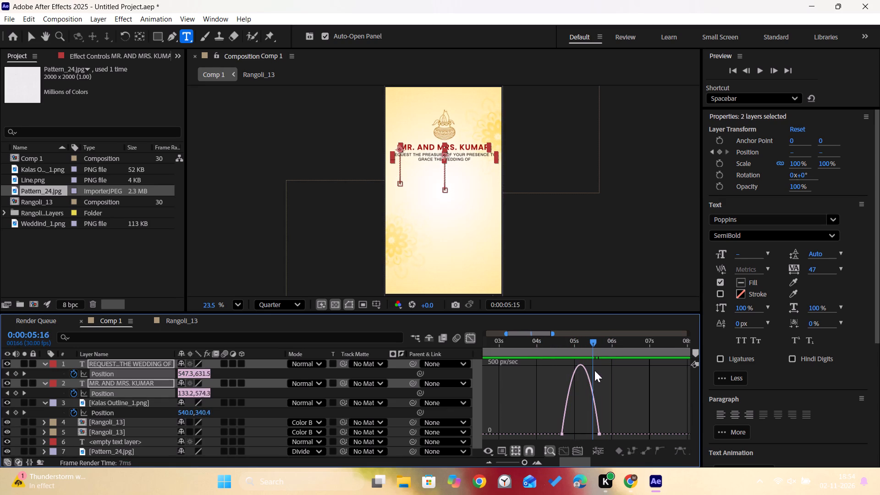
pyautogui.moveTo(594, 370); pyautogui.dragTo(611, 381)
pyautogui.click(467, 337)
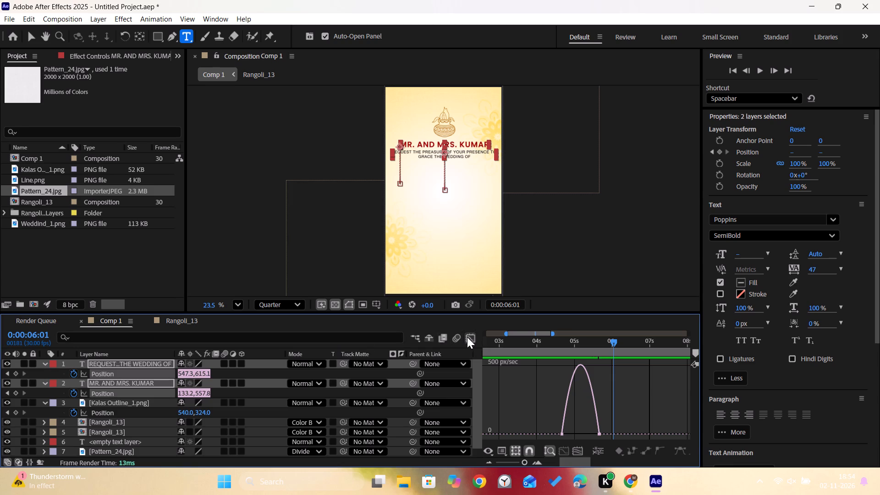
pyautogui.moveTo(612, 343); pyautogui.dragTo(483, 357)
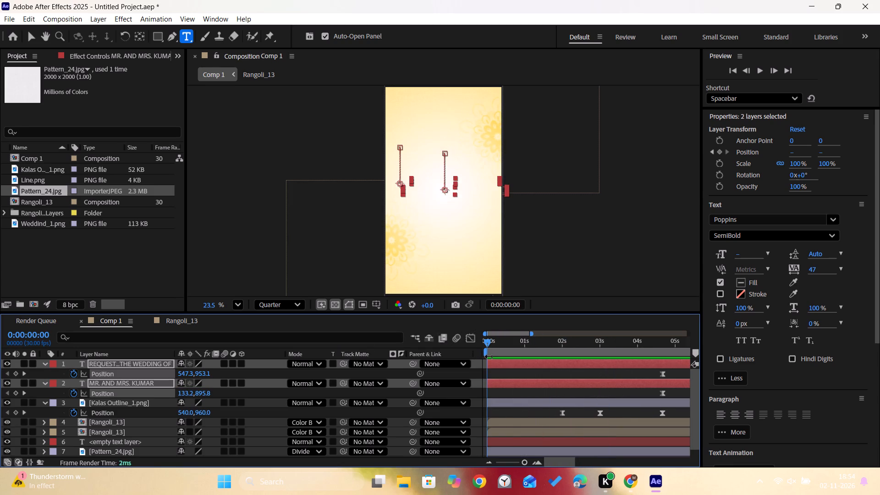
pyautogui.press('space')
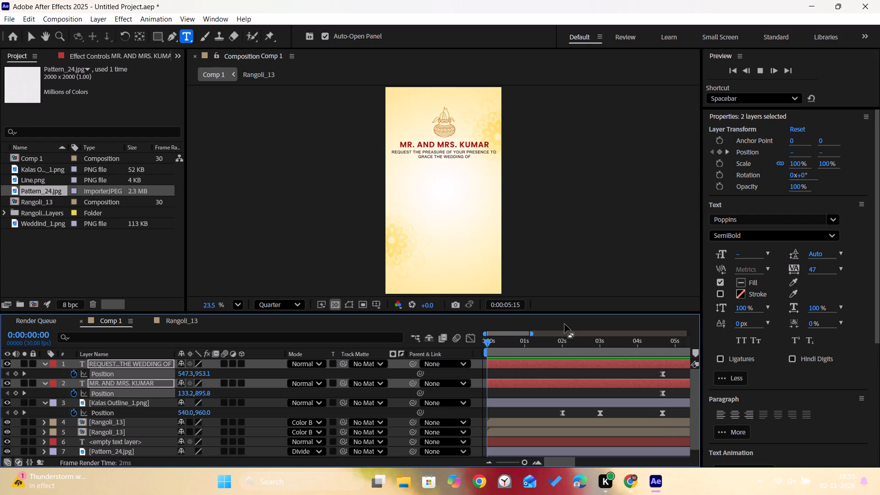
# Stop the preview and move the current time to 0:00:05:23, just after the text layers' last Position keyframes.
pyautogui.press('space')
pyautogui.moveTo(586, 342); pyautogui.dragTo(586, 342)
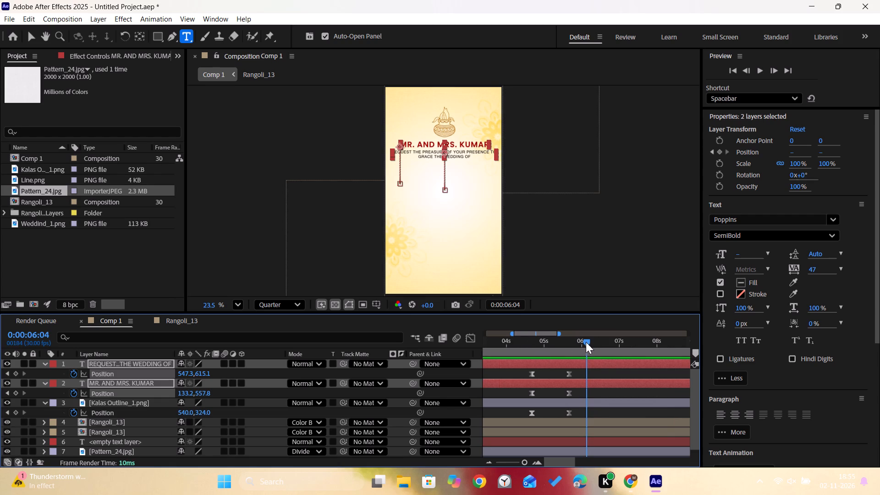
pyautogui.moveTo(586, 342); pyautogui.dragTo(573, 345)
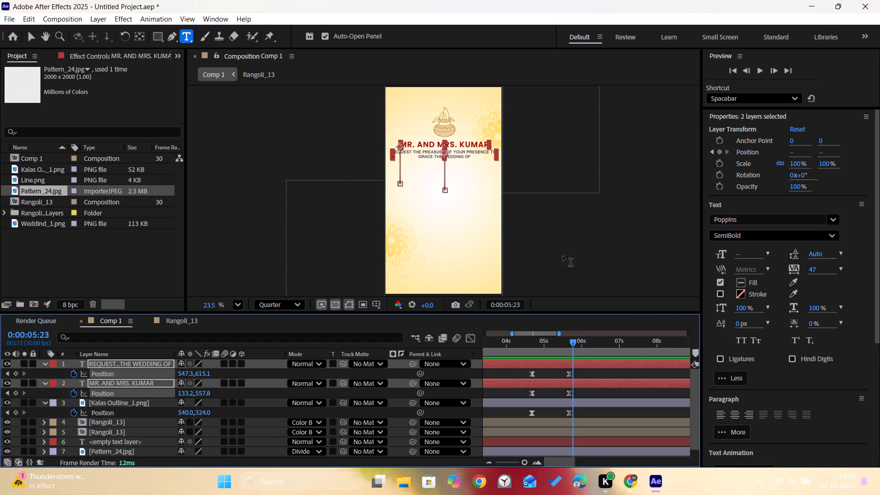
# At 0:00:05:23, add a separate "&" text layer below the invitation text, at about 472.5, 1034.5.
pyautogui.press('v')
pyautogui.click(599, 235)
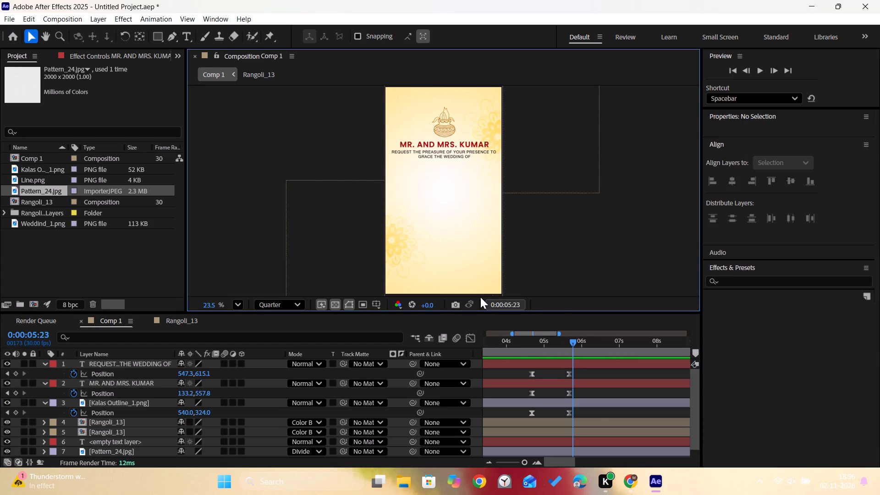
pyautogui.hotkey('ctrl', 't')
pyautogui.click(436, 198)
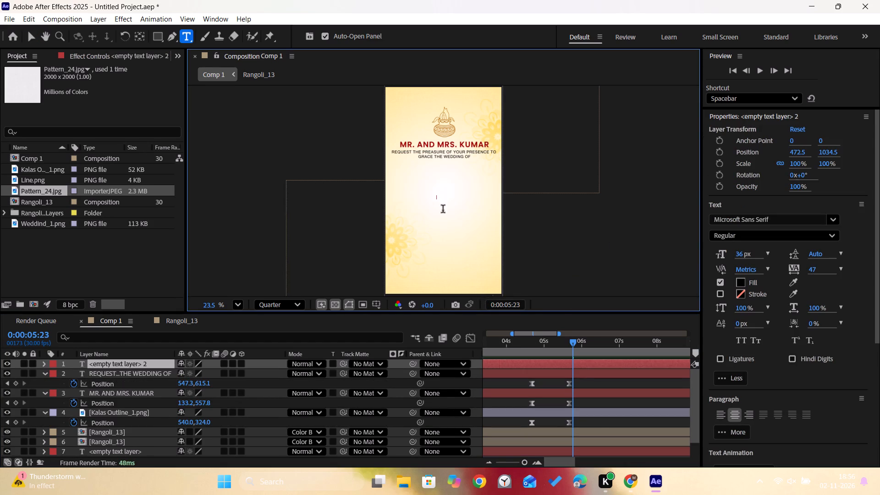
pyautogui.hotkey('shift', '&')
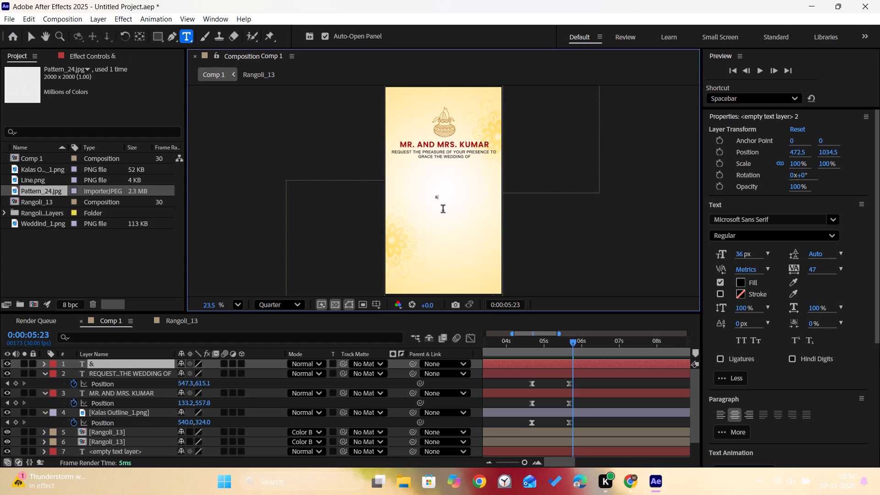
pyautogui.click(30, 34)
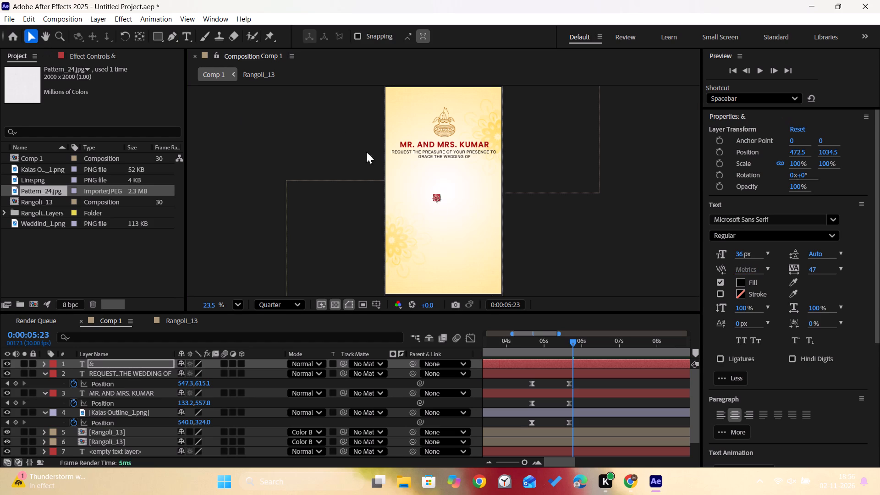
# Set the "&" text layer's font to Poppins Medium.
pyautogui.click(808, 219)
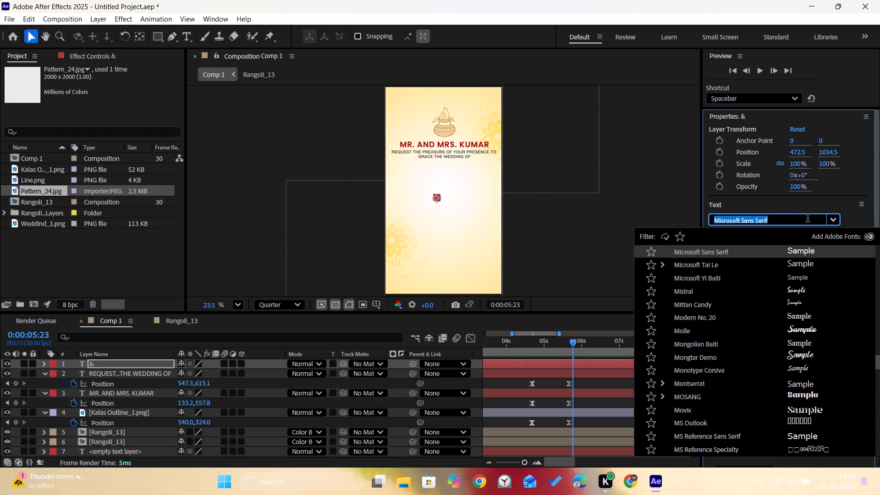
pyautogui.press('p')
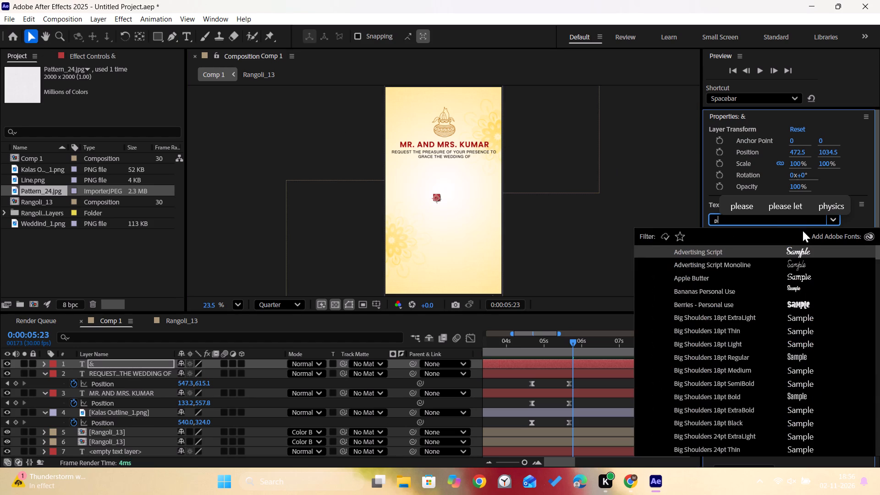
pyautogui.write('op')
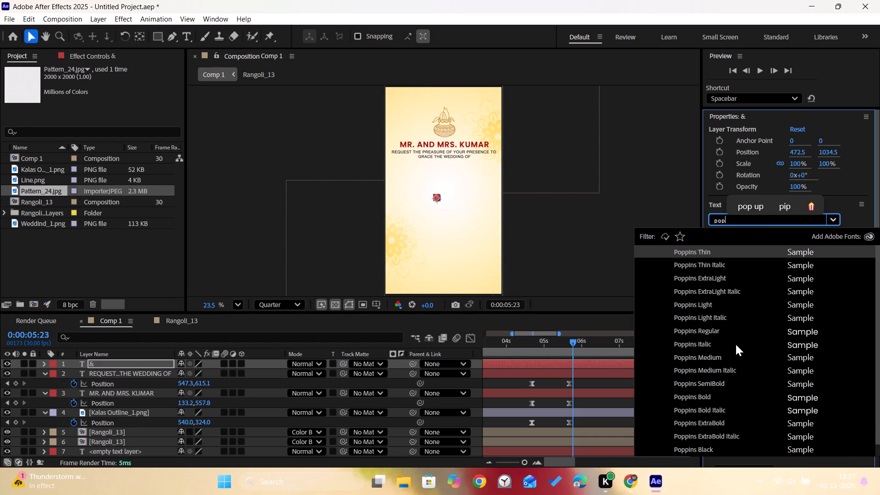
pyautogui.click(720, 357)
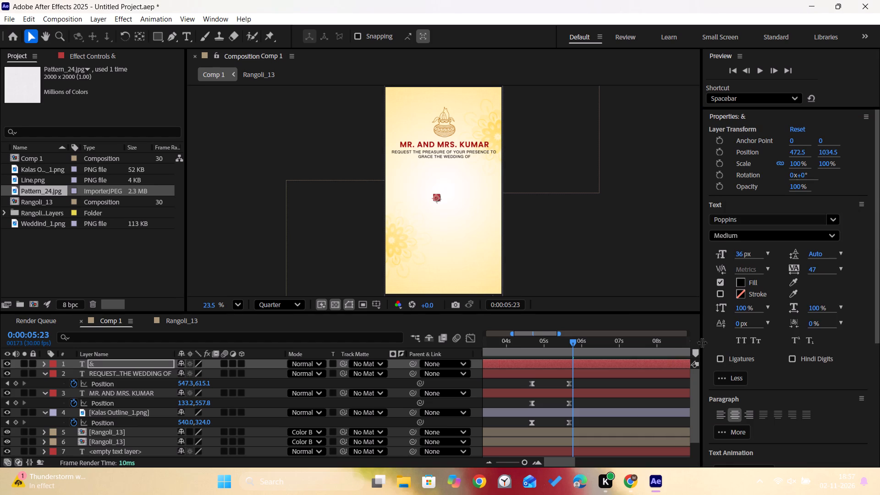
# Enlarge the "&" text layer below the invitation text to a font size of 288 px.
pyautogui.click(765, 250)
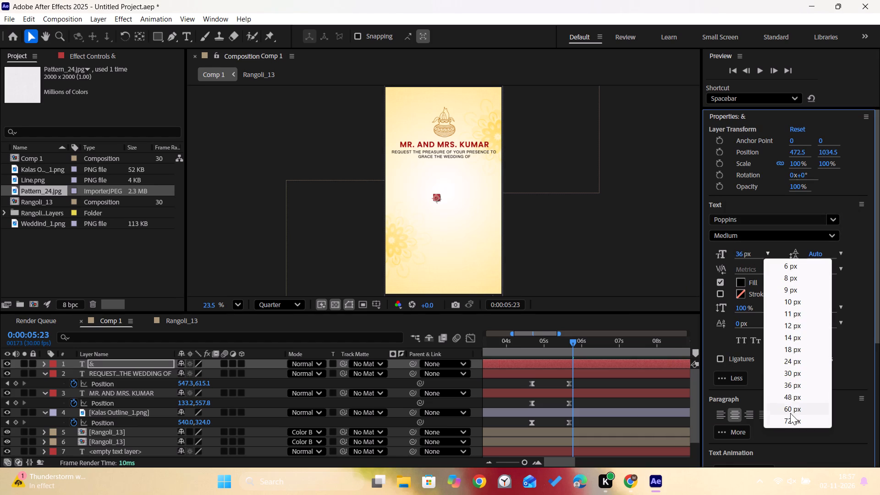
pyautogui.click(791, 417)
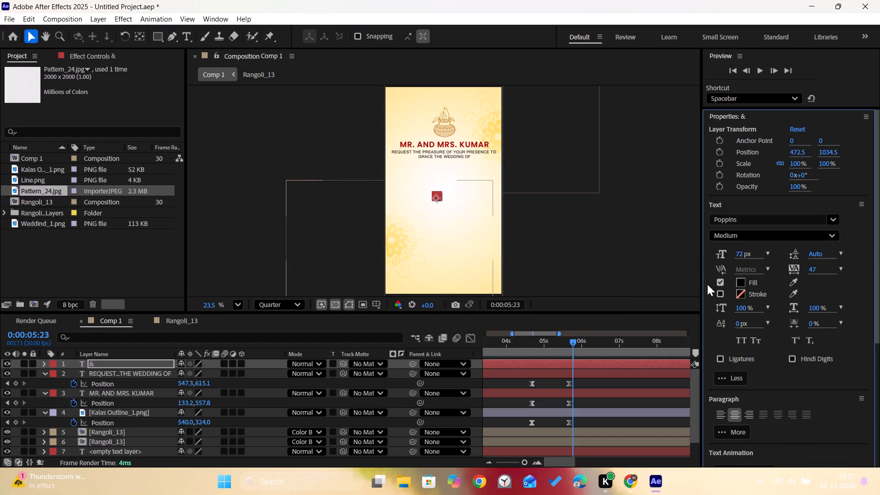
pyautogui.click(741, 253)
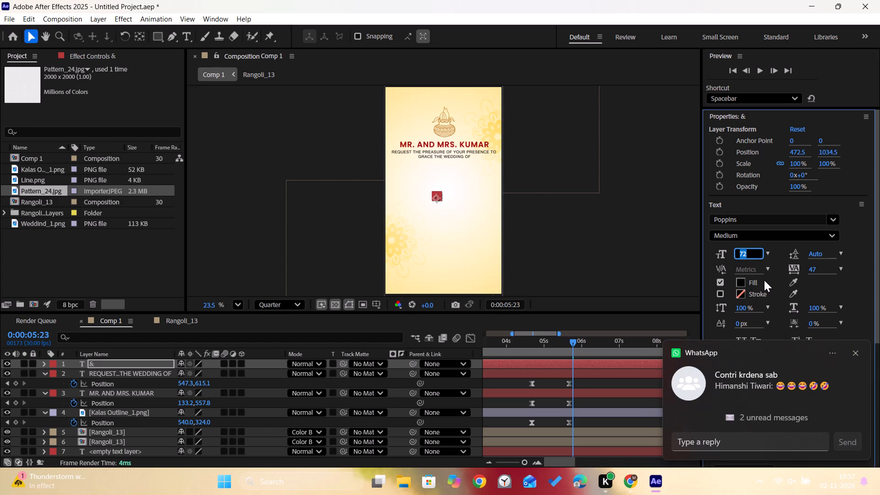
pyautogui.press('Right')
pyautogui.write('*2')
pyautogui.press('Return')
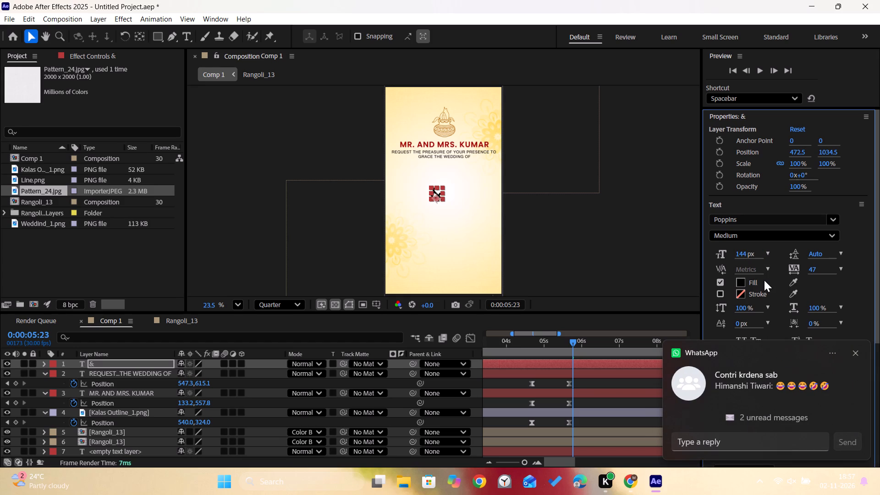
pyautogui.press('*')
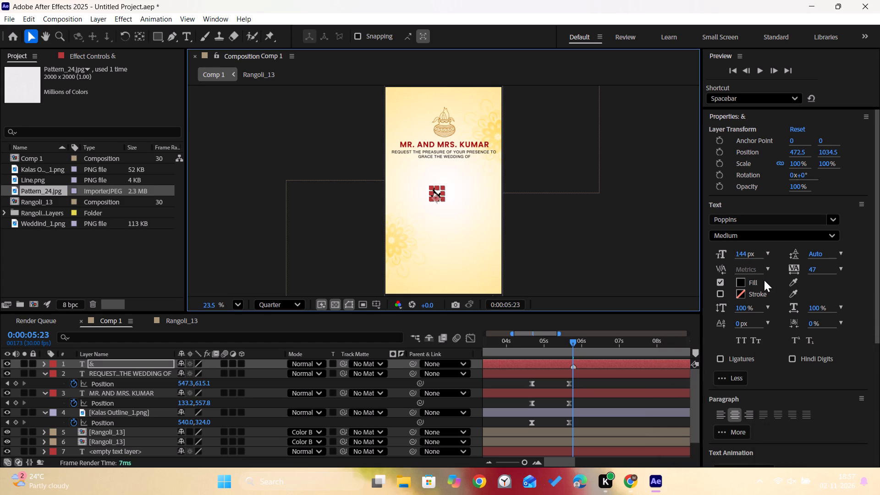
pyautogui.click(746, 256)
pyautogui.press('Right')
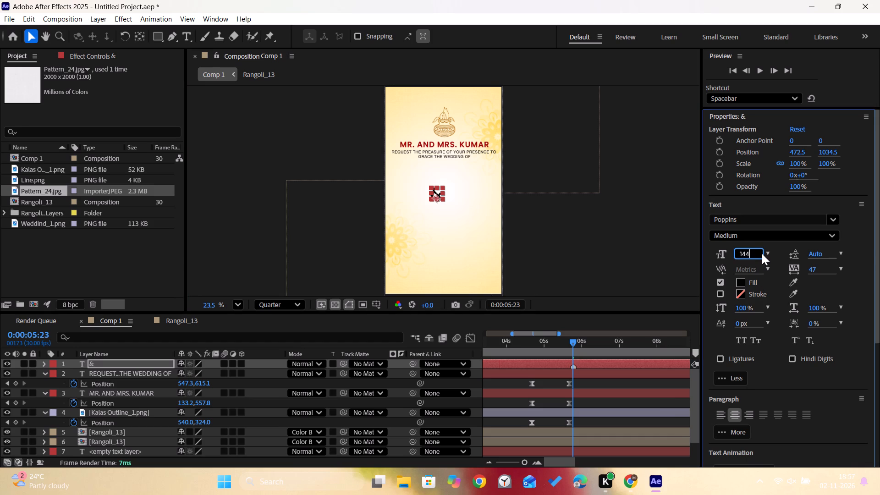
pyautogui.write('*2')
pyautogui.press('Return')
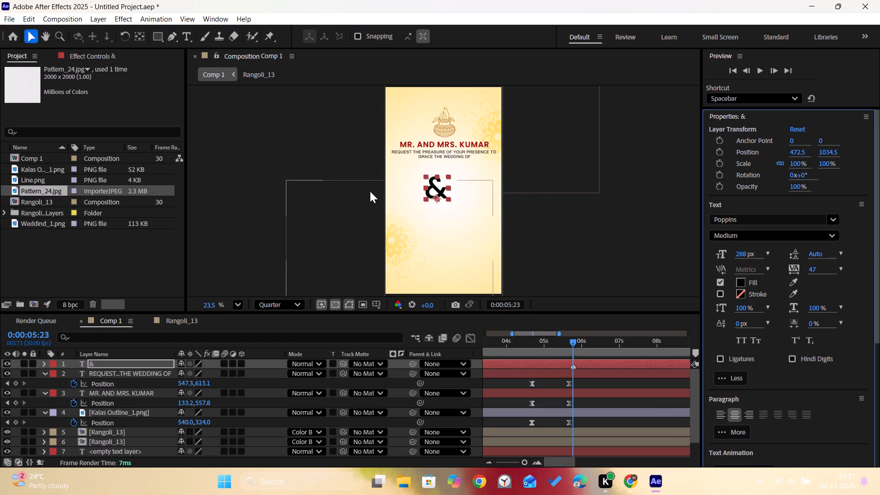
# Browse the available fonts and set the "&" text layer's font to MV Boli Regular.
pyautogui.click(830, 216)
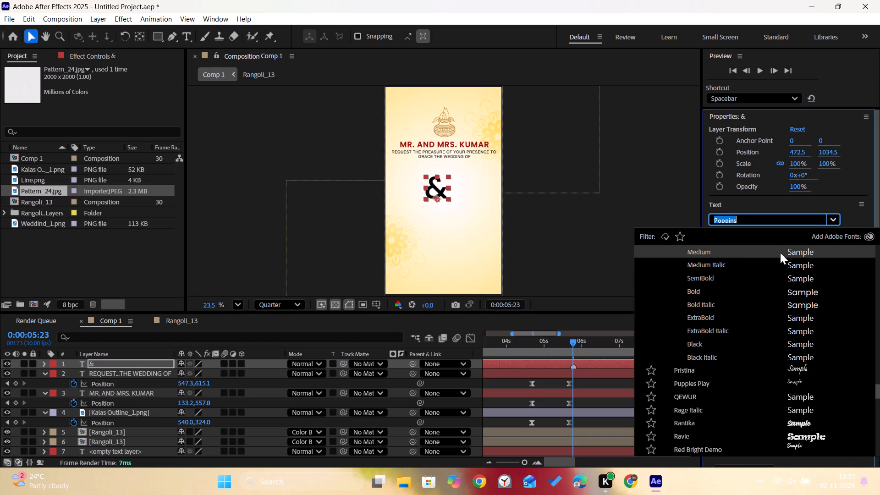
pyautogui.moveTo(874, 389); pyautogui.dragTo(879, 274)
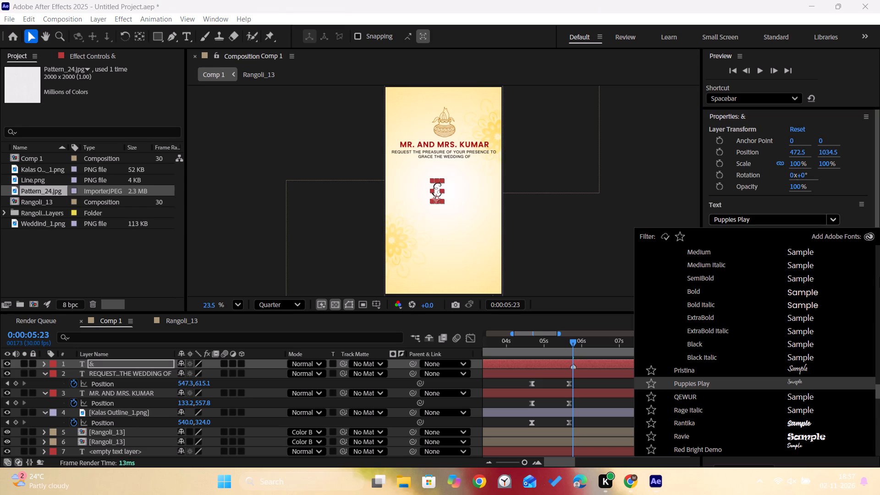
pyautogui.moveTo(876, 387); pyautogui.dragTo(879, 222)
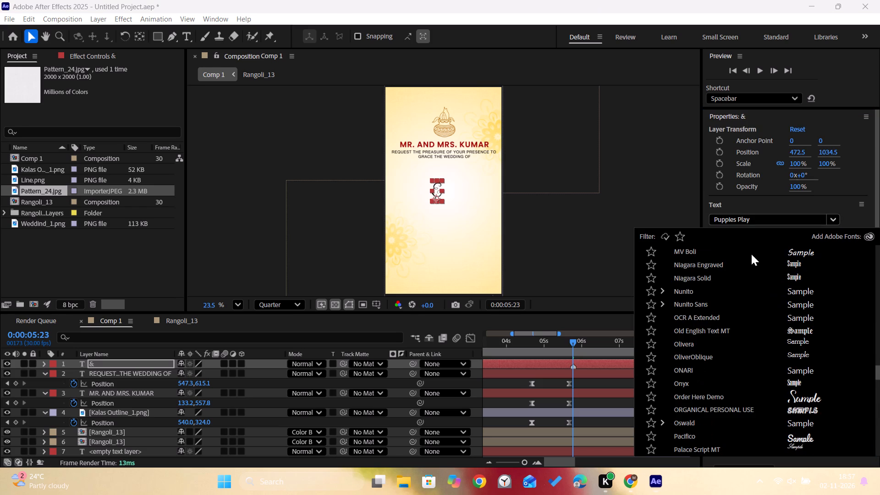
pyautogui.click(801, 254)
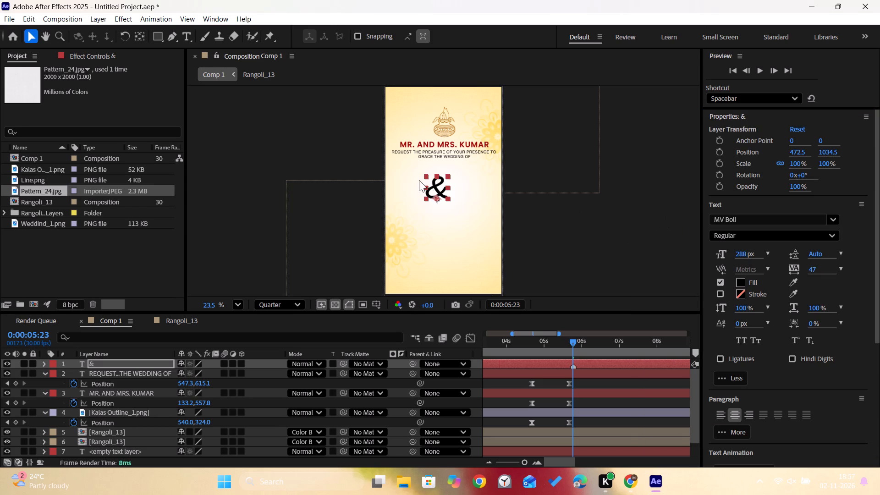
# Align the "&" text layer relative to the composition.
pyautogui.scroll(-3, 748, 409)
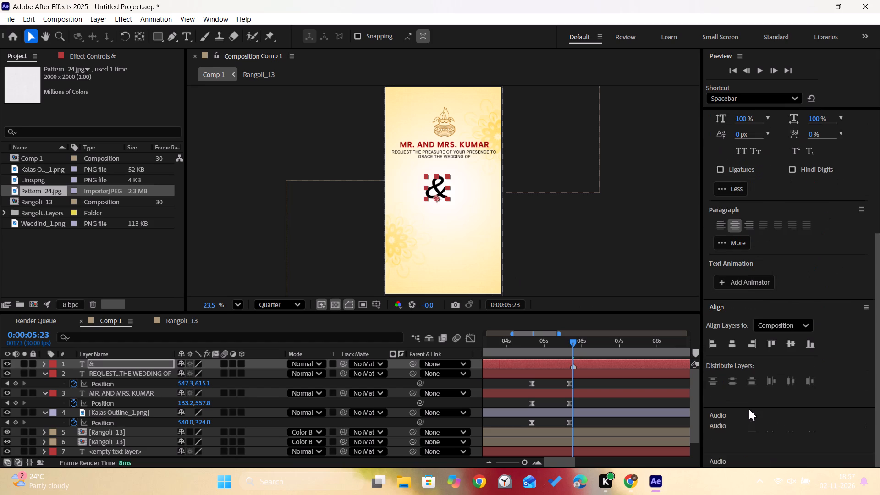
# Center the "&" text layer horizontally in the composition, at about X 537.1.
pyautogui.click(732, 343)
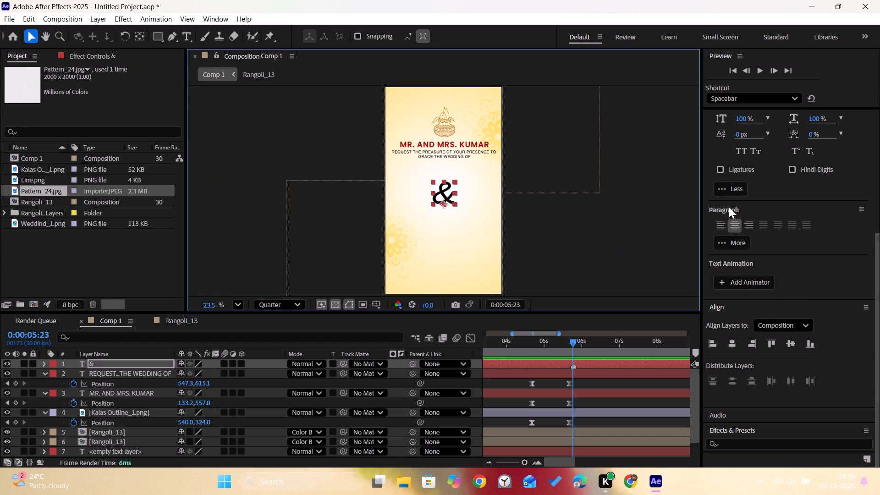
# Set the fill color of the "&" text to golden yellow, FFC600.
pyautogui.moveTo(879, 249); pyautogui.dragTo(871, 176)
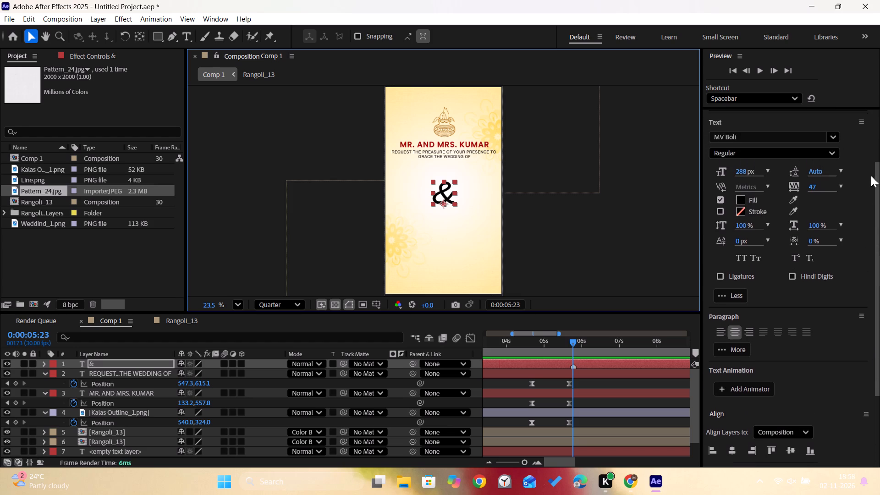
pyautogui.moveTo(871, 176); pyautogui.dragTo(862, 103)
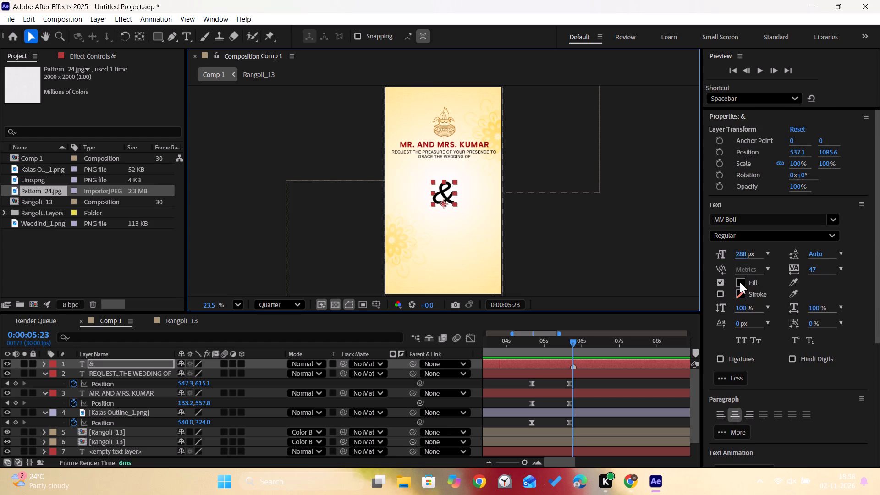
pyautogui.click(740, 282)
pyautogui.moveTo(471, 273); pyautogui.dragTo(472, 292)
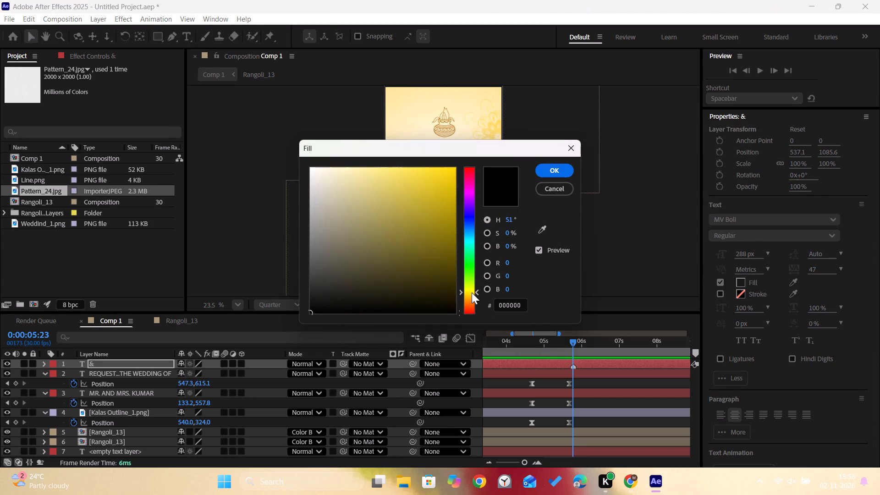
pyautogui.moveTo(472, 292); pyautogui.dragTo(467, 294)
pyautogui.moveTo(413, 245); pyautogui.dragTo(512, 147)
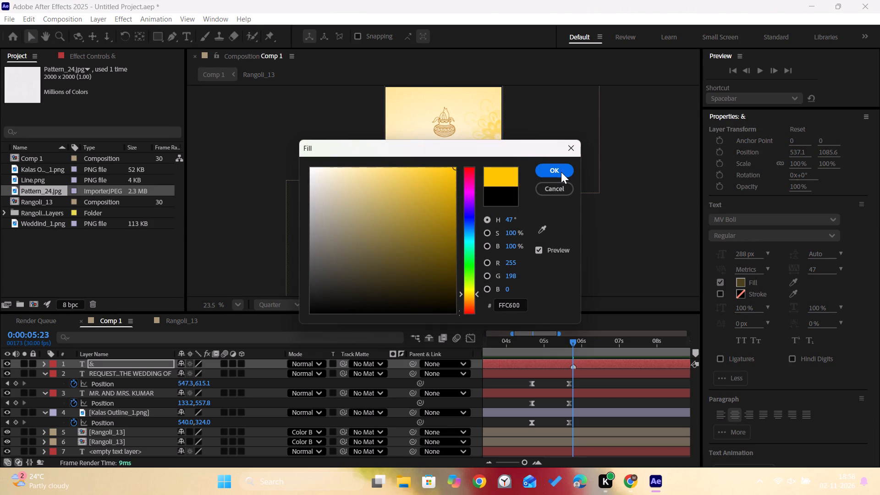
pyautogui.click(561, 172)
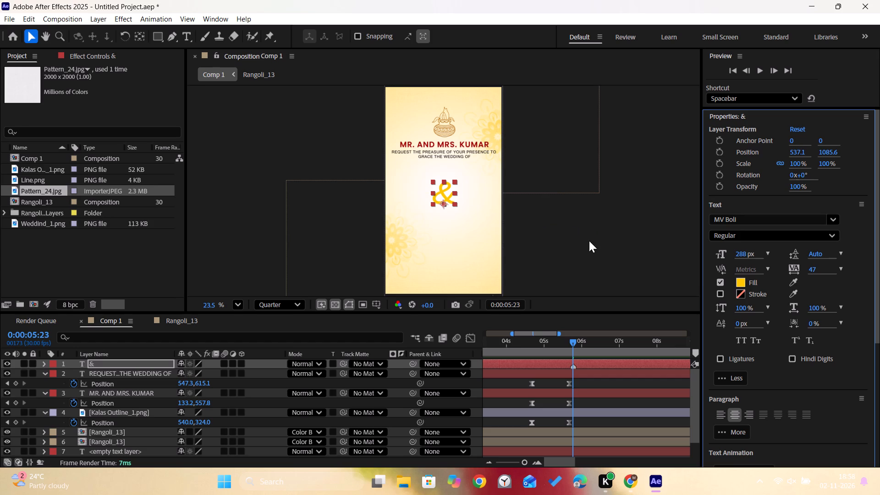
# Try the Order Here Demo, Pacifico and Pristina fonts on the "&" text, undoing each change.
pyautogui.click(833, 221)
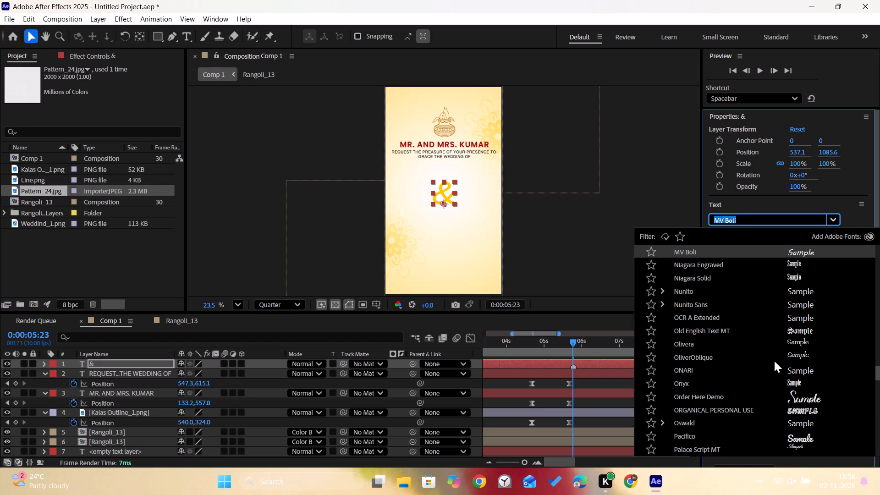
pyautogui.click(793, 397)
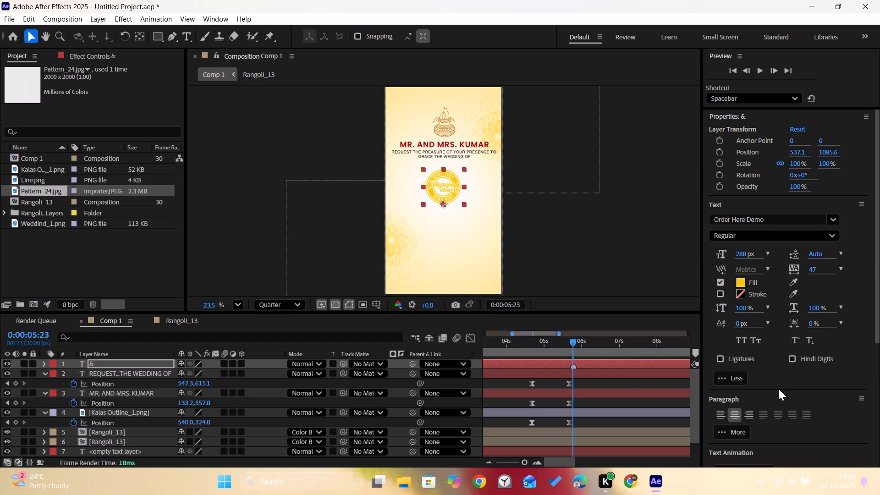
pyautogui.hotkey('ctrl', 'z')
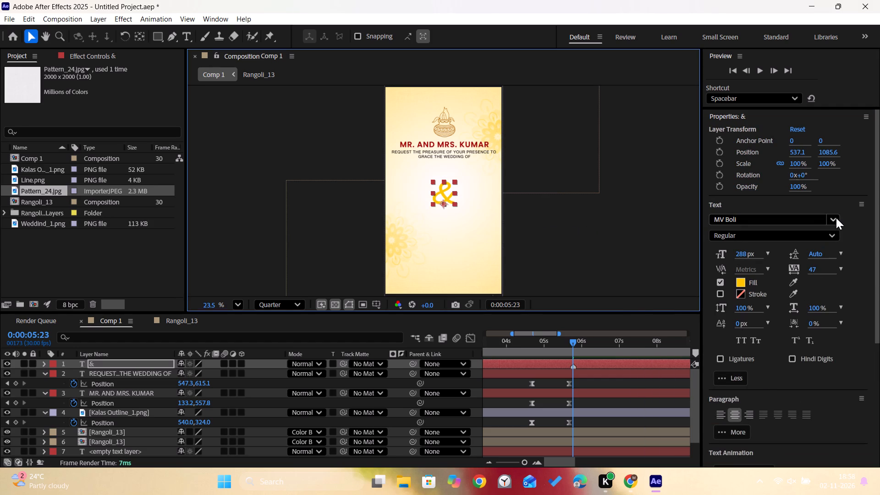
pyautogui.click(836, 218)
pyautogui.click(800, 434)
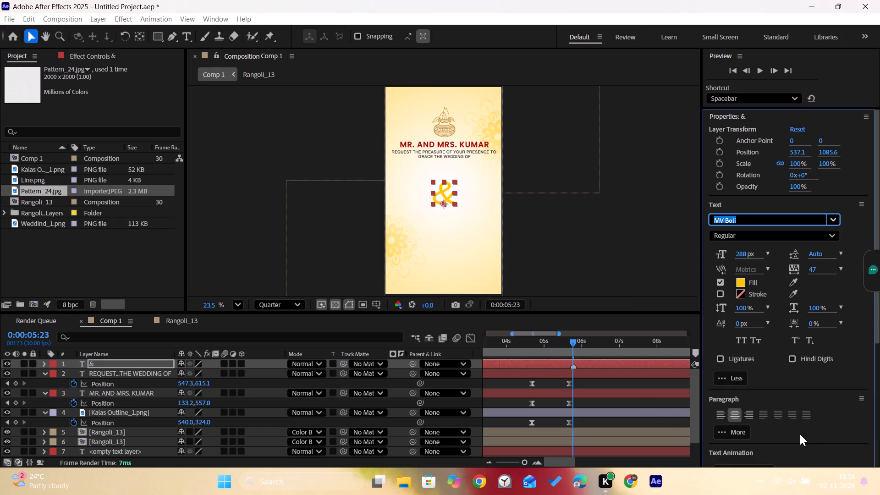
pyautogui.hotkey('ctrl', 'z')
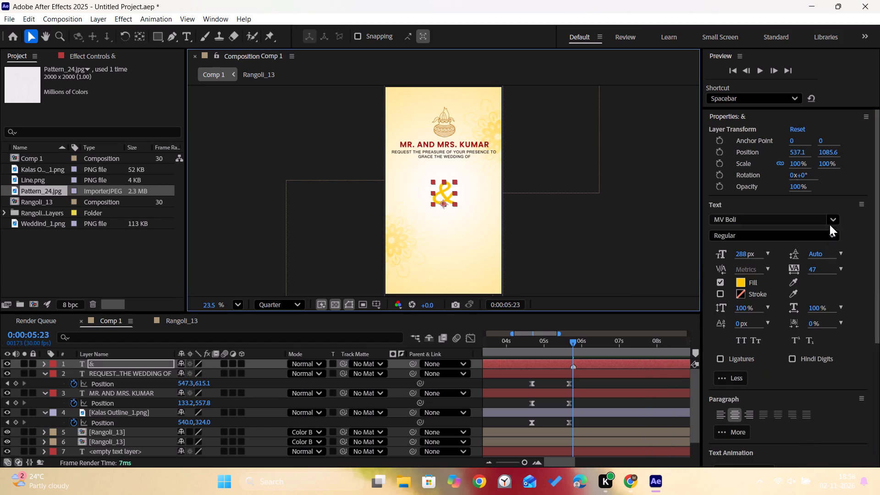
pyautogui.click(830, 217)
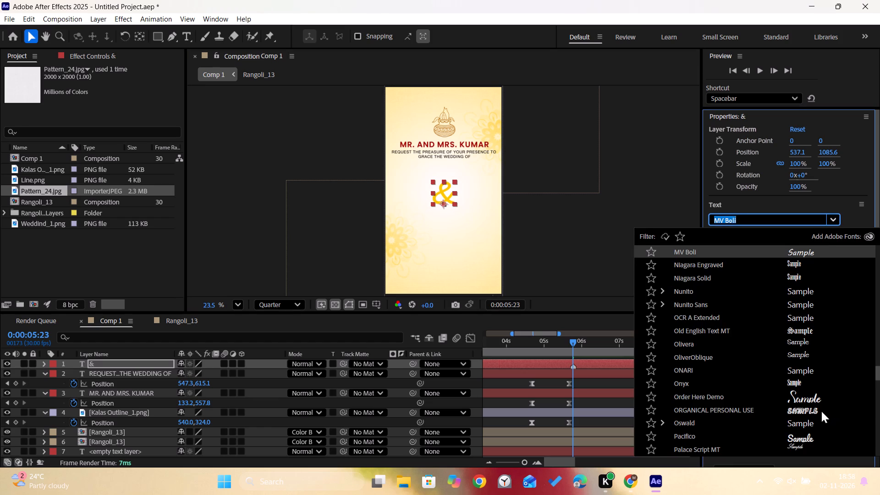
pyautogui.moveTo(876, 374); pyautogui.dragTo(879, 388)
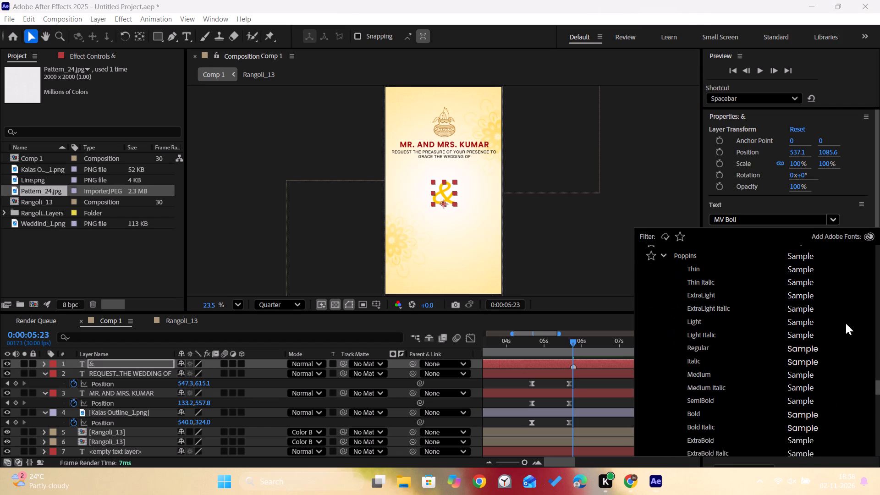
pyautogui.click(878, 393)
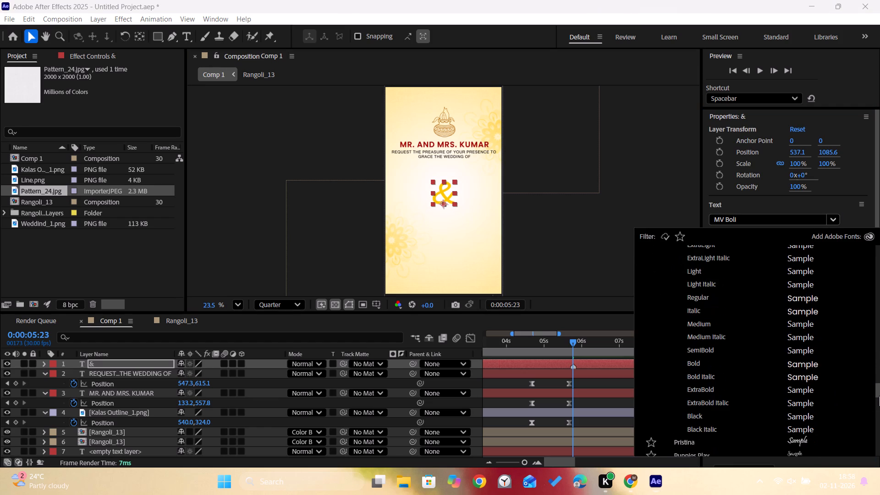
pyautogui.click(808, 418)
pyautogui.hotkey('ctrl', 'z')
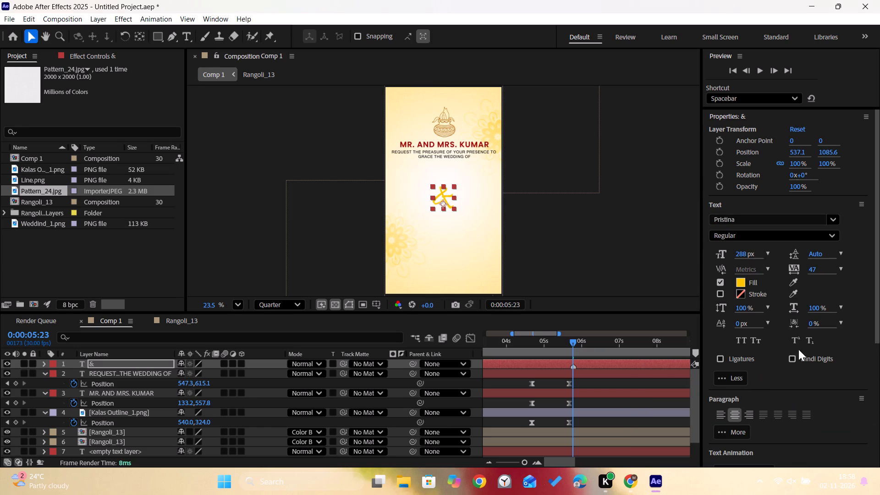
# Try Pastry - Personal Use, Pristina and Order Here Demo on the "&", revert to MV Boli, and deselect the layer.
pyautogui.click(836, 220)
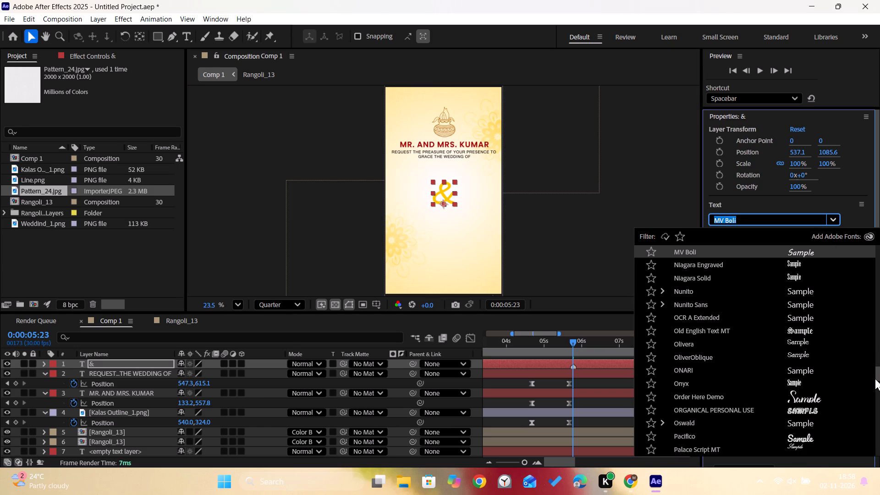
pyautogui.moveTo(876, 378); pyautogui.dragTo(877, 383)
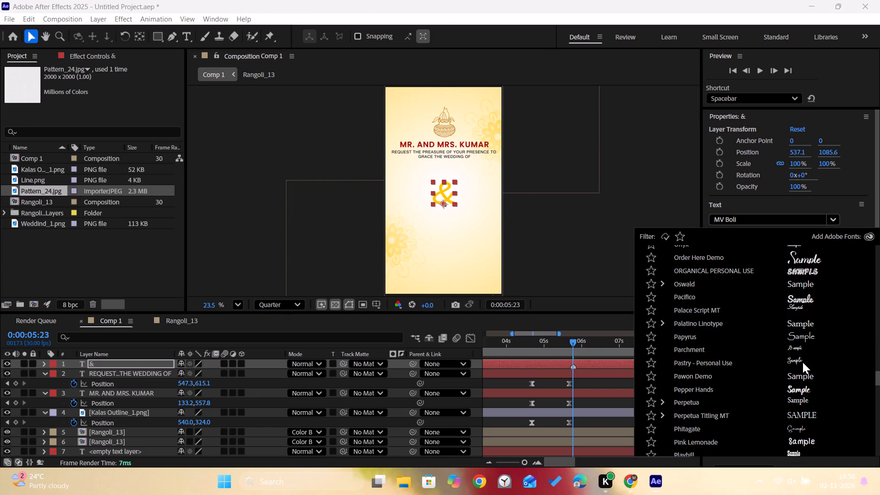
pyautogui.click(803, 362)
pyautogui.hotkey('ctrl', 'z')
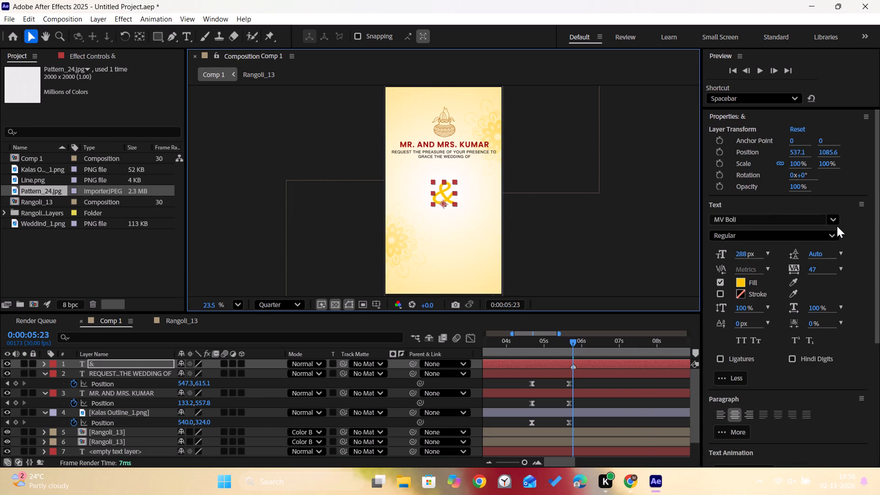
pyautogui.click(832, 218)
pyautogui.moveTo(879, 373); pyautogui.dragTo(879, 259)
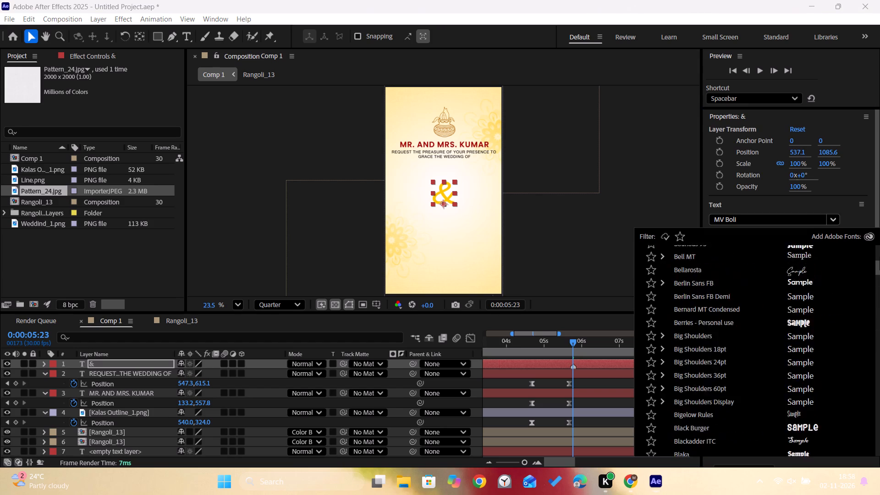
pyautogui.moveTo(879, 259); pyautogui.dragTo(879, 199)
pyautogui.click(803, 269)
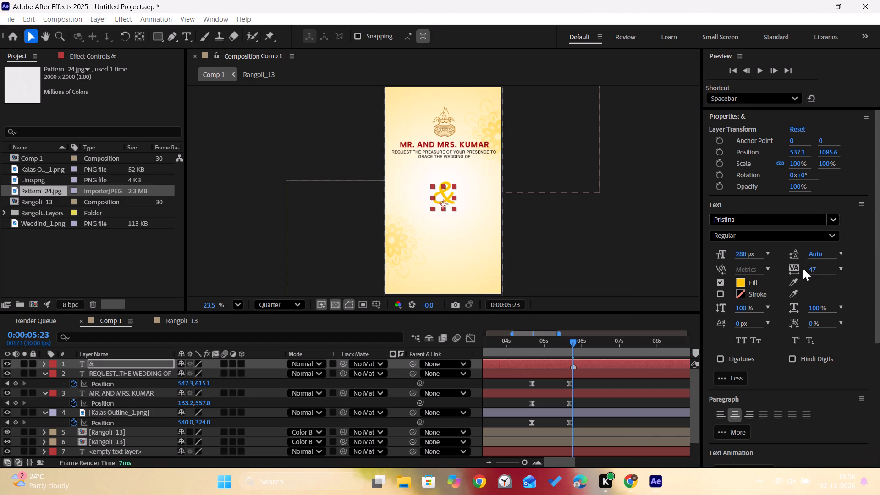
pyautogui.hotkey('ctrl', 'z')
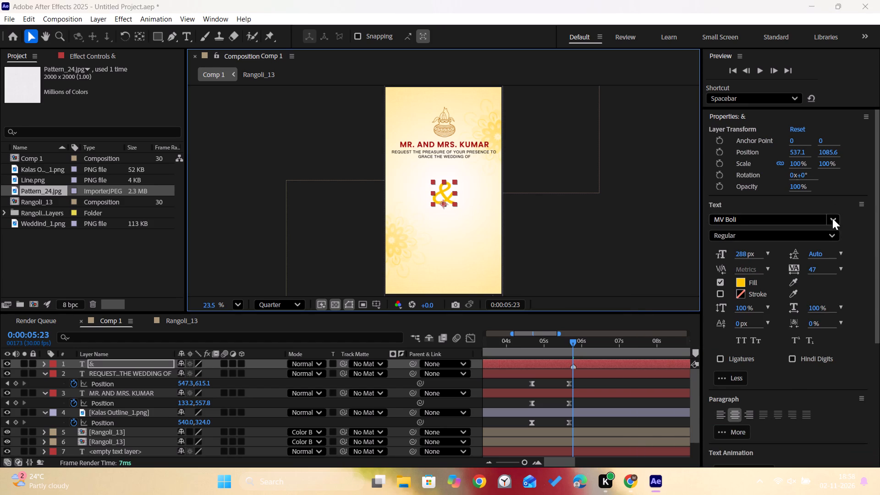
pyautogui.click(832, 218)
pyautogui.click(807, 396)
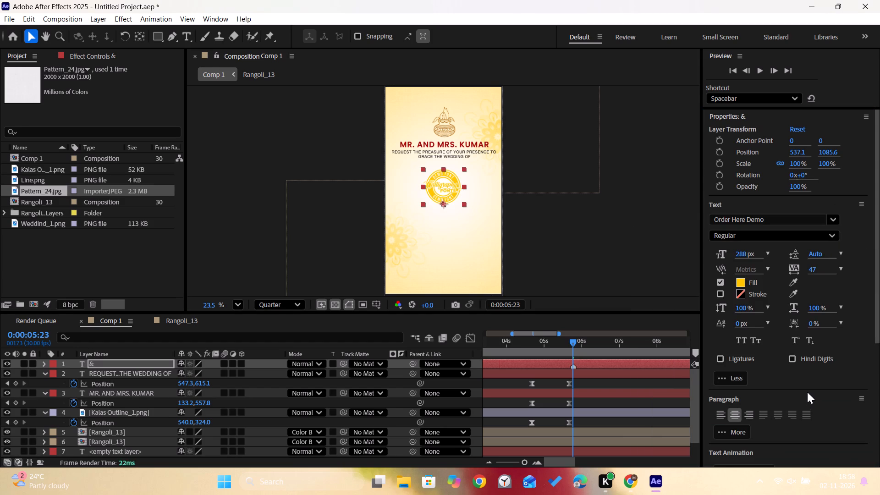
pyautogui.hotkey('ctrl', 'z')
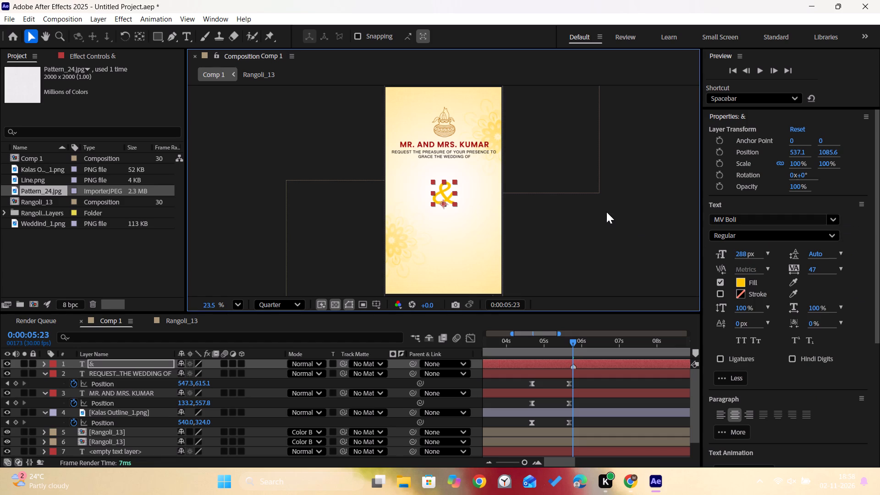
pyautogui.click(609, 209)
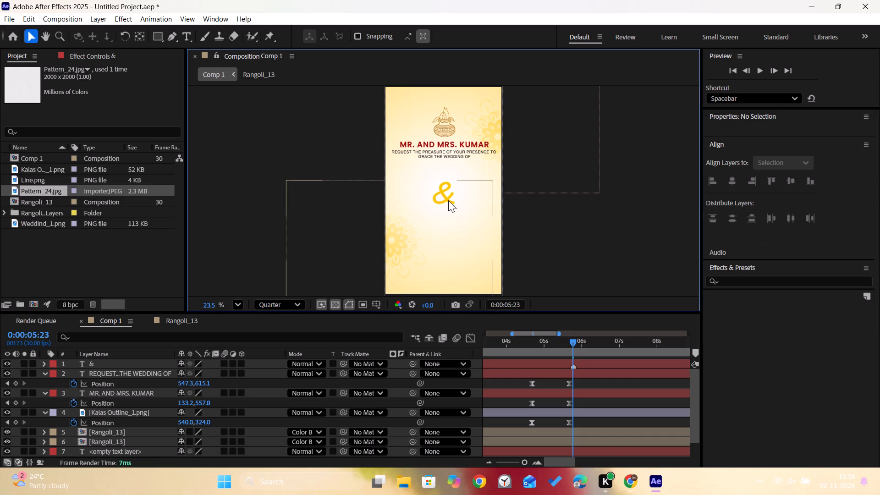
# Add a Position keyframe to the "&" layer at 0:00:05:23 and move it below the frame, to about 537.1, 2115.6.
pyautogui.click(44, 362)
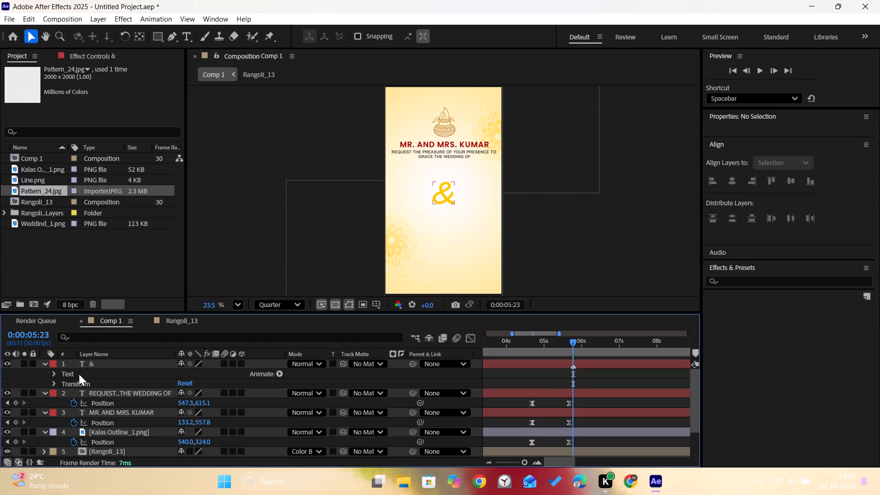
pyautogui.press('p')
pyautogui.click(73, 371)
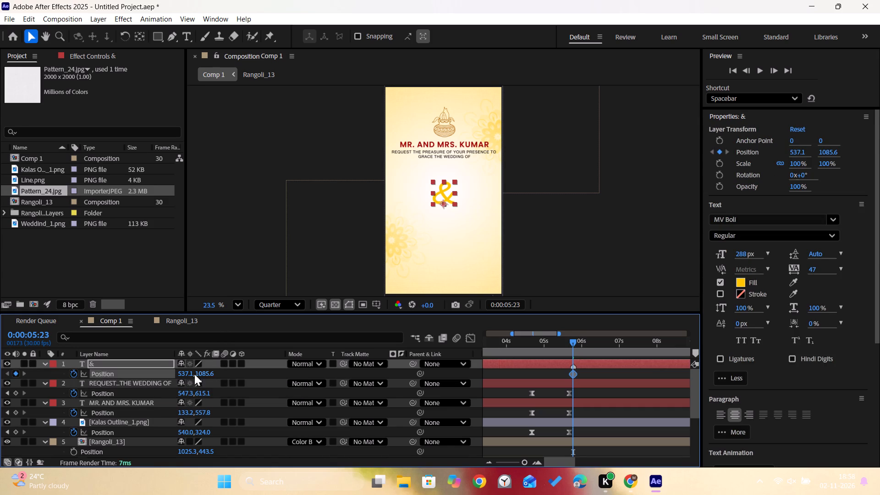
pyautogui.moveTo(204, 375); pyautogui.dragTo(682, 341)
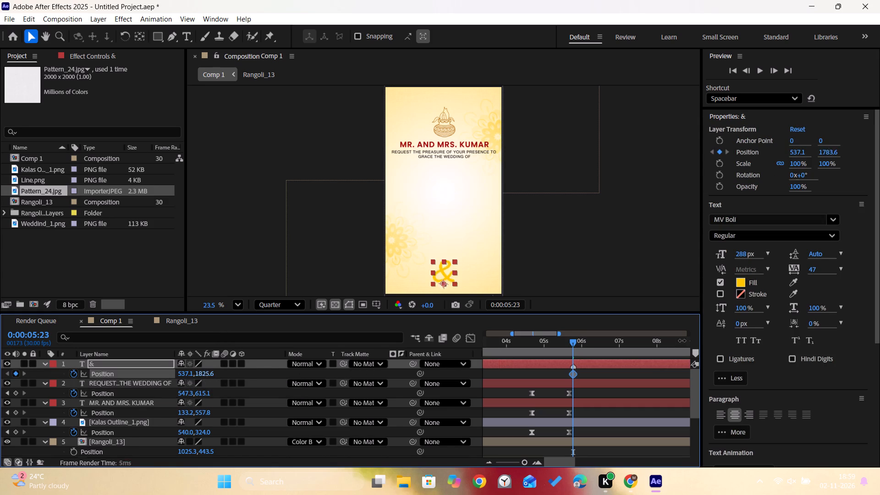
pyautogui.moveTo(682, 341); pyautogui.dragTo(879, 290)
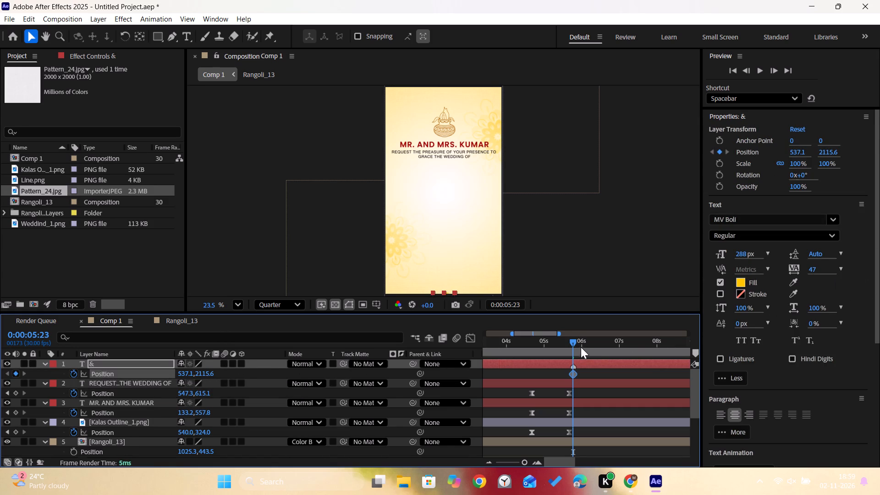
# Go to 0:00:06:23 and raise the "&" layer into the frame with a new Position keyframe at about 537.1, 1051.6.
pyautogui.click(509, 304)
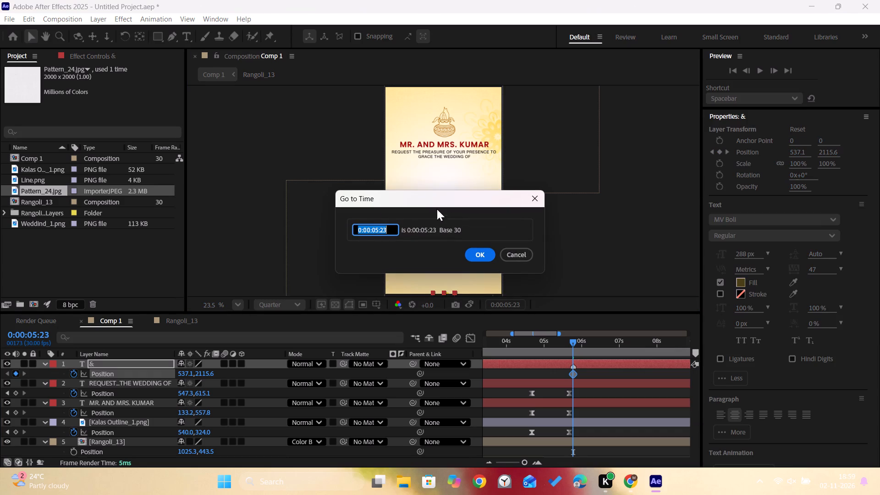
pyautogui.click(377, 227)
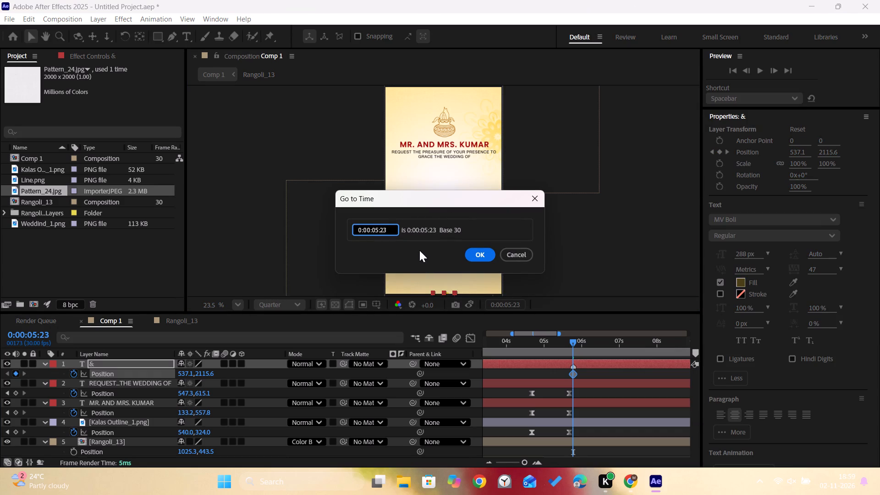
pyautogui.press('Right')
pyautogui.press('BackSpace')
pyautogui.press('6')
pyautogui.press('Return')
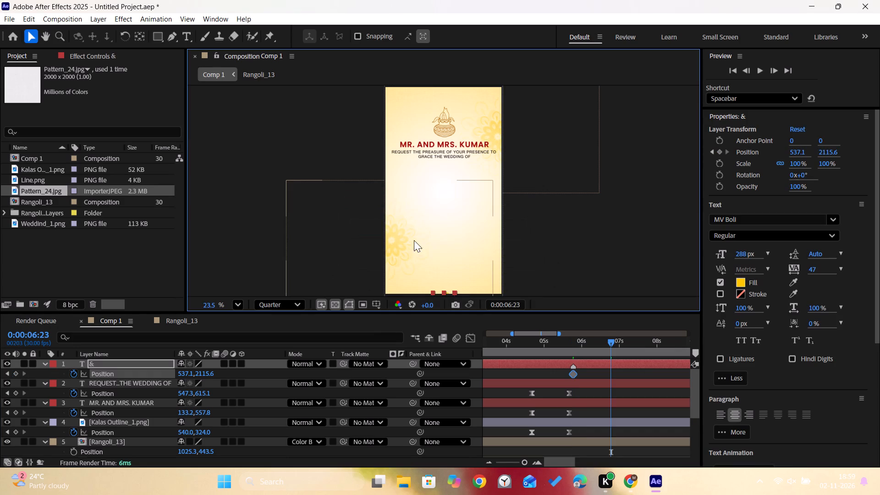
pyautogui.moveTo(202, 373); pyautogui.dragTo(214, 373)
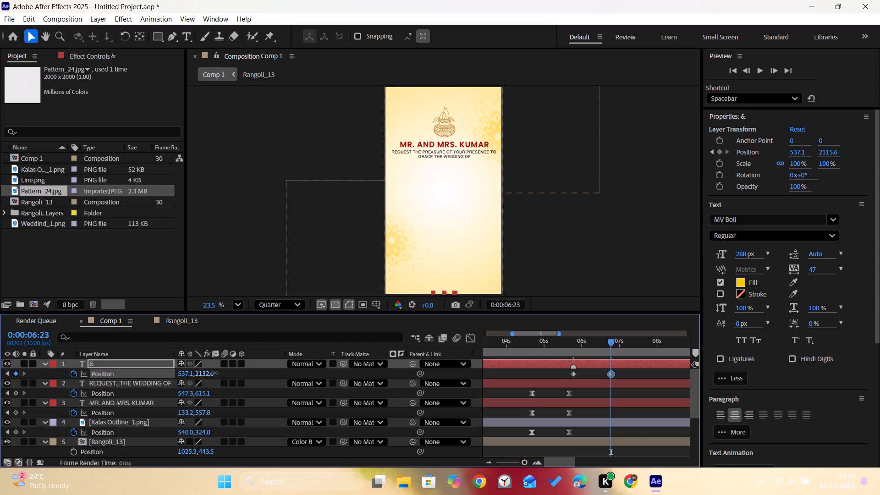
pyautogui.moveTo(214, 373); pyautogui.dragTo(142, 422)
pyautogui.moveTo(142, 422); pyautogui.dragTo(216, 59)
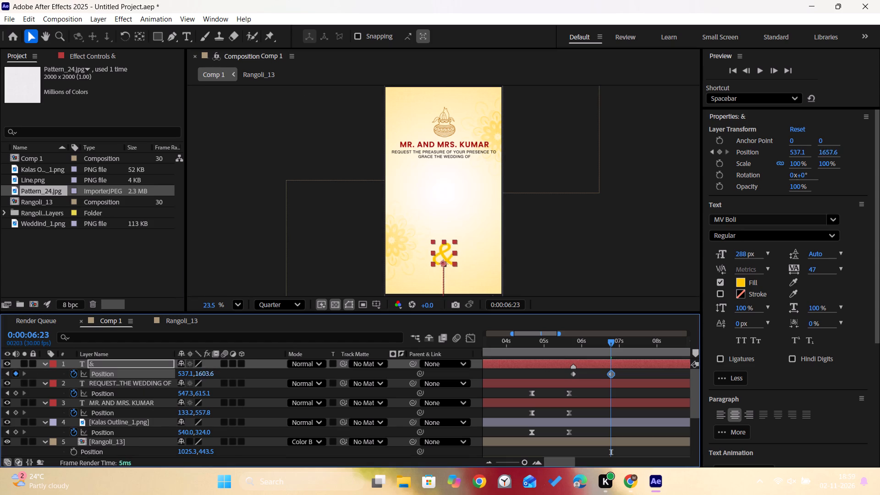
pyautogui.moveTo(216, 59); pyautogui.dragTo(57, 0)
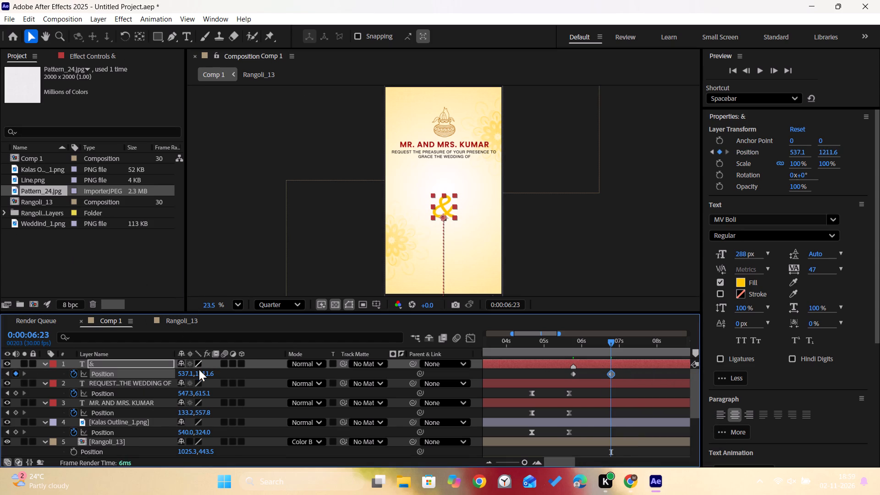
pyautogui.moveTo(200, 368); pyautogui.dragTo(148, 271)
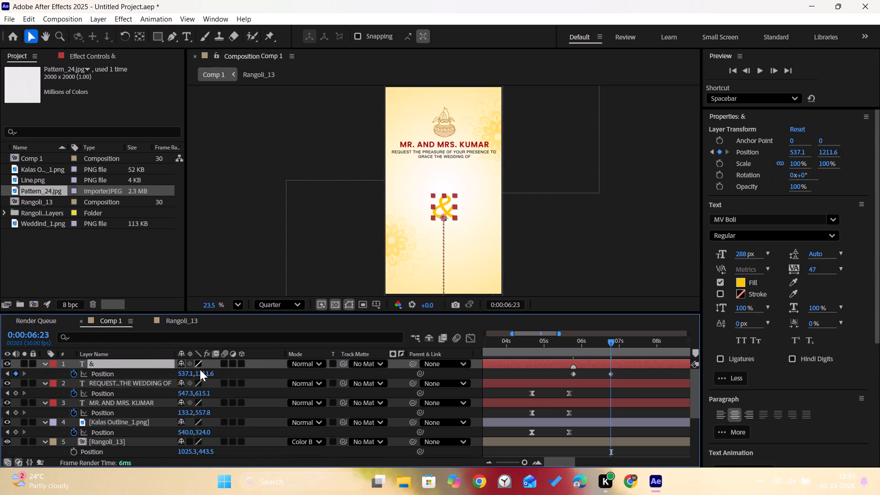
pyautogui.moveTo(206, 373); pyautogui.dragTo(145, 342)
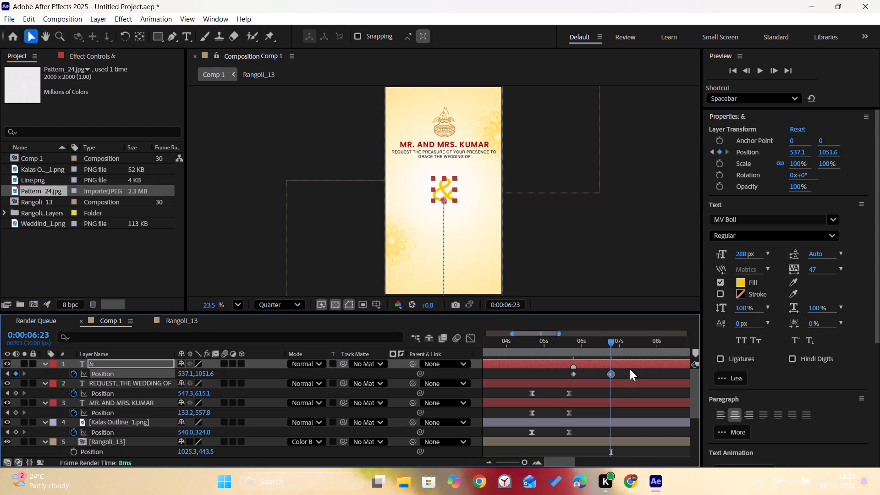
# Apply Easy Ease to both Position keyframes of the "&" layer.
pyautogui.moveTo(630, 369); pyautogui.dragTo(560, 378)
pyautogui.press('F9')
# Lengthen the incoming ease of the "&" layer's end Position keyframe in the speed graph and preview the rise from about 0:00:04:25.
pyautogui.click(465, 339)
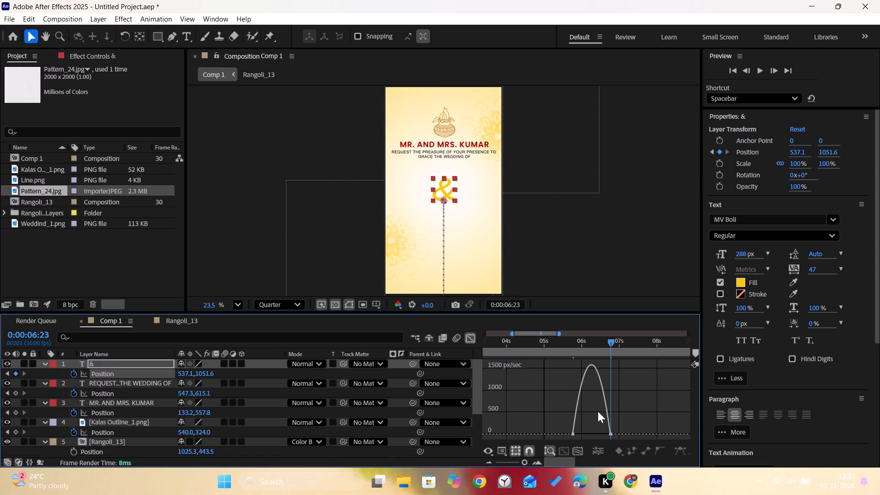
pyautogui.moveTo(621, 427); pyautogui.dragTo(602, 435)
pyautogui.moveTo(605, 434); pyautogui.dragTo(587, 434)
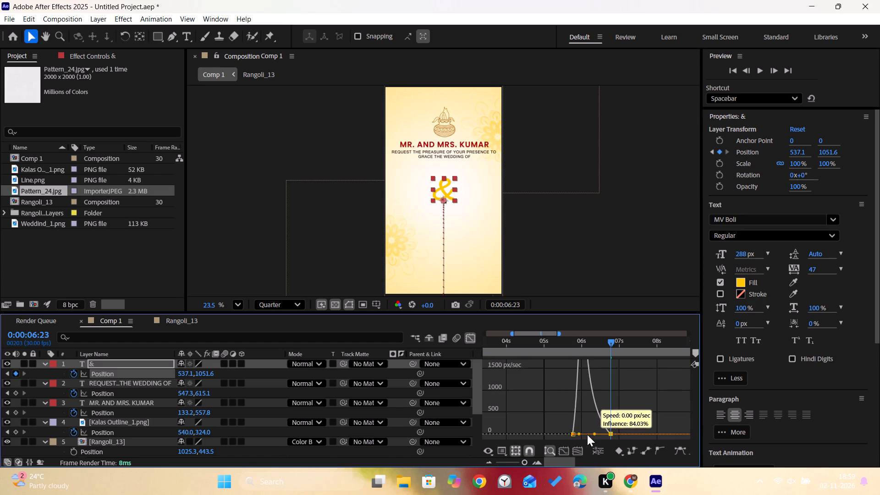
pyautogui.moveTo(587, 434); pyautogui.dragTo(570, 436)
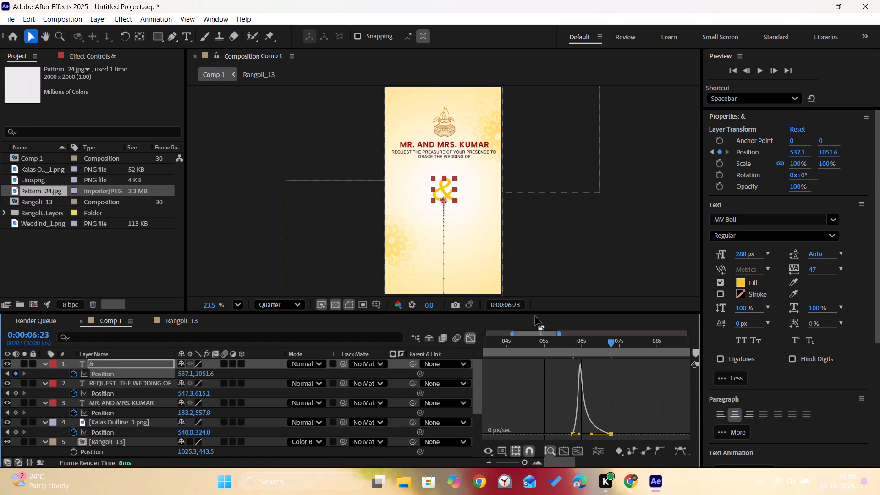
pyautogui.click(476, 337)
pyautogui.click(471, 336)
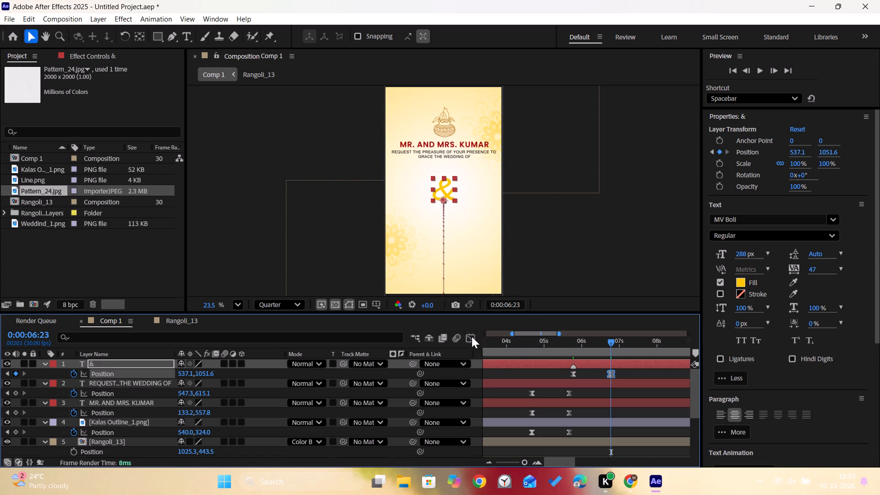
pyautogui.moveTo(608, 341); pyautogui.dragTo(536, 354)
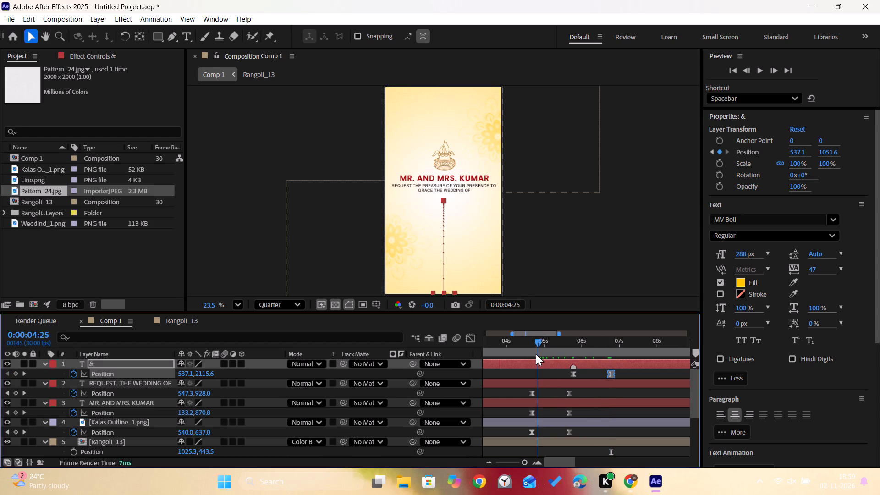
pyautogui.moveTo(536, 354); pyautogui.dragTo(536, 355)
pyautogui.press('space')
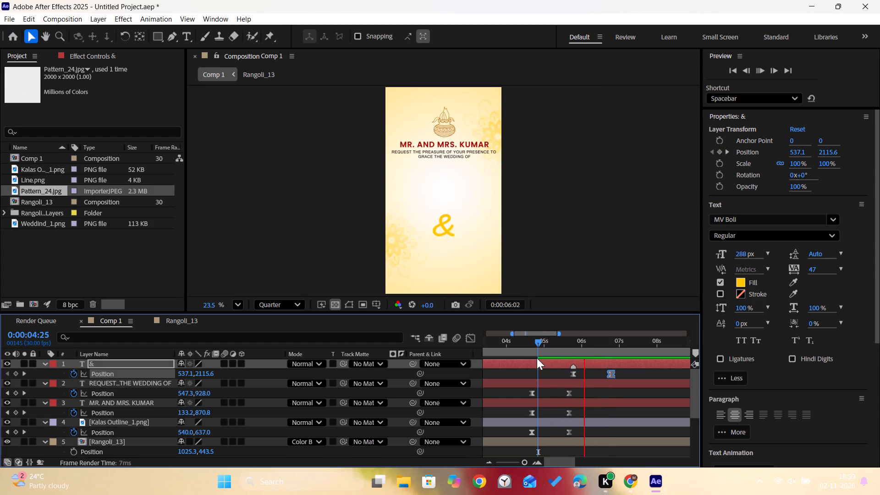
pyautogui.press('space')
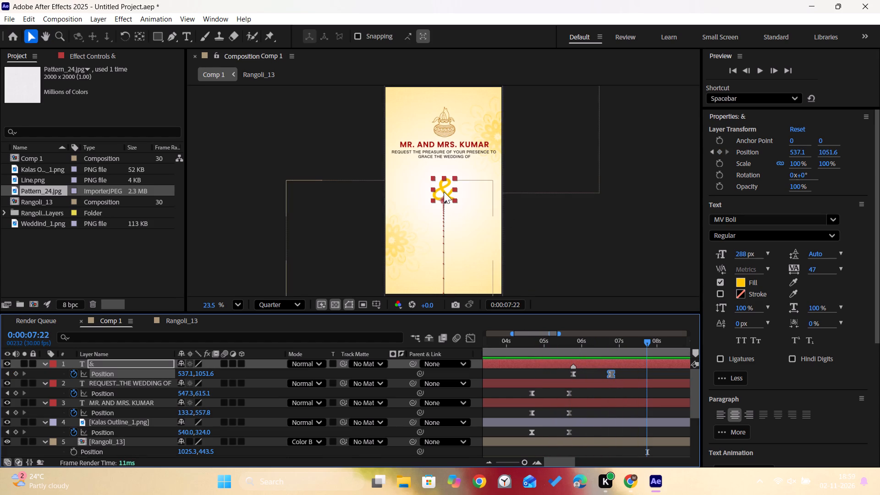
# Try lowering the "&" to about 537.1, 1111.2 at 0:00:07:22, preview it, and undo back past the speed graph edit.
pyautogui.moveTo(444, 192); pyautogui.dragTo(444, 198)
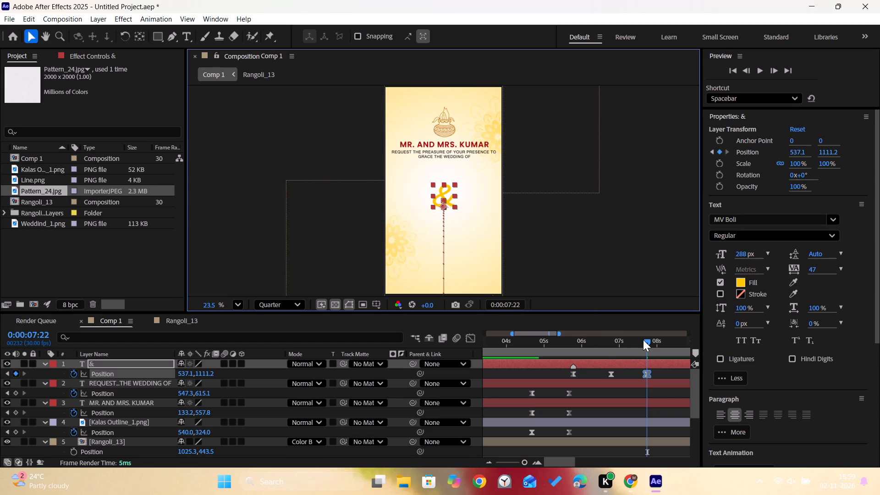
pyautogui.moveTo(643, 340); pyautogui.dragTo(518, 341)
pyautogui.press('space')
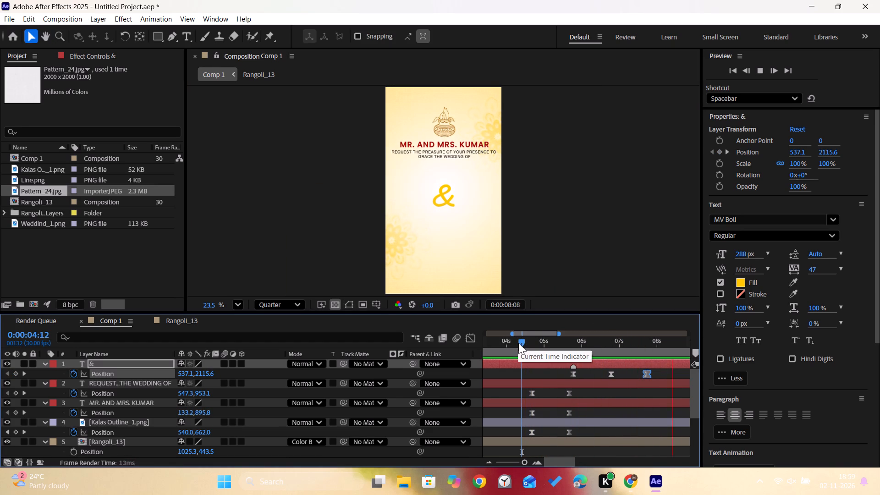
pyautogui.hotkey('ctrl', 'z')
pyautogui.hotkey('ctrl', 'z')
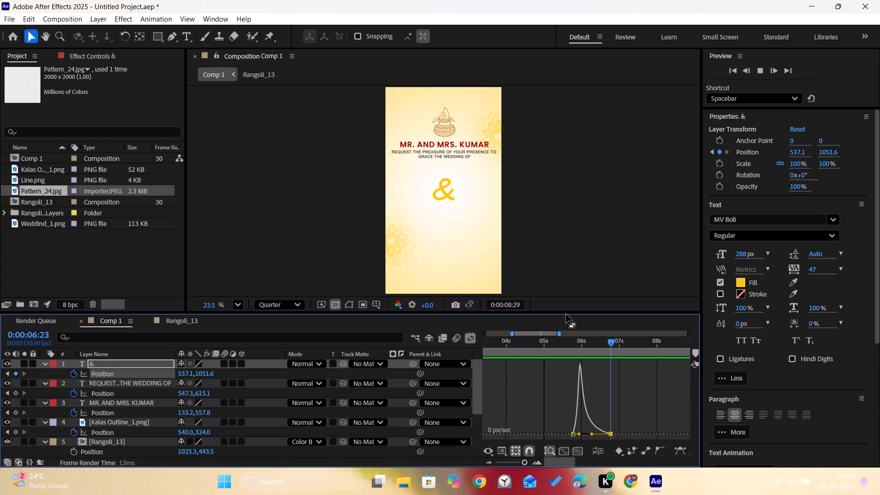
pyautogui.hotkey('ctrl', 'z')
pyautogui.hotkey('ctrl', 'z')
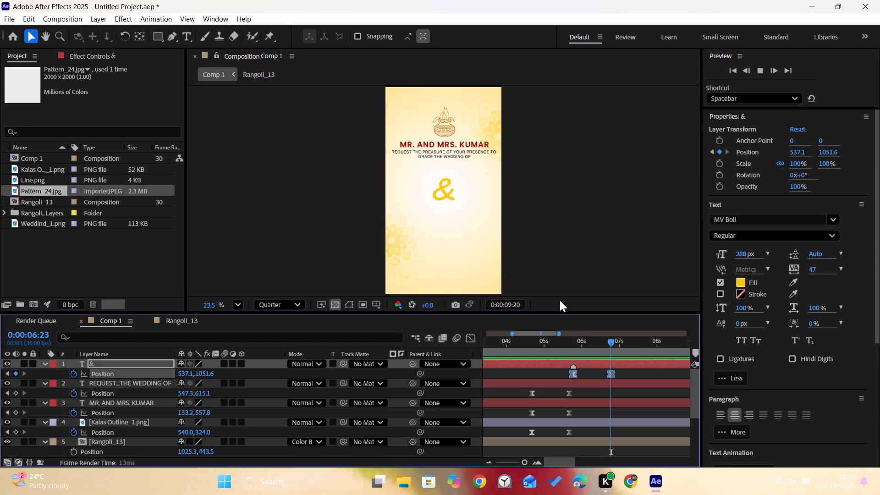
# Lower the "&" layer's Position at 0:00:06:23 to about 537.1, 1069.6.
pyautogui.moveTo(209, 372); pyautogui.dragTo(240, 379)
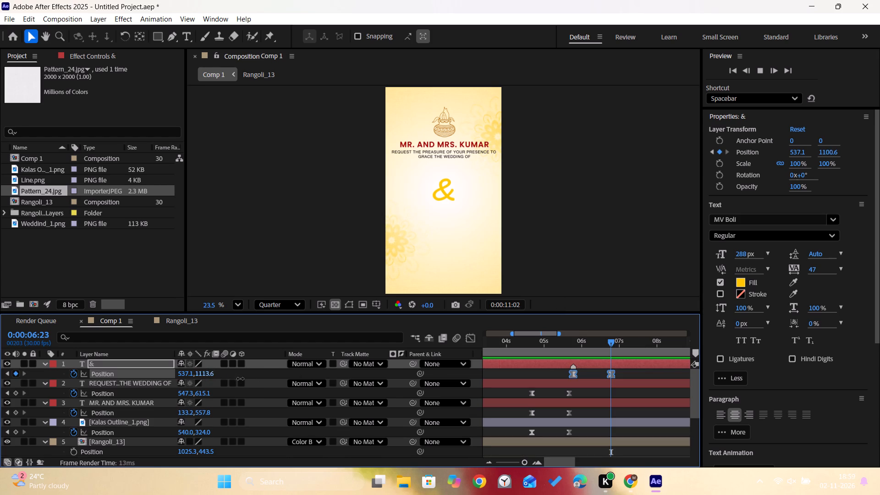
pyautogui.moveTo(240, 379); pyautogui.dragTo(281, 380)
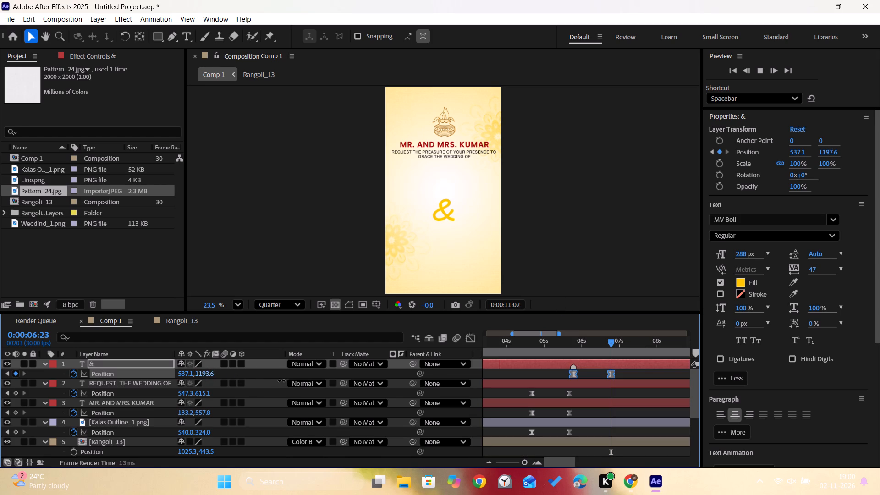
pyautogui.moveTo(281, 380); pyautogui.dragTo(229, 380)
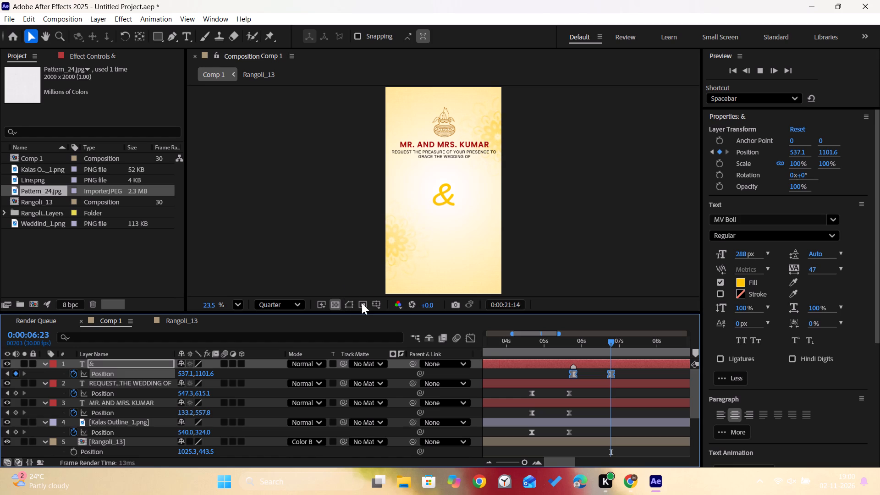
pyautogui.moveTo(206, 374); pyautogui.dragTo(205, 375)
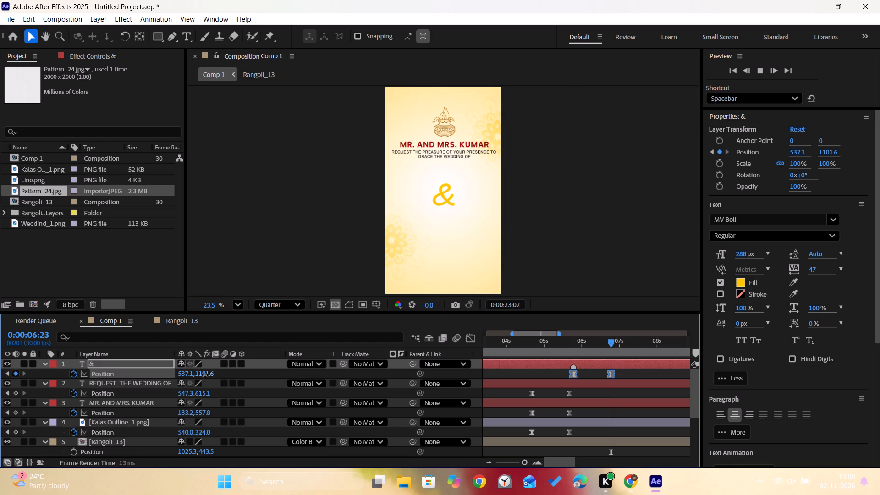
pyautogui.moveTo(205, 375); pyautogui.dragTo(188, 374)
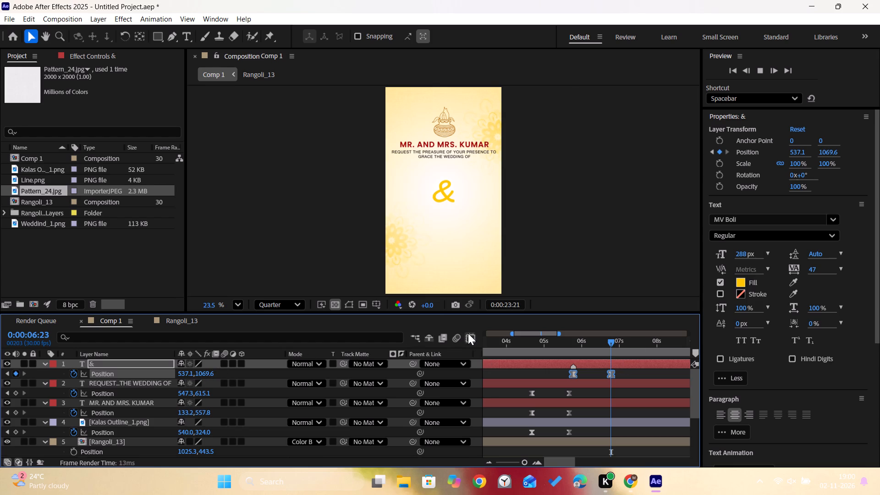
# In the speed graph, extend the incoming influence of the "&" layer's end Position keyframe to 100% and preview the animation.
pyautogui.click(472, 337)
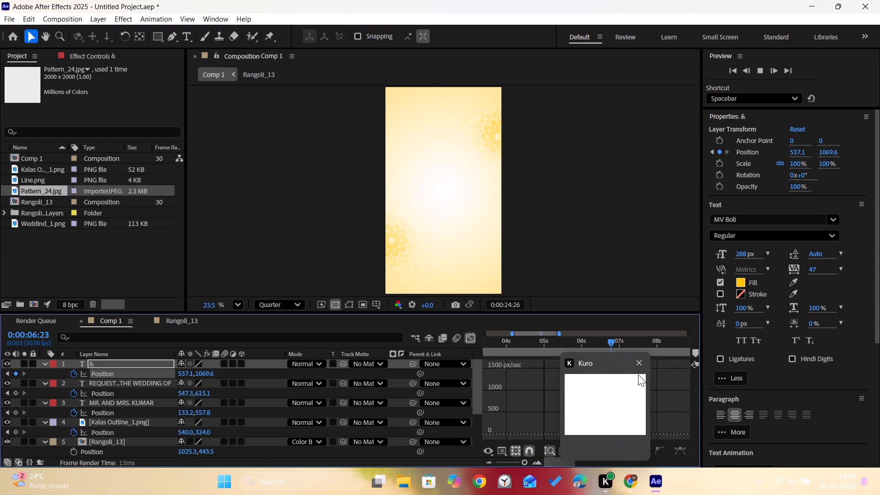
pyautogui.click(676, 413)
pyautogui.moveTo(620, 419); pyautogui.dragTo(606, 434)
pyautogui.moveTo(602, 435); pyautogui.dragTo(552, 435)
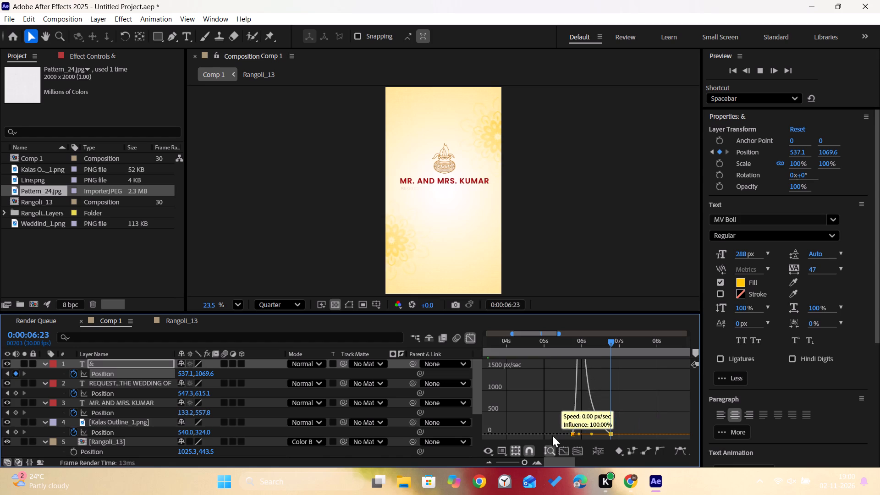
pyautogui.moveTo(552, 435); pyautogui.dragTo(550, 436)
pyautogui.click(466, 341)
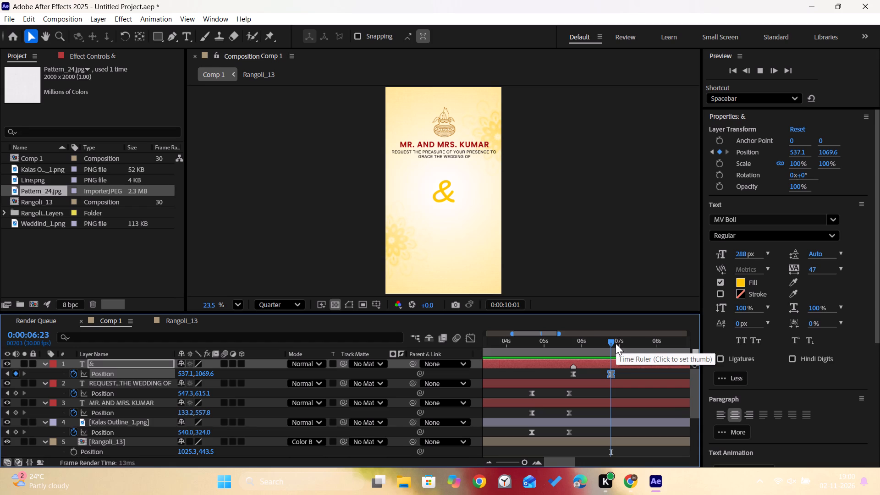
pyautogui.press('space')
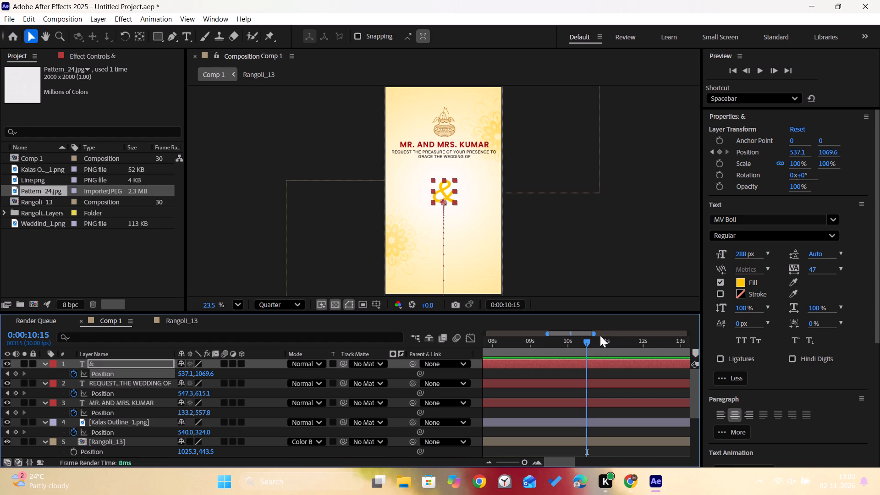
# Set the font size of the "&" text to 250 px.
pyautogui.click(533, 238)
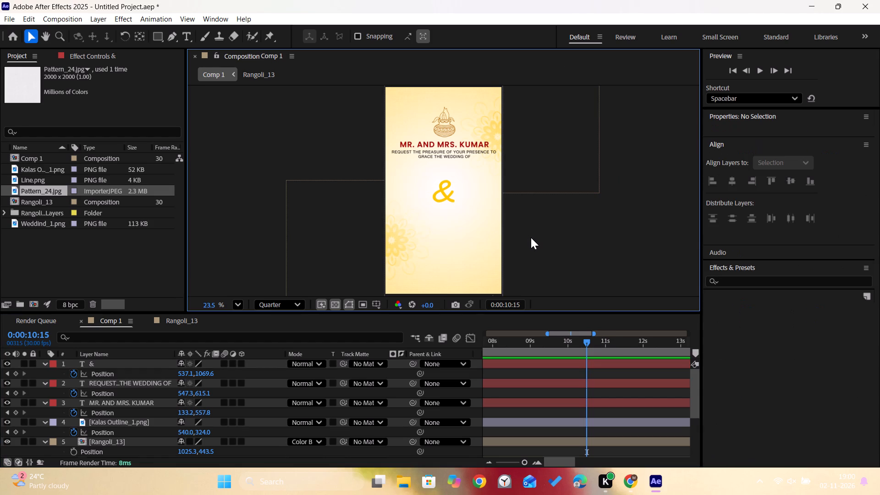
pyautogui.click(449, 194)
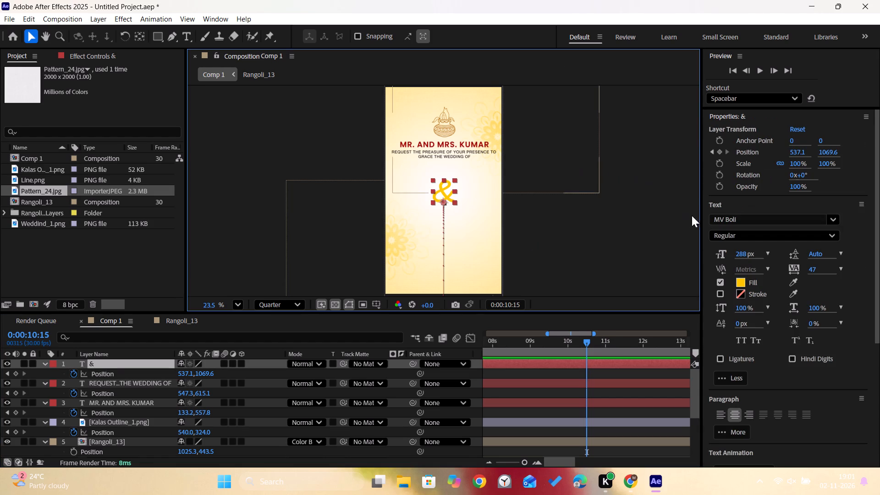
pyautogui.click(742, 254)
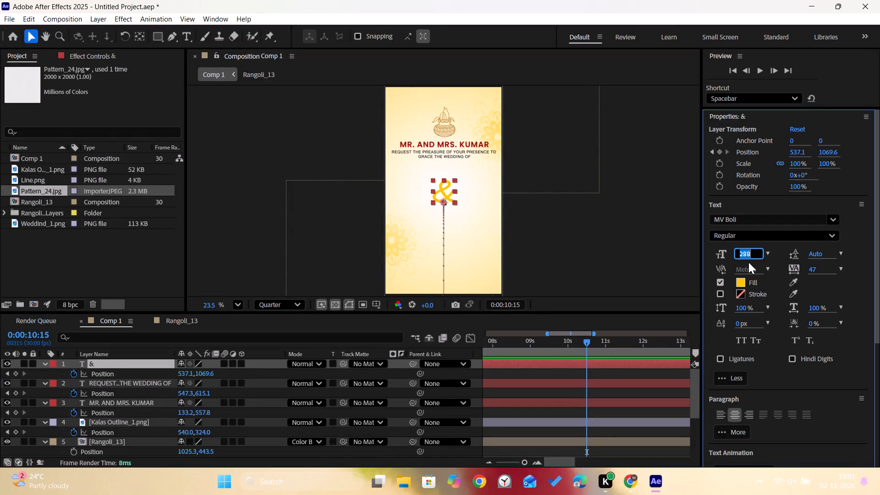
pyautogui.write('250')
pyautogui.press('Return')
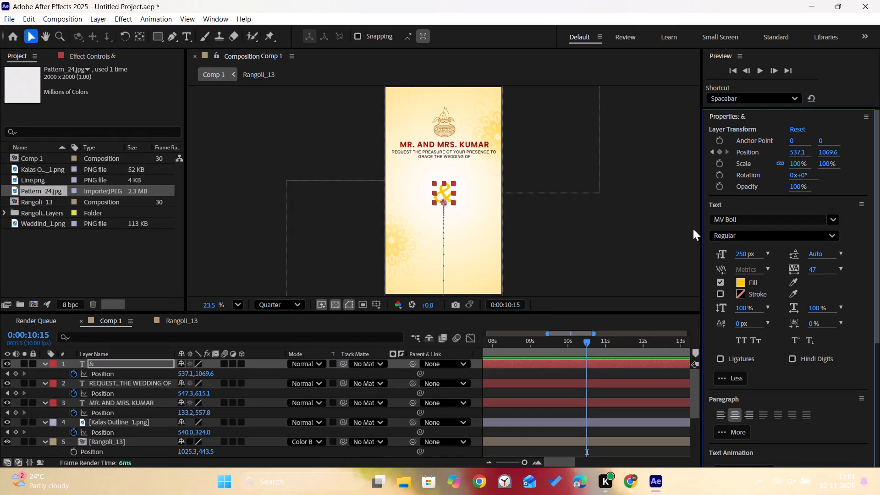
# Add a new text layer reading "KUBER" beside the "&" in the composition.
pyautogui.click(562, 237)
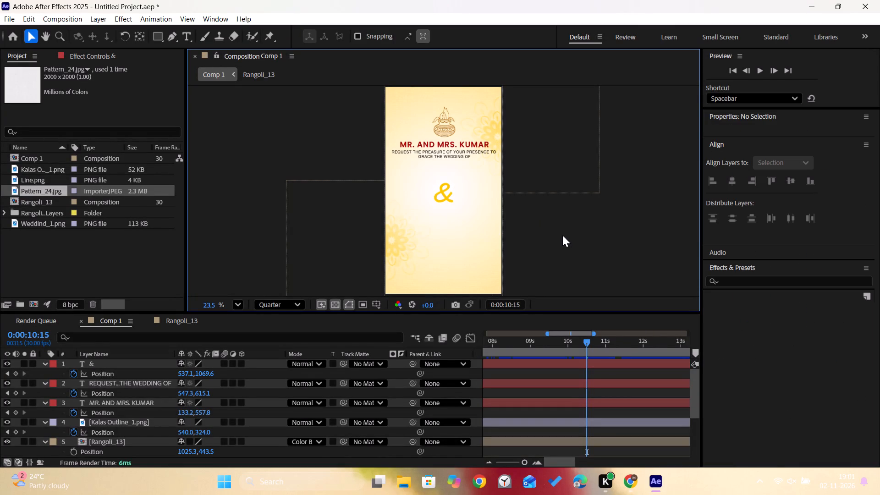
pyautogui.click(187, 31)
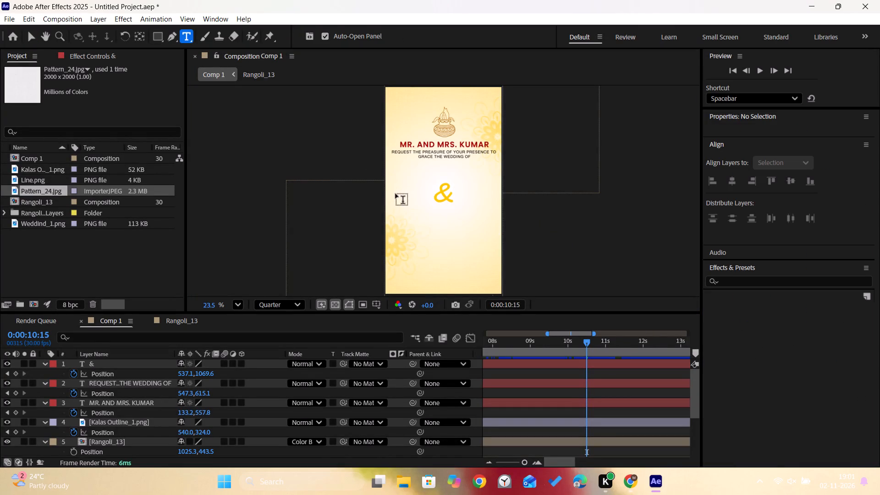
pyautogui.click(401, 193)
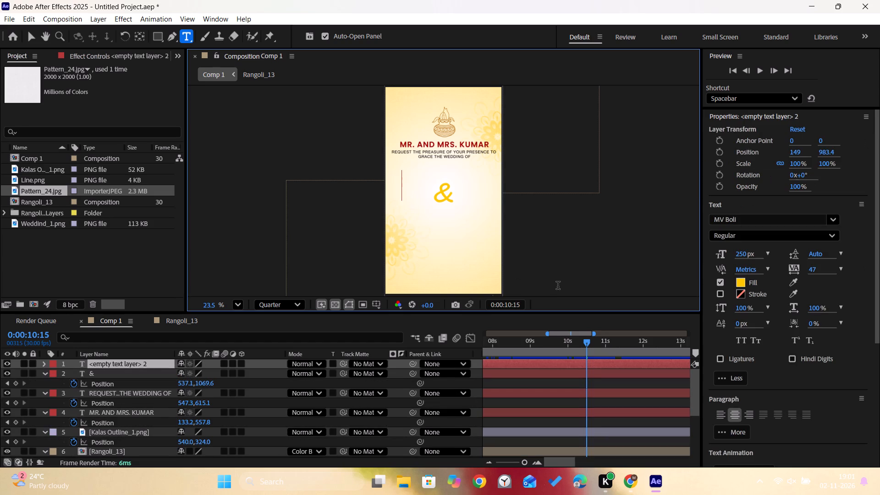
pyautogui.write('ku')
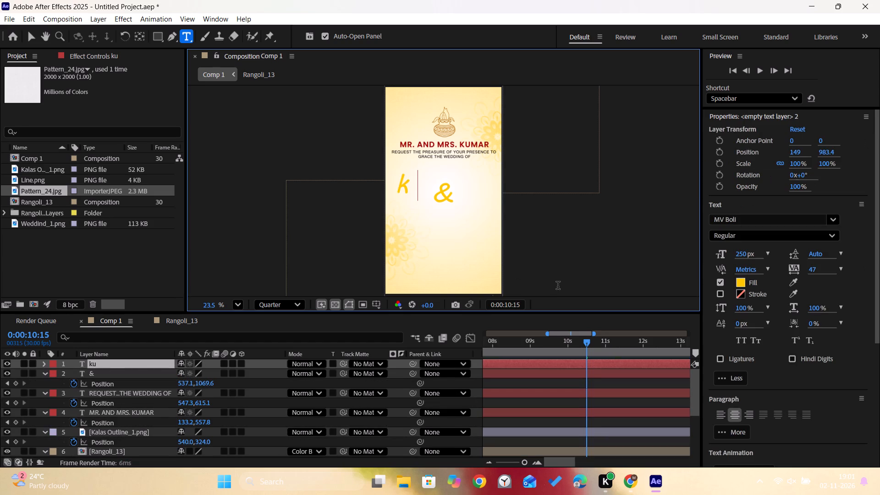
pyautogui.press('BackSpace')
pyautogui.press('BackSpace')
pyautogui.write('KUBER')
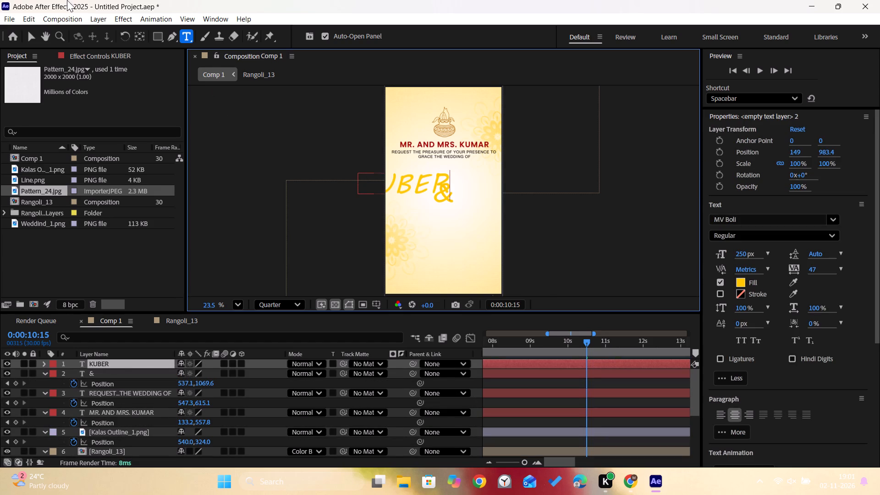
pyautogui.click(36, 34)
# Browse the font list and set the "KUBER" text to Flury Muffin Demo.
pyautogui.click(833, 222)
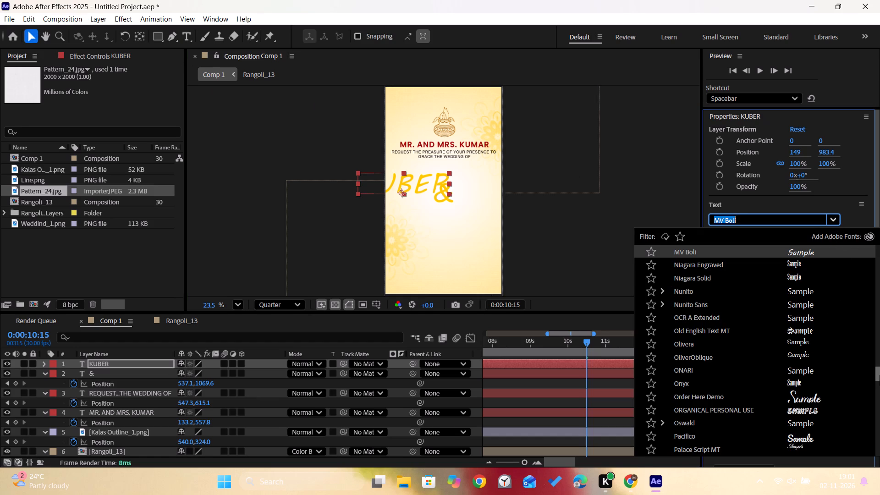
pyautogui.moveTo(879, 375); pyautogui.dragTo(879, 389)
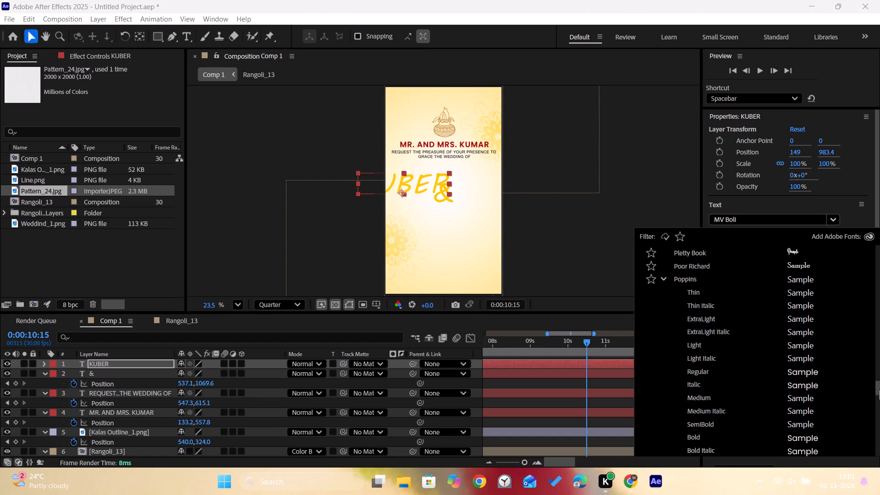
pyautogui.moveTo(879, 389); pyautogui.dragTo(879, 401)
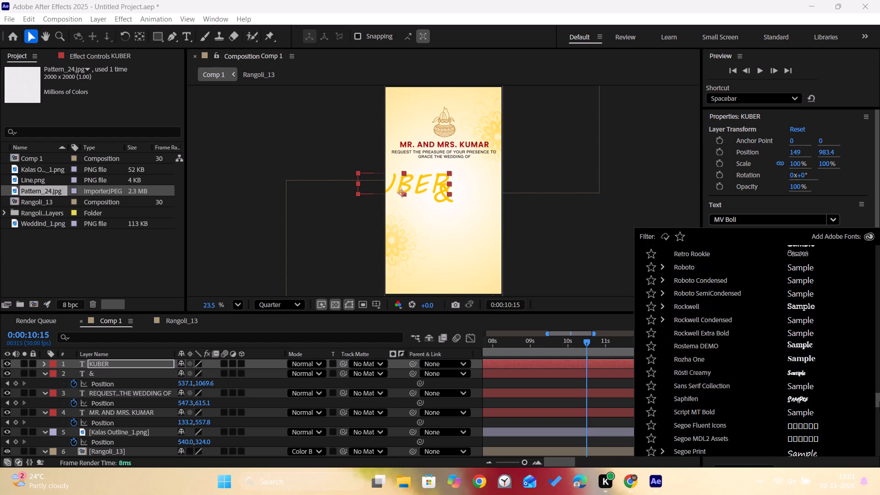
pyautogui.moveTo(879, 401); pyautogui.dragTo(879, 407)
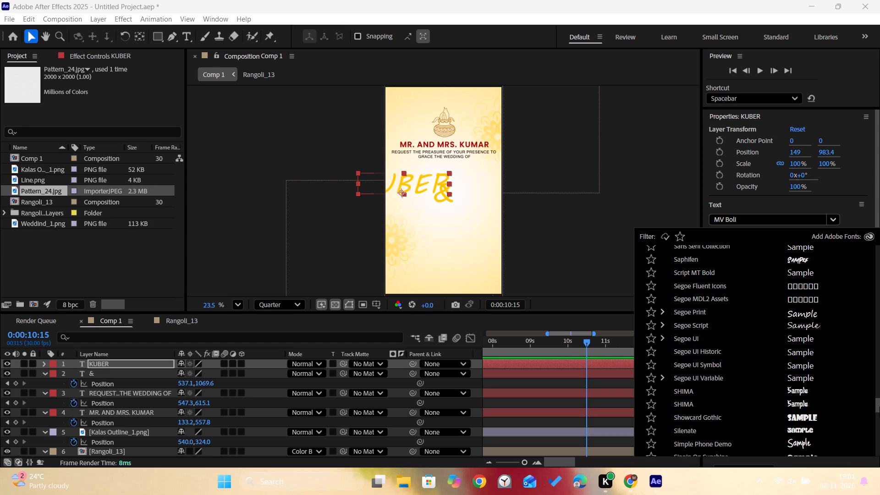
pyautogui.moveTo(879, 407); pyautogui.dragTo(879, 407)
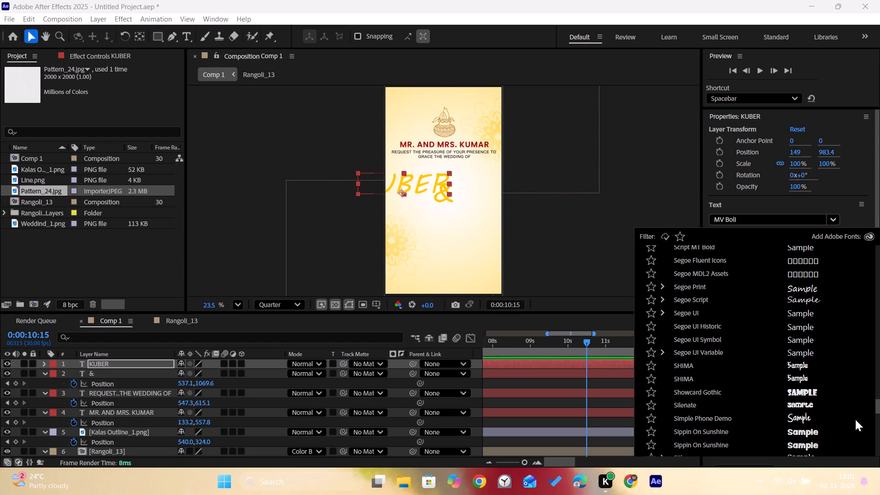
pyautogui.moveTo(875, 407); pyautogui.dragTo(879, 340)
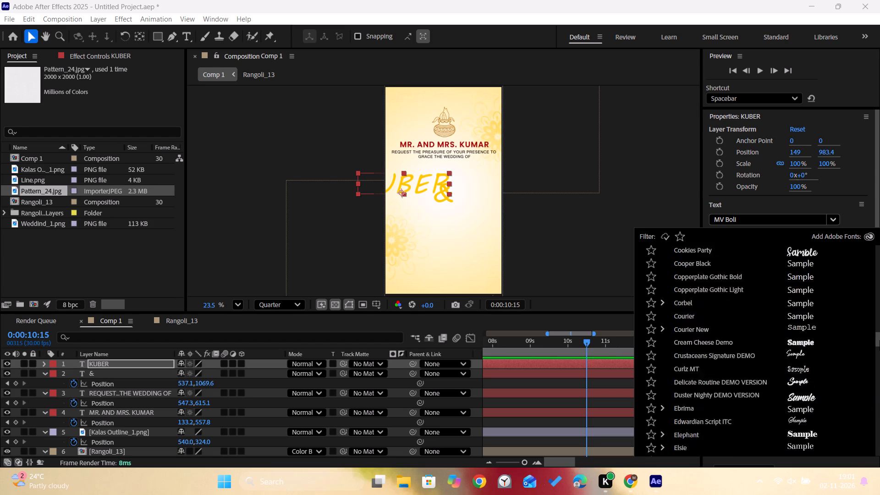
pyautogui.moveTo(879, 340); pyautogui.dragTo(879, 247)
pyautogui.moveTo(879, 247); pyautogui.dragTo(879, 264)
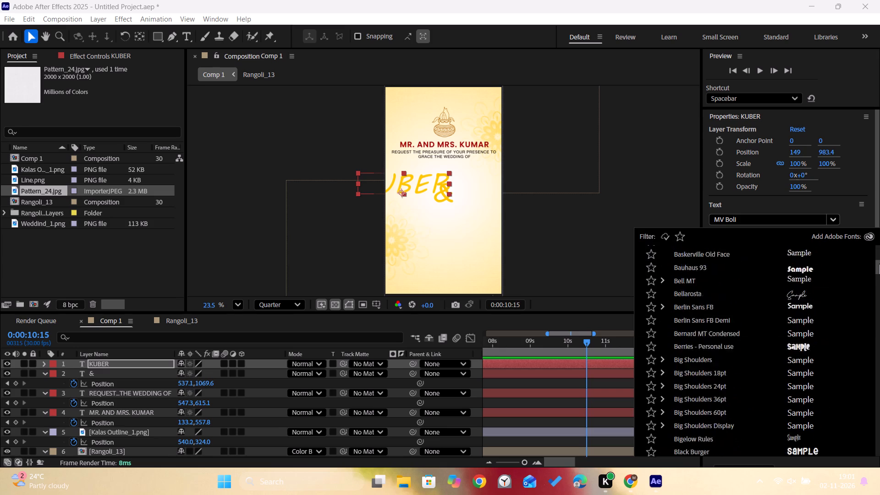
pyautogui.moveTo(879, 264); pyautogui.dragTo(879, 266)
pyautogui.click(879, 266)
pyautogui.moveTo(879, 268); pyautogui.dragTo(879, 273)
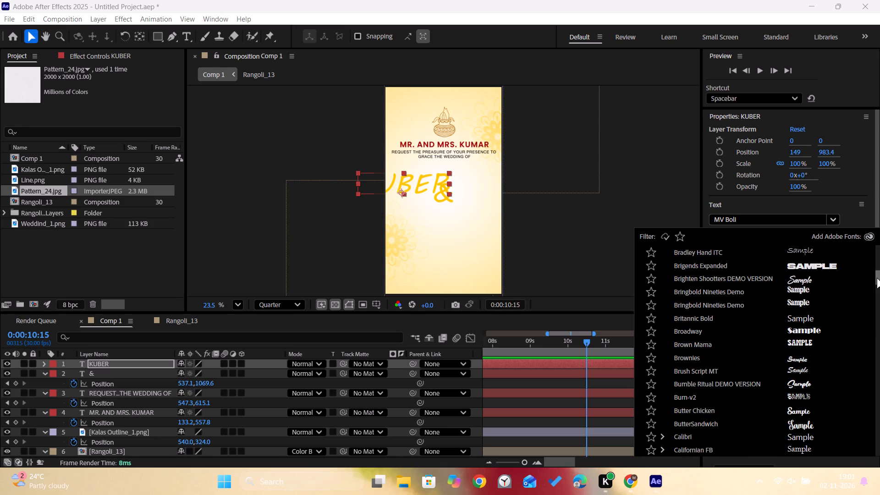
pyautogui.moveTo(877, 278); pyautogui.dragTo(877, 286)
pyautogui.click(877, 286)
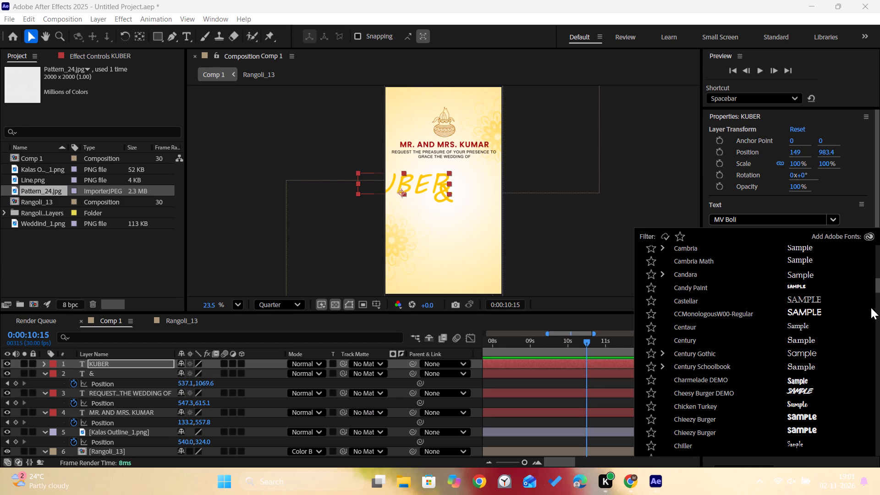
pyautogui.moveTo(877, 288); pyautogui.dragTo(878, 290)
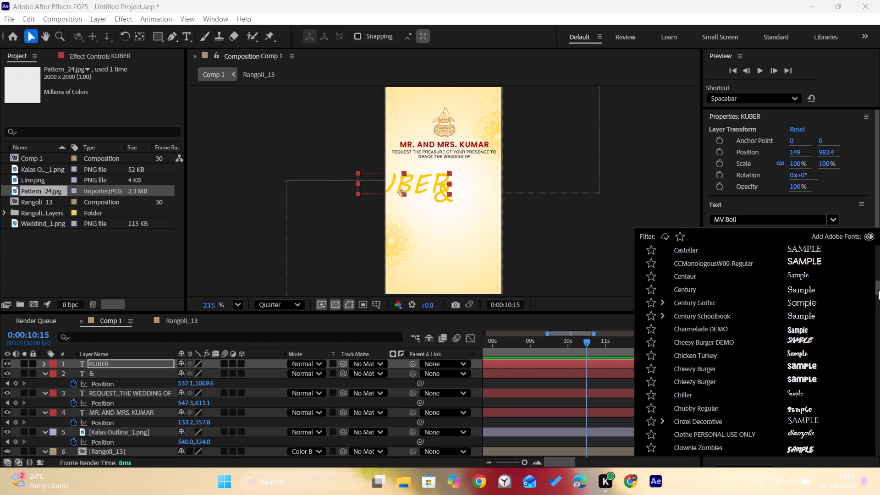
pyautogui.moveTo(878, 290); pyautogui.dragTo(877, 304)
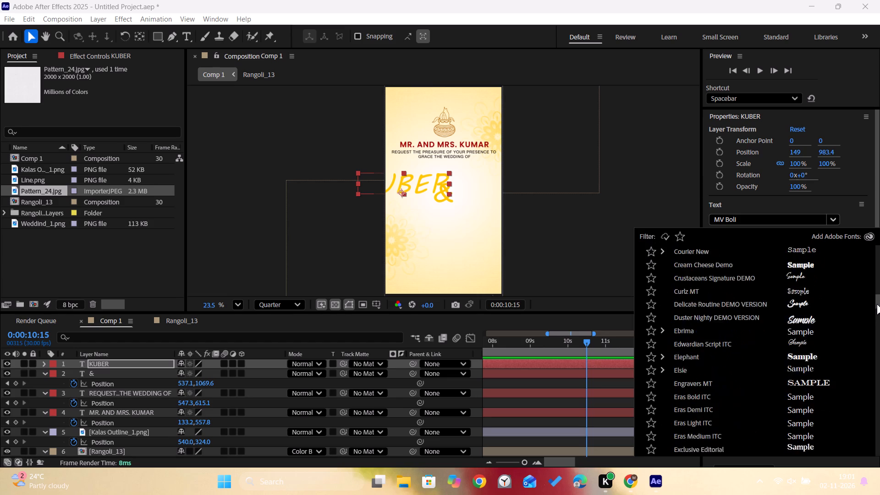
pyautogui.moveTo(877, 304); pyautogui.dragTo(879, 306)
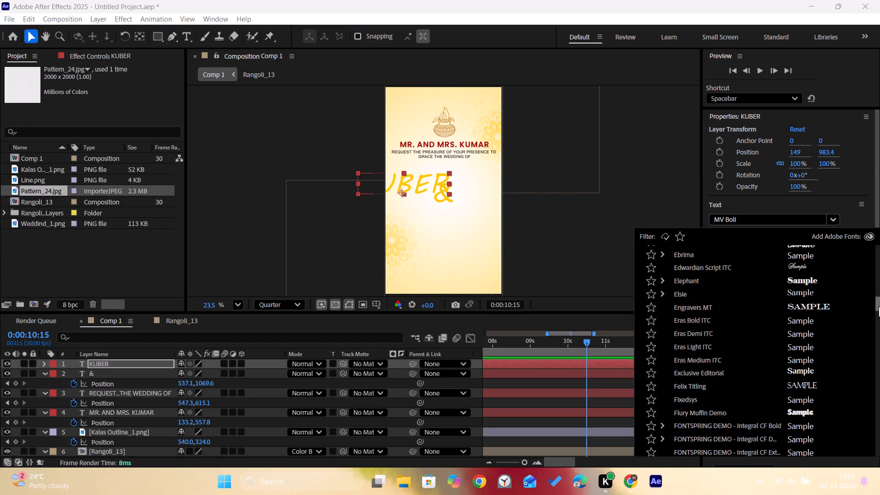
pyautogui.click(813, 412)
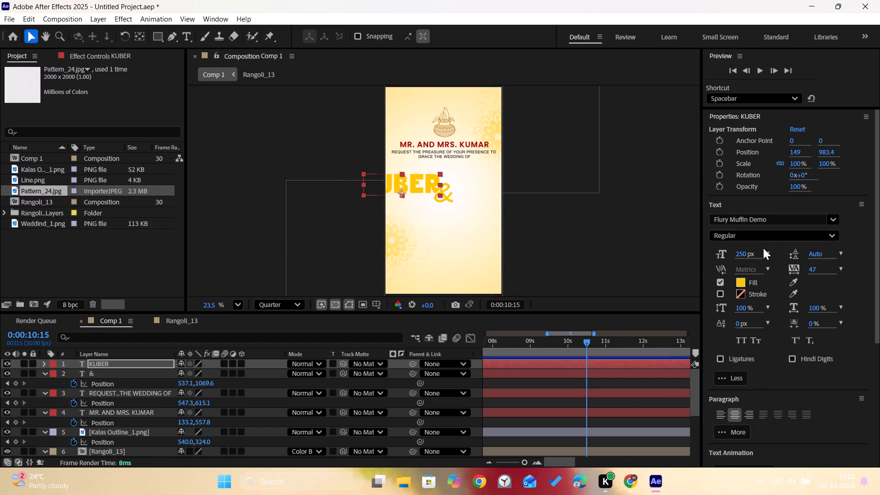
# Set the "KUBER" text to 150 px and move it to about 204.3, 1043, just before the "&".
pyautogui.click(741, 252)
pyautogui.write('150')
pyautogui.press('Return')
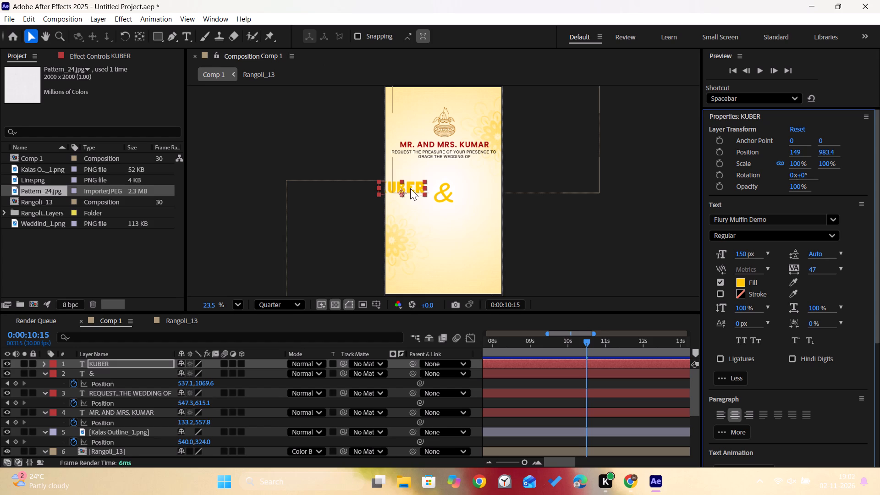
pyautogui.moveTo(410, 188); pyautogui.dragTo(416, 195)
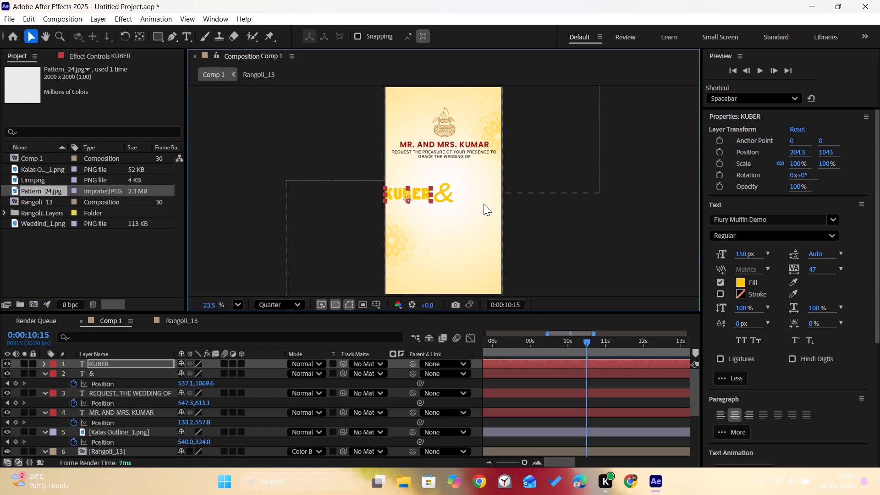
# Change the font of the "KUBER" text to Haettenschweiler.
pyautogui.click(831, 221)
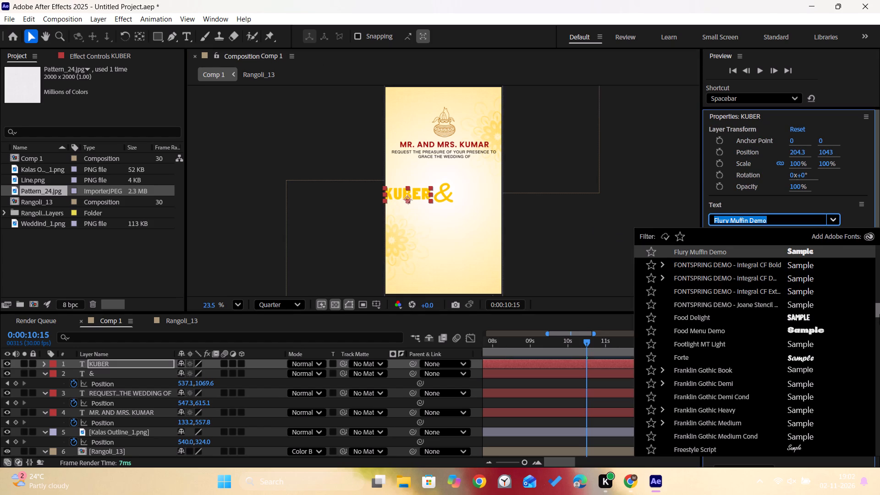
pyautogui.moveTo(879, 314); pyautogui.dragTo(879, 322)
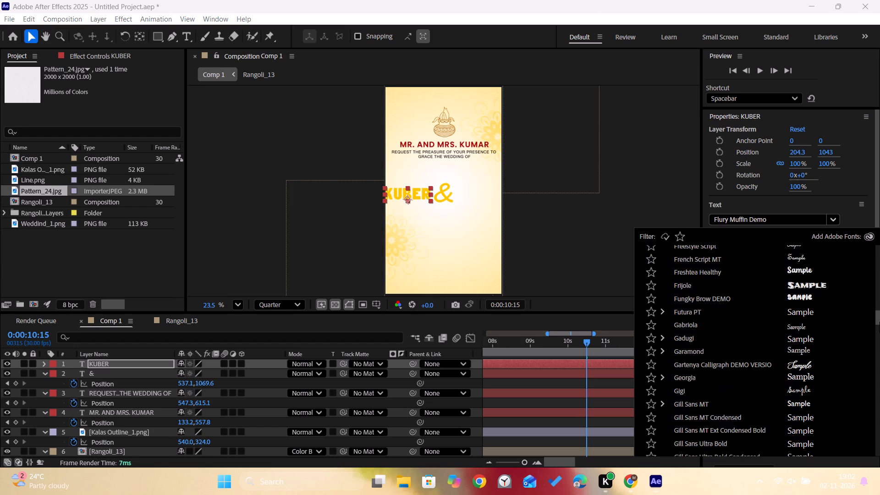
pyautogui.moveTo(879, 322); pyautogui.dragTo(879, 332)
pyautogui.click(803, 312)
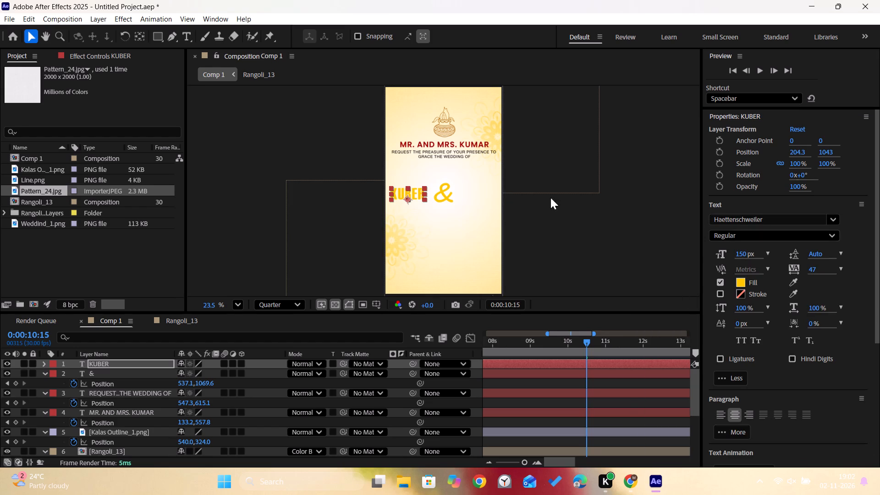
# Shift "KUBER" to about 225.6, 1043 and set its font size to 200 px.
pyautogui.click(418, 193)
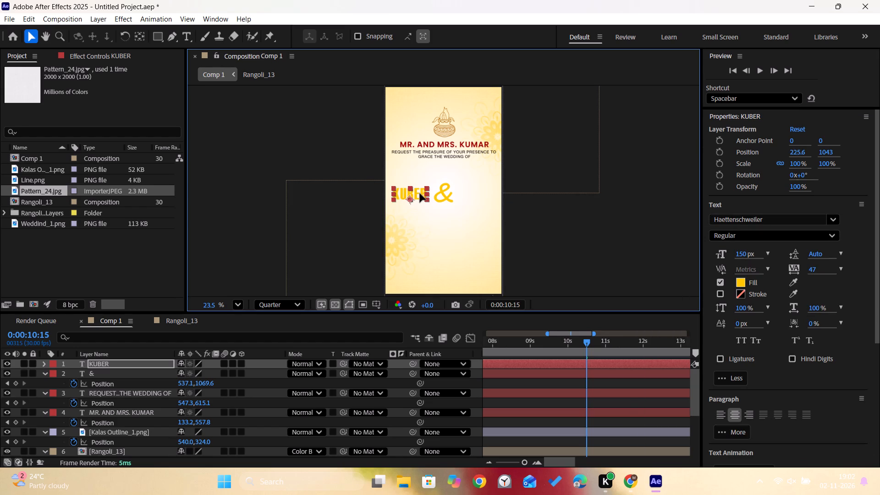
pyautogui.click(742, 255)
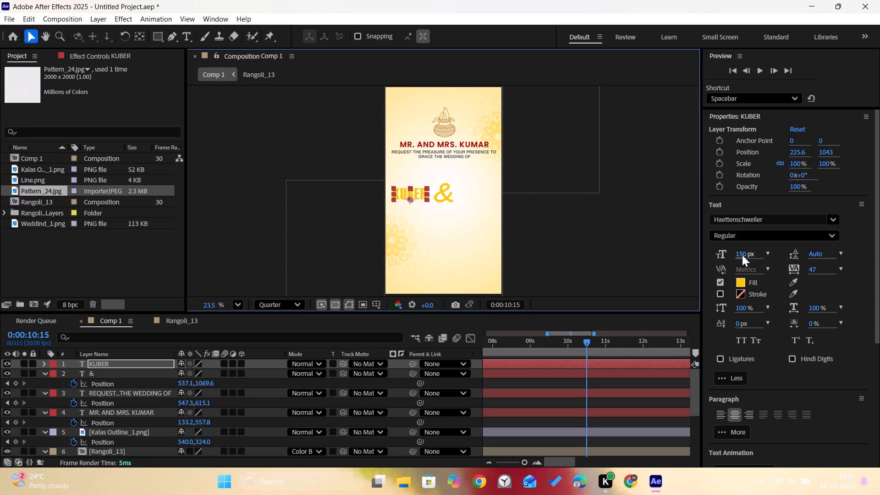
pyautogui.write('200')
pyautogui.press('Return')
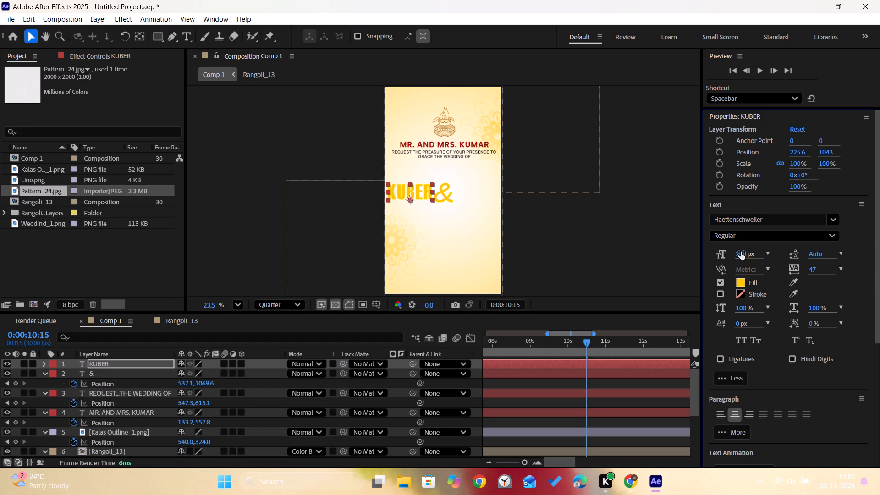
# Move "KUBER" to about 204.3, 1051.5 and set its font size to 190 px.
pyautogui.click(417, 191)
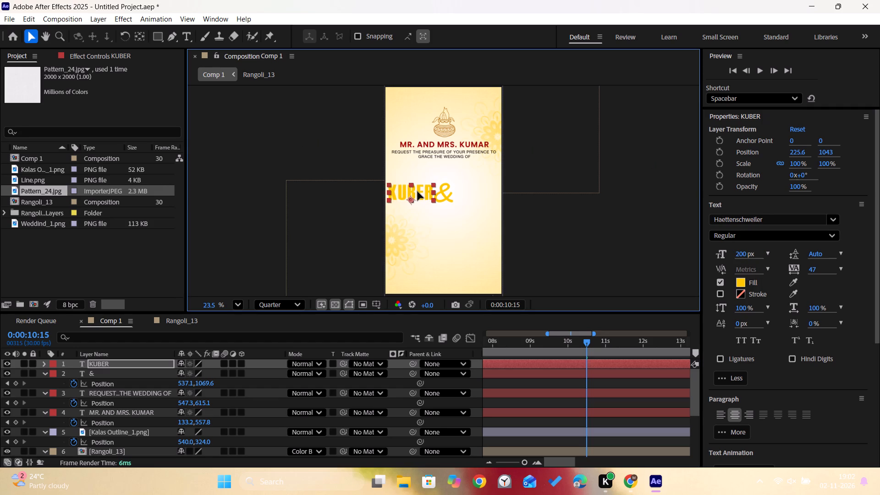
pyautogui.click(414, 192)
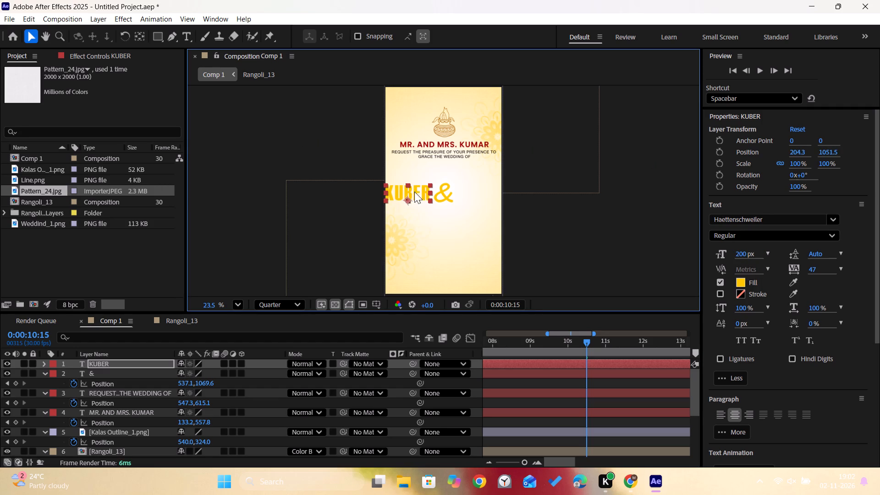
pyautogui.click(740, 253)
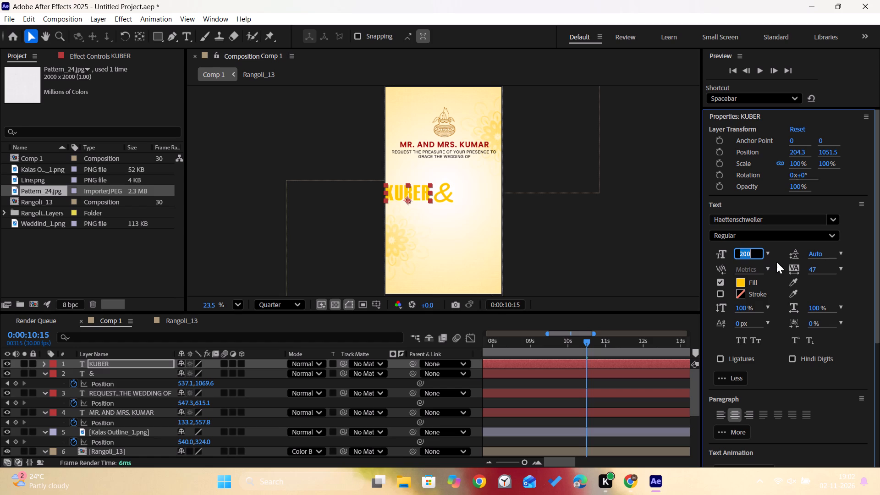
pyautogui.press('1')
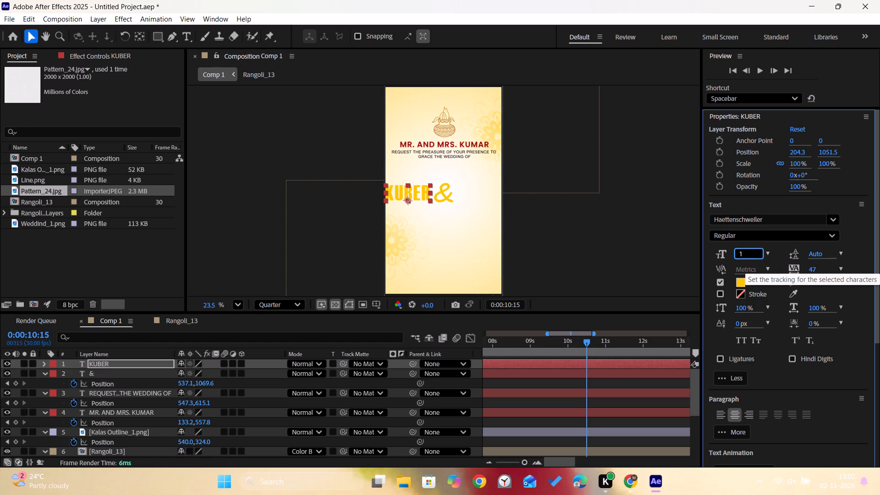
pyautogui.write('90')
pyautogui.press('Return')
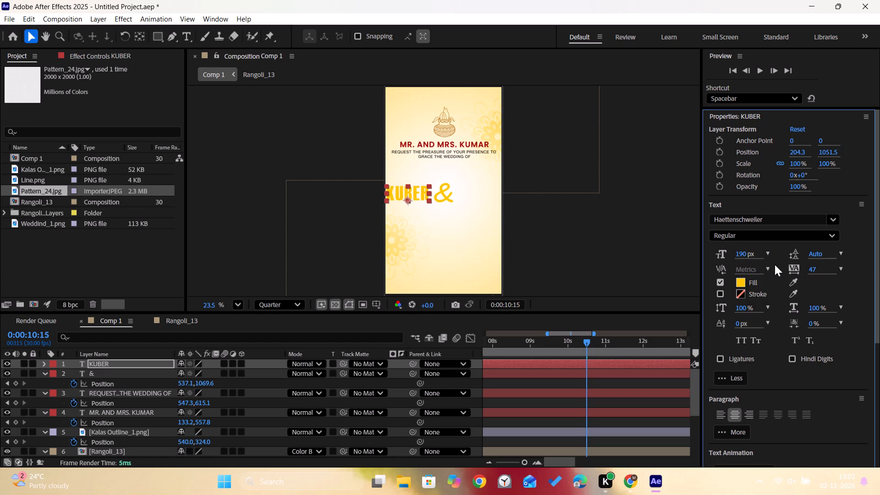
pyautogui.click(571, 244)
# Change the font of the "&" text to Onyx.
pyautogui.click(442, 195)
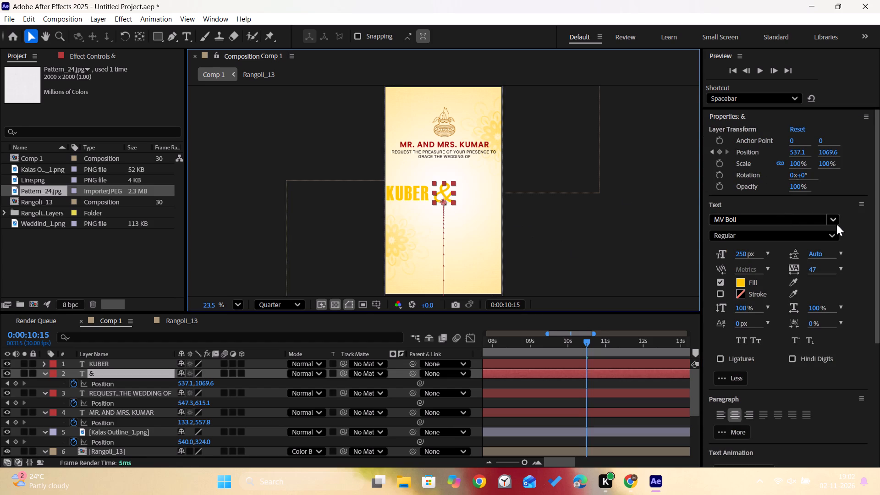
pyautogui.click(836, 222)
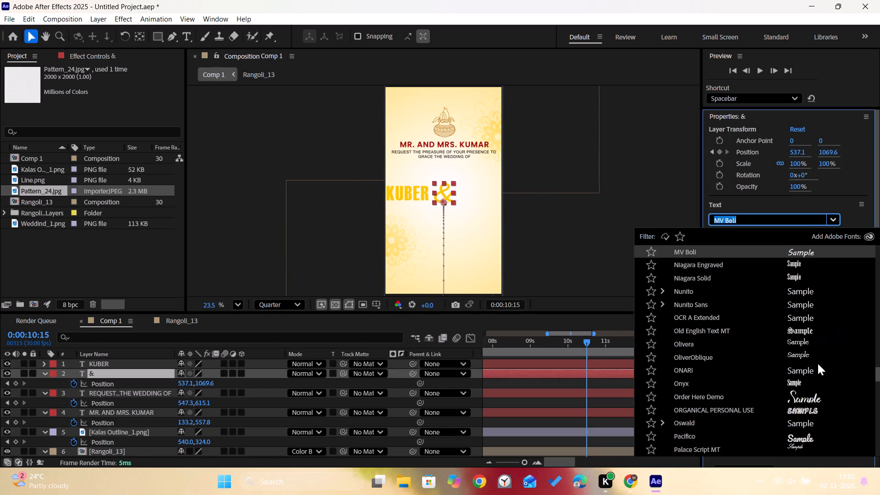
pyautogui.click(799, 382)
pyautogui.click(573, 239)
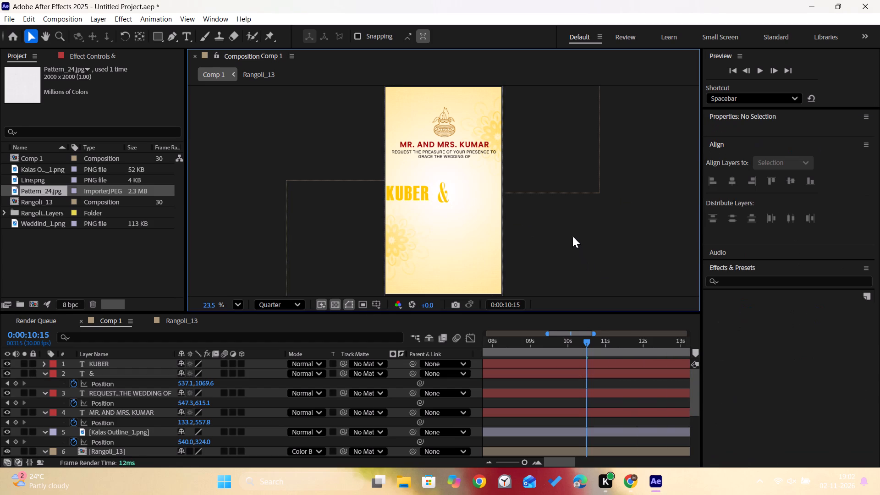
# Move "KUBER" closer to the "&", at about 246.9, 1051.5.
pyautogui.moveTo(418, 191); pyautogui.dragTo(423, 191)
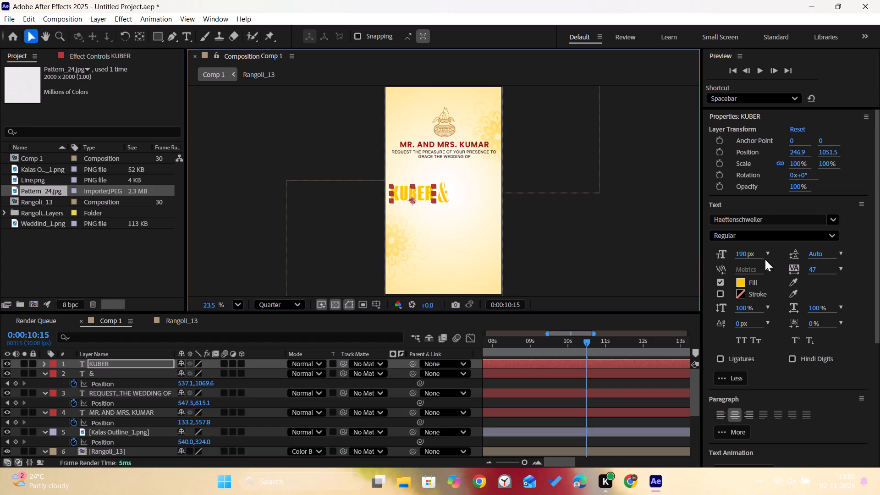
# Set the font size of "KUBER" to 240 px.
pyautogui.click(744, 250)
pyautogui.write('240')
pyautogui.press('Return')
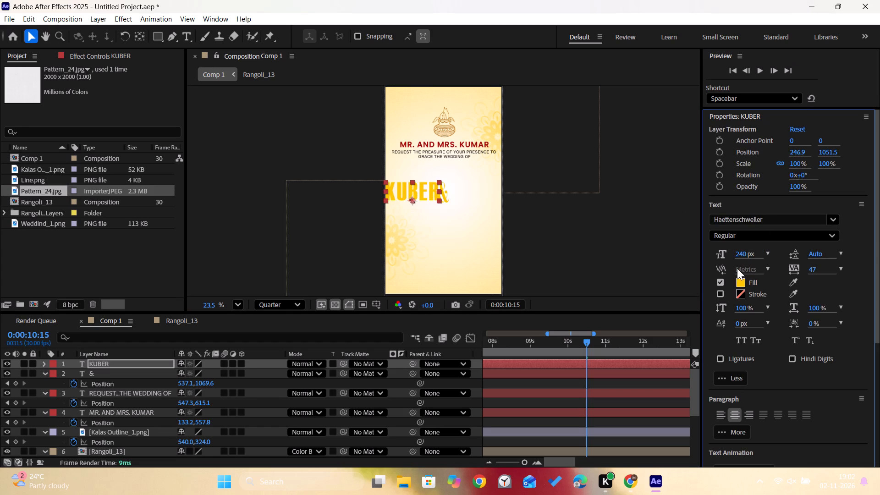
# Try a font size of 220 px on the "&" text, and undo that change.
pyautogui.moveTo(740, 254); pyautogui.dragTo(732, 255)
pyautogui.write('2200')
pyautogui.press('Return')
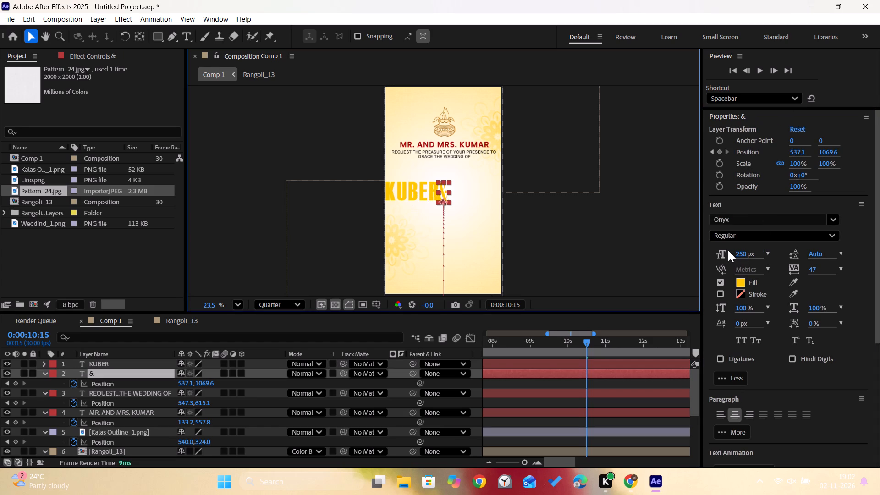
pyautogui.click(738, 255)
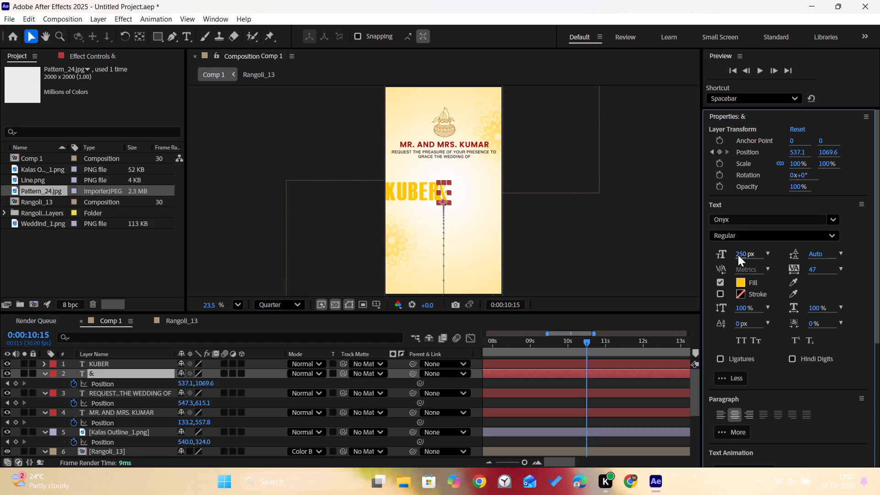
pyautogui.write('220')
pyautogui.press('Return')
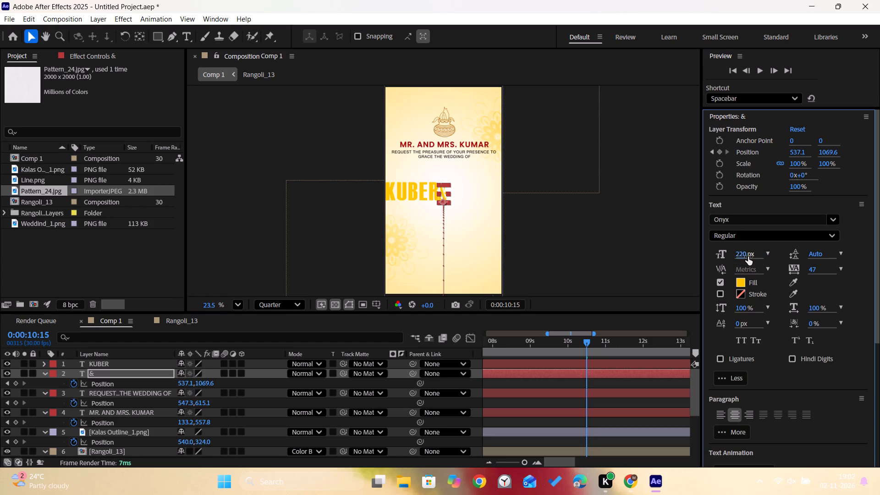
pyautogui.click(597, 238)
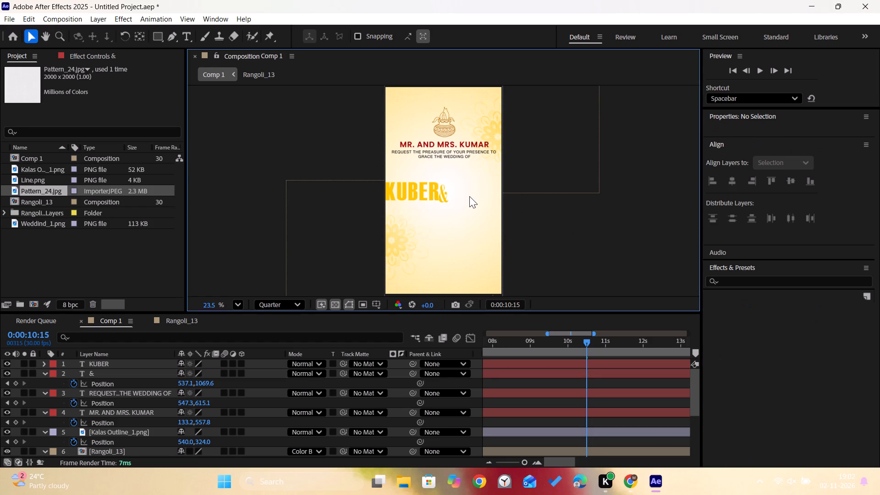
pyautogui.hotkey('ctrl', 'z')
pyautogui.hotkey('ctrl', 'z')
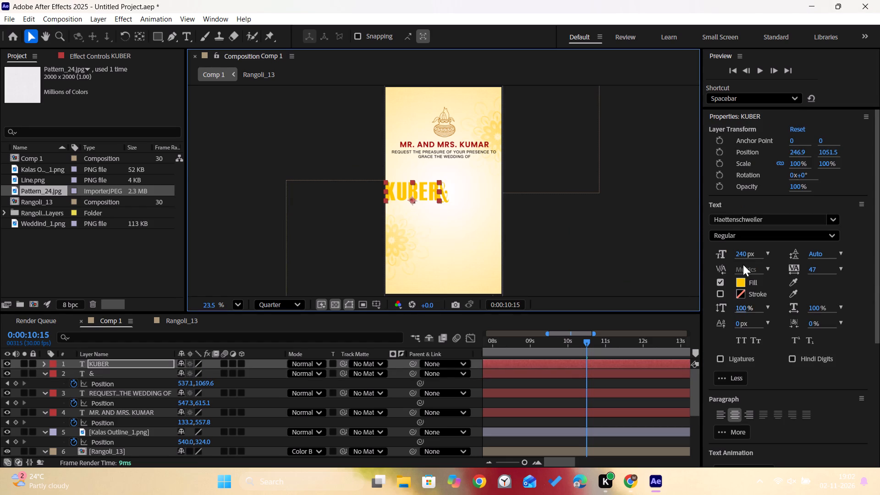
# Set the font size of "KUBER" to 220 px and move the word to about 234.1, 1055.8.
pyautogui.click(741, 252)
pyautogui.write('220')
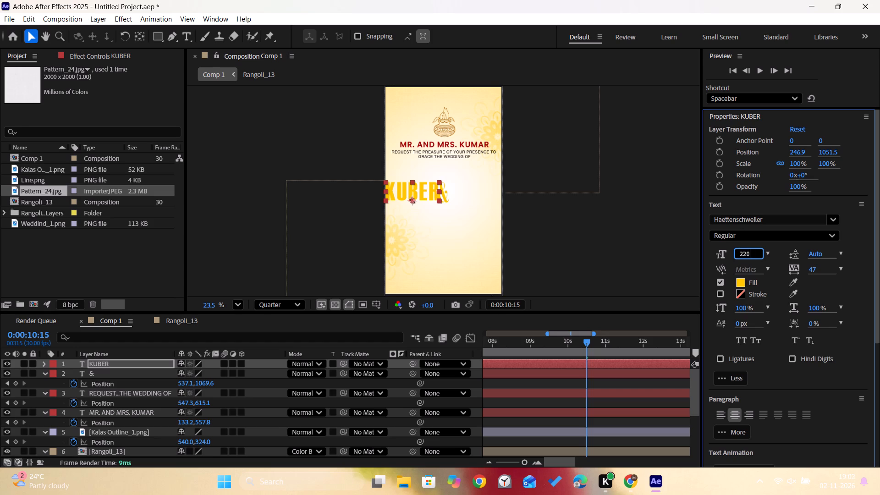
pyautogui.press('Return')
pyautogui.click(647, 263)
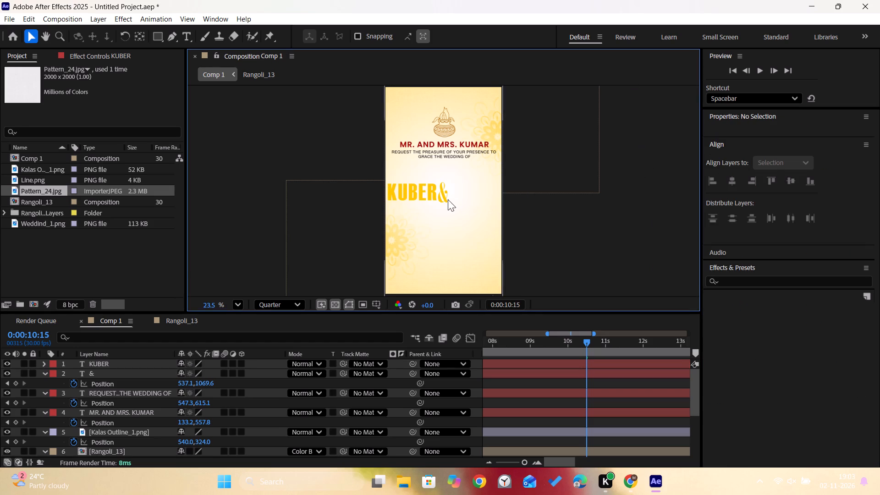
pyautogui.click(426, 193)
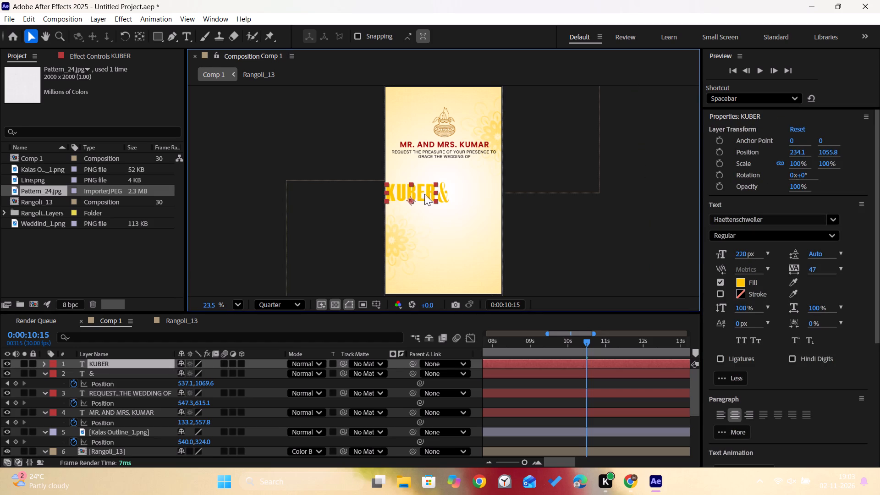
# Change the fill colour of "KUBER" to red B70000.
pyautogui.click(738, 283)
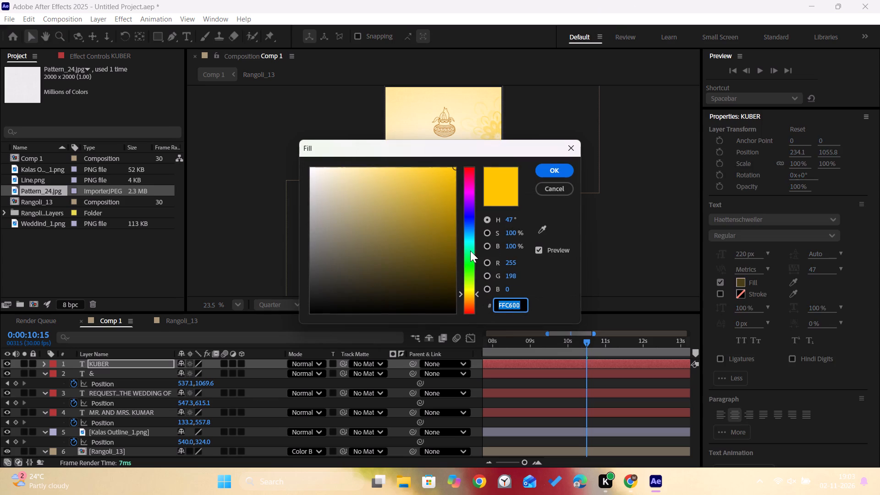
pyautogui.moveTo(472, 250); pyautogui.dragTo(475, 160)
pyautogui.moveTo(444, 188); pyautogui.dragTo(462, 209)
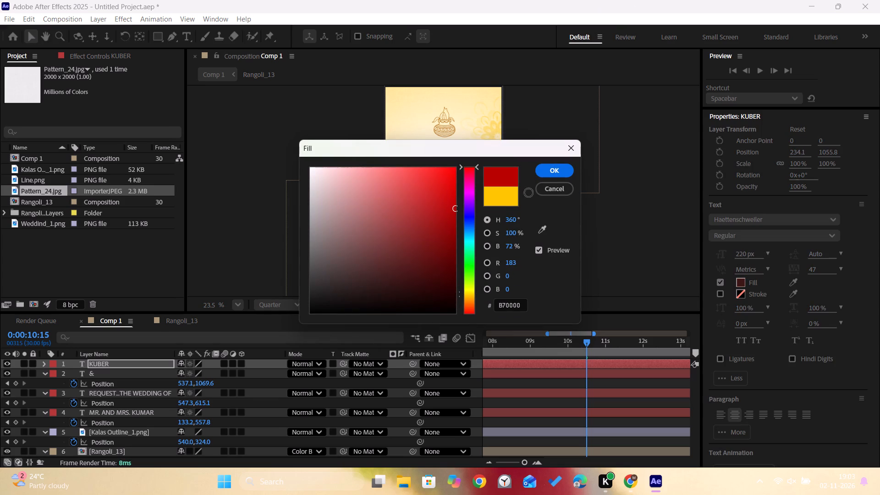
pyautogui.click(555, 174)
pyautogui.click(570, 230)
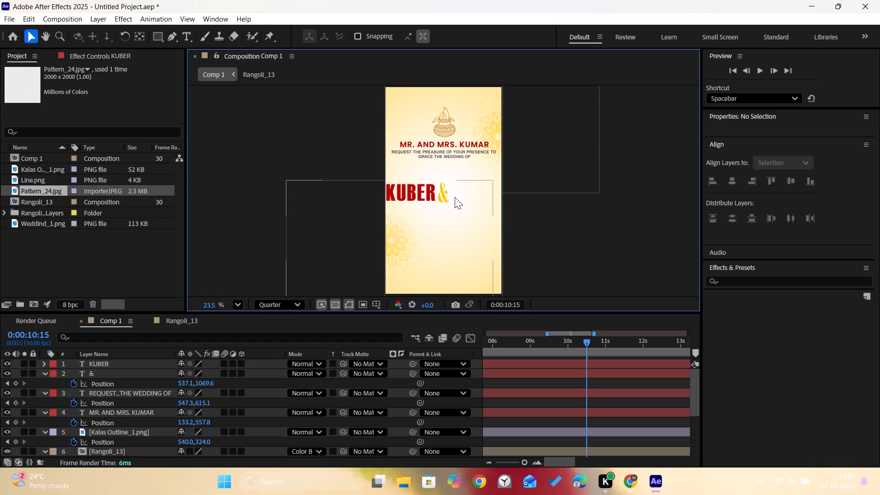
# Change the fill colour of "KUBER" to a very dark maroon.
pyautogui.click(428, 195)
pyautogui.click(741, 284)
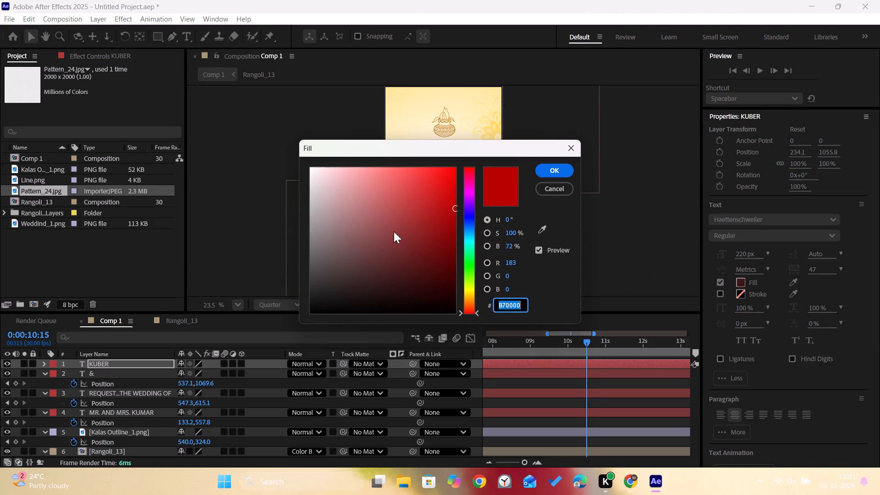
pyautogui.moveTo(435, 231); pyautogui.dragTo(412, 258)
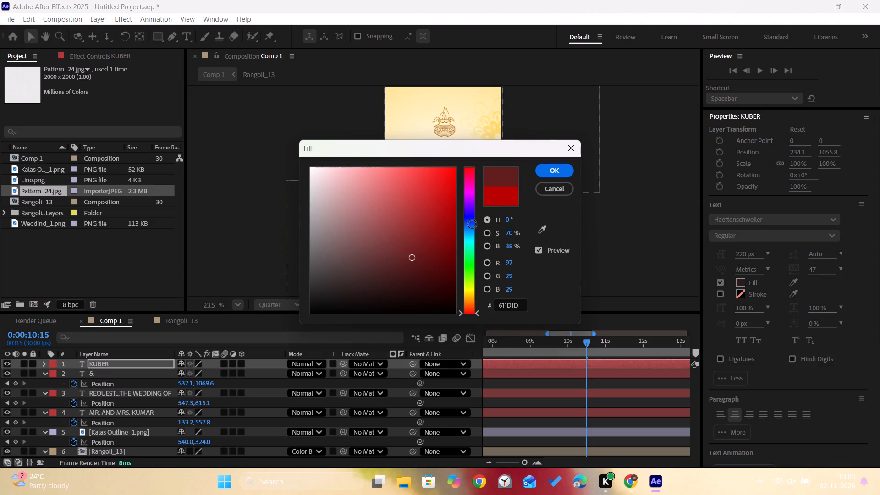
pyautogui.moveTo(472, 183); pyautogui.dragTo(470, 163)
pyautogui.moveTo(414, 256); pyautogui.dragTo(411, 267)
pyautogui.moveTo(418, 271); pyautogui.dragTo(427, 276)
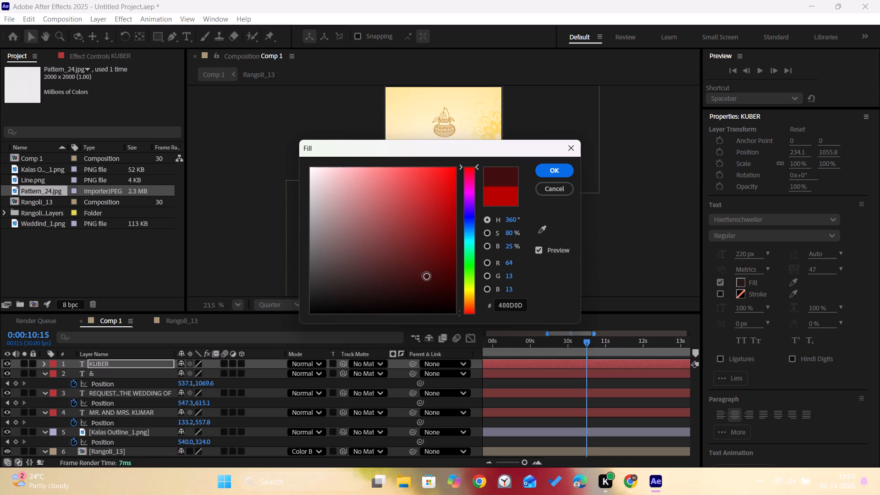
pyautogui.moveTo(427, 276); pyautogui.dragTo(431, 270)
pyautogui.click(554, 174)
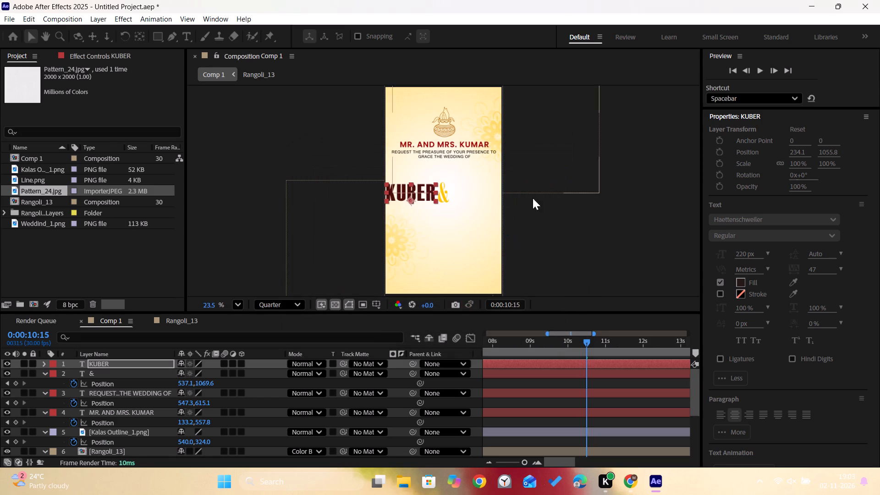
pyautogui.click(575, 239)
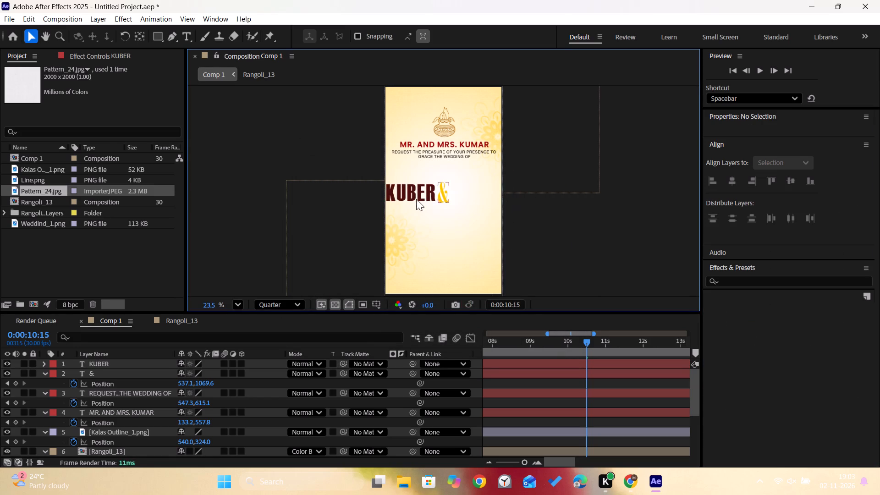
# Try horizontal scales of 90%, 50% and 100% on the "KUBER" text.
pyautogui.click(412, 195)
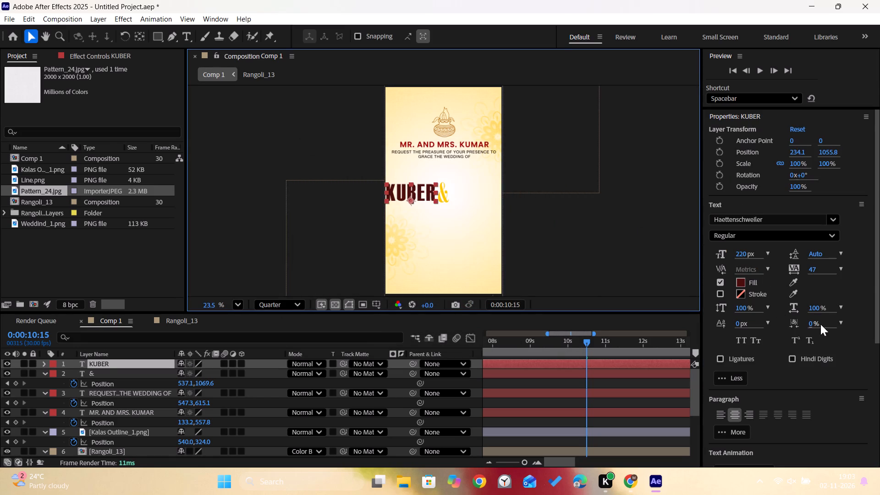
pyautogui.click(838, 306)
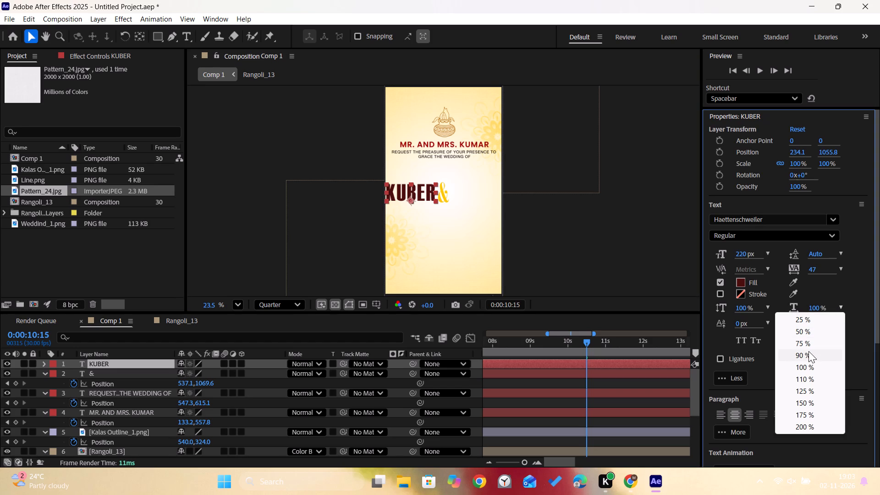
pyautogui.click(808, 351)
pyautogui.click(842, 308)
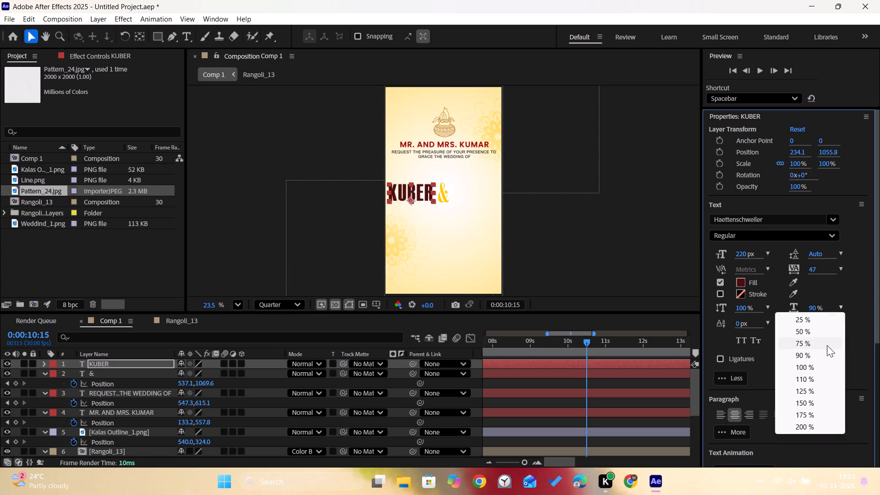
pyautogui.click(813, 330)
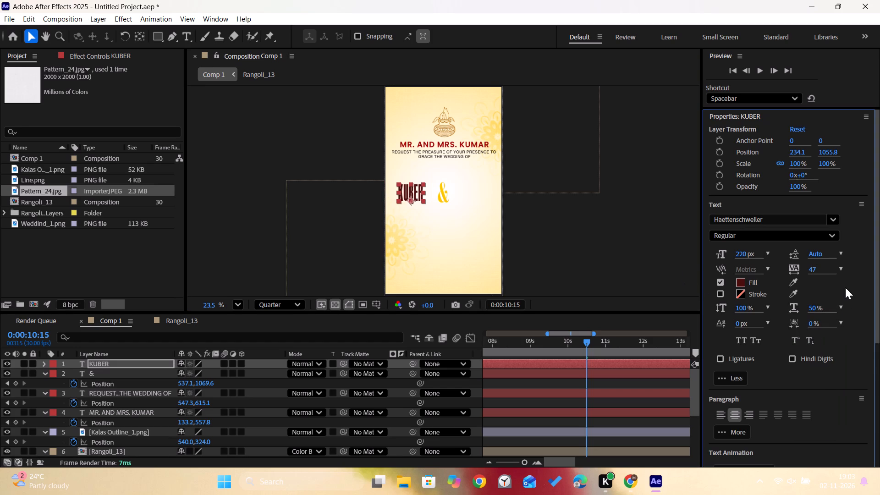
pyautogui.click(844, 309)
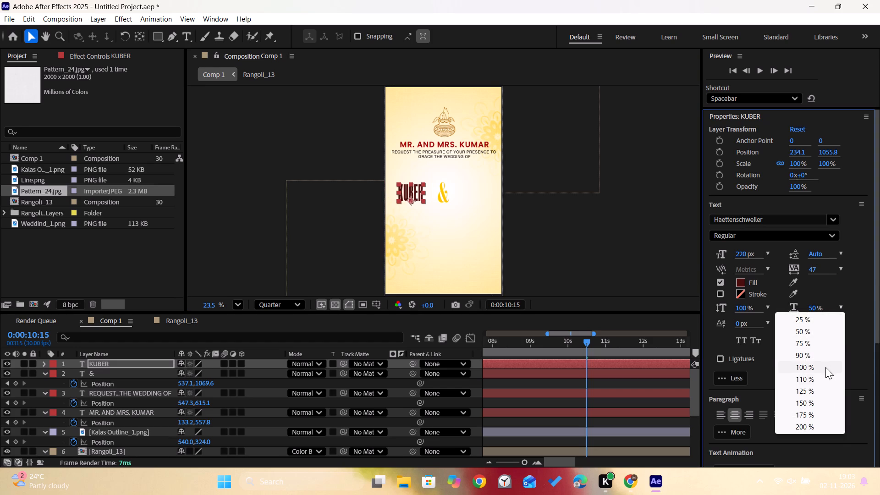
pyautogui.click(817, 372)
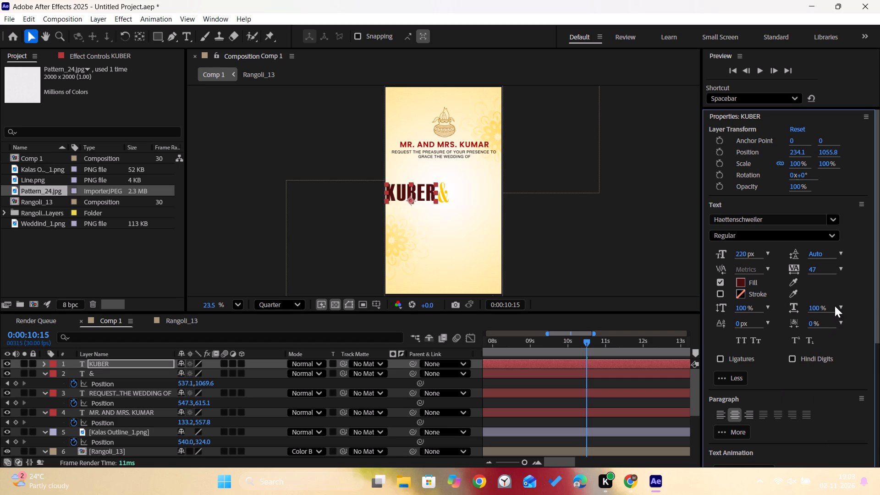
# Narrow the "KUBER" lettering by setting its horizontal scale to 75%.
pyautogui.click(835, 305)
pyautogui.doubleClick(844, 305)
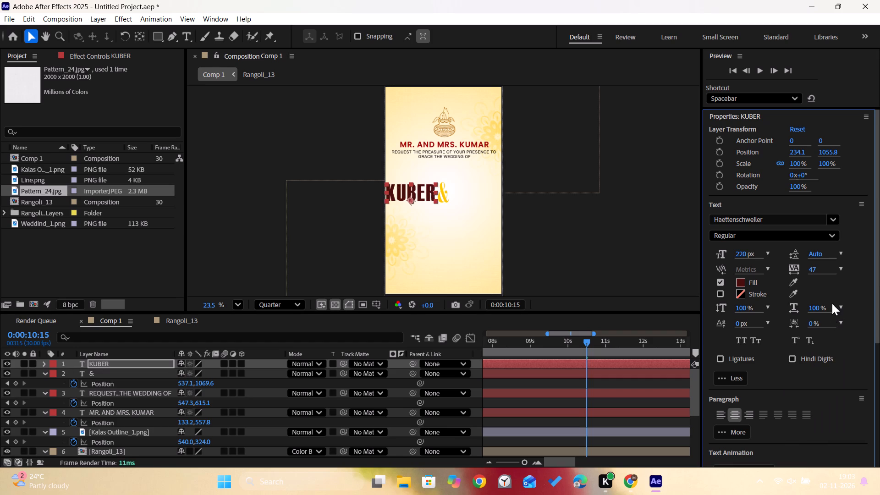
pyautogui.click(839, 306)
pyautogui.click(816, 343)
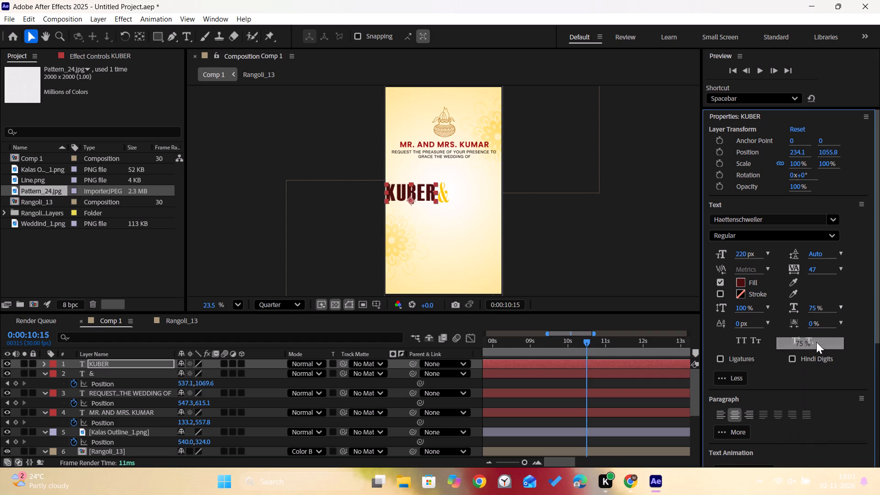
pyautogui.click(685, 241)
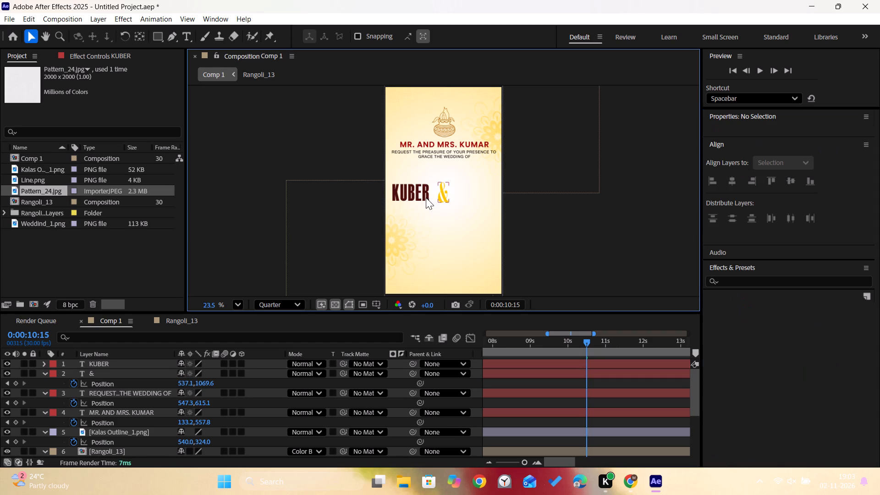
# Move the narrowed "KUBER" closer to the "&", at about 263.9, 1064.3.
pyautogui.click(426, 198)
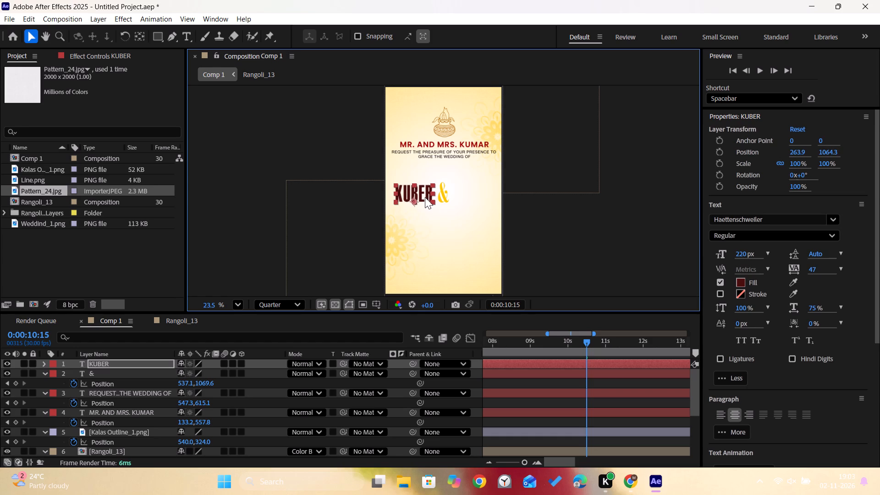
pyautogui.keyDown('alt'); pyautogui.moveTo(425, 197); pyautogui.dragTo(481, 197); pyautogui.keyUp('alt')
pyautogui.hotkey('ctrl', 'z')
# Nudge "KUBER" into place directly beside the "&", at about 291.9, 1056.3.
pyautogui.click(548, 225)
pyautogui.click(427, 196)
pyautogui.press('Right')
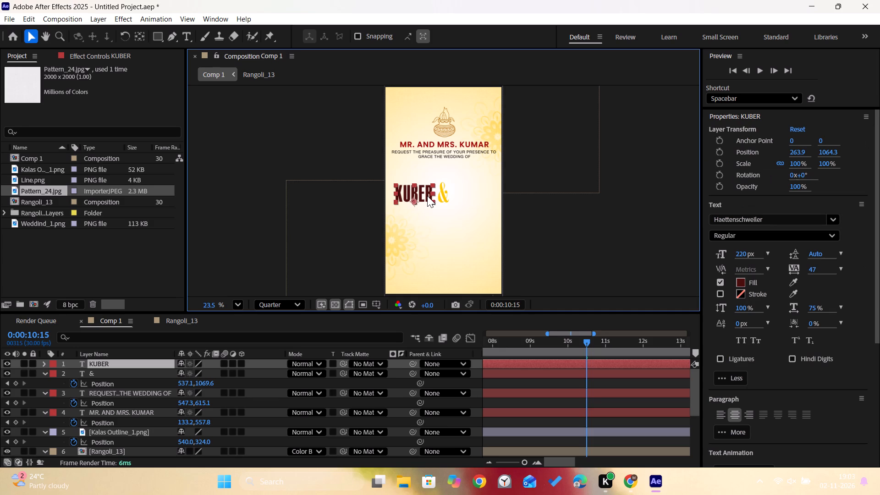
pyautogui.press('Right')
pyautogui.press('Right')
pyautogui.press('Right')
pyautogui.press('Right')
pyautogui.press('Right')
pyautogui.press('Right')
pyautogui.press('Right')
pyautogui.press('Right')
pyautogui.press('Up')
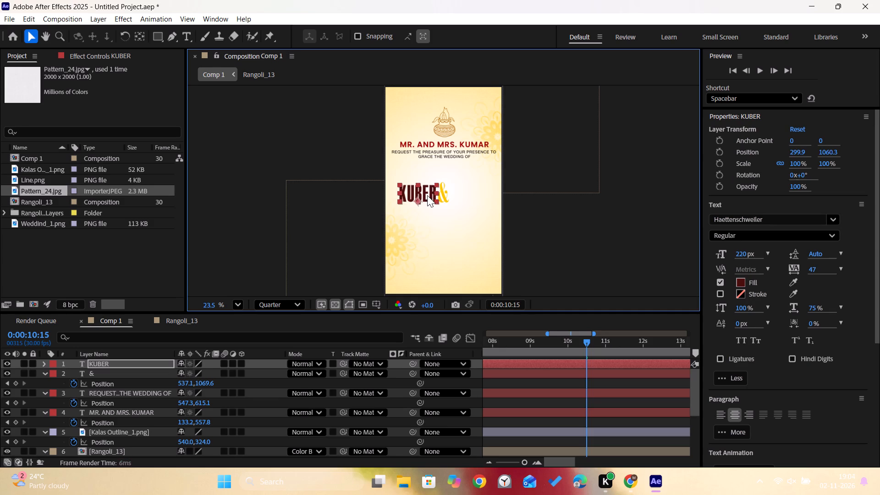
pyautogui.press('Up')
pyautogui.press('Up')
pyautogui.press('Left')
pyautogui.press('Left')
pyautogui.press('Left')
pyautogui.press('Down')
pyautogui.press('Down')
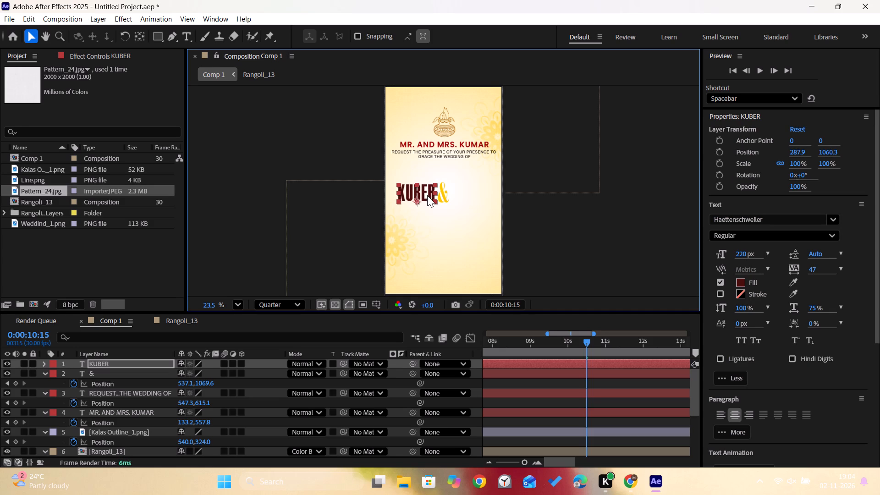
pyautogui.press('Right')
pyautogui.press('Up')
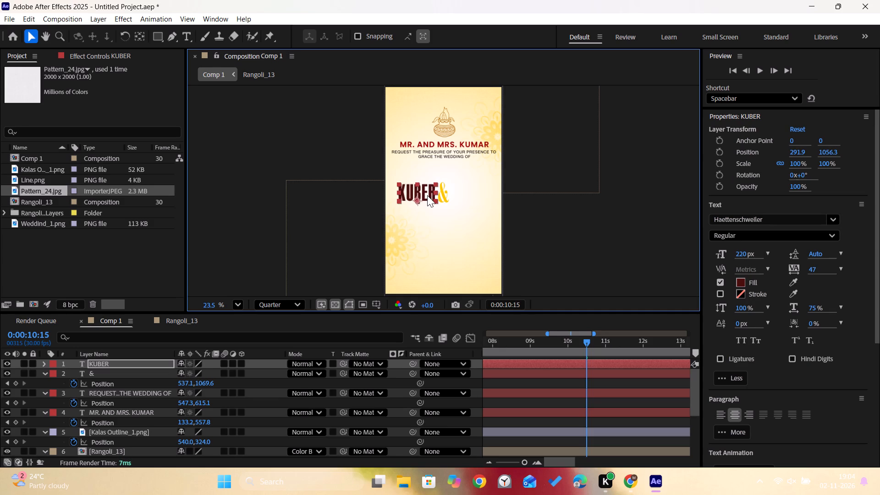
# Duplicate the "KUBER" text layer and place the copy on the other side of the "&", at about 773, 1056.3.
pyautogui.hotkey('ctrl', 'd')
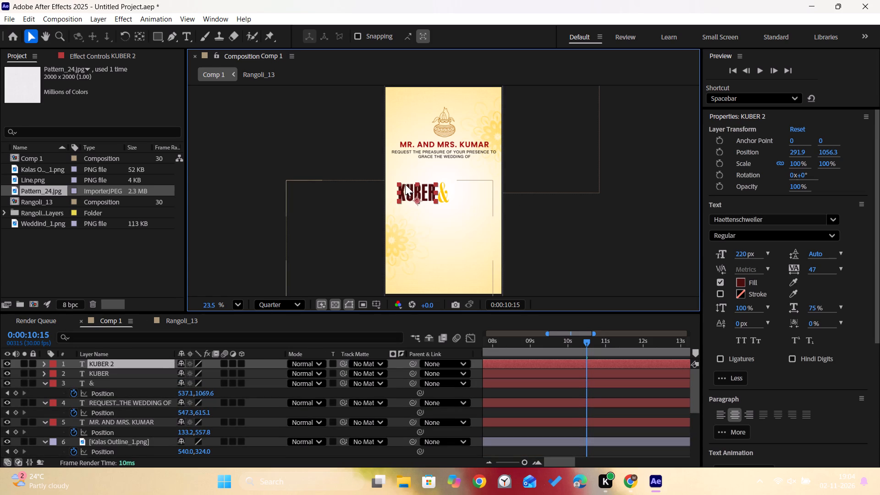
pyautogui.moveTo(416, 192); pyautogui.dragTo(460, 195)
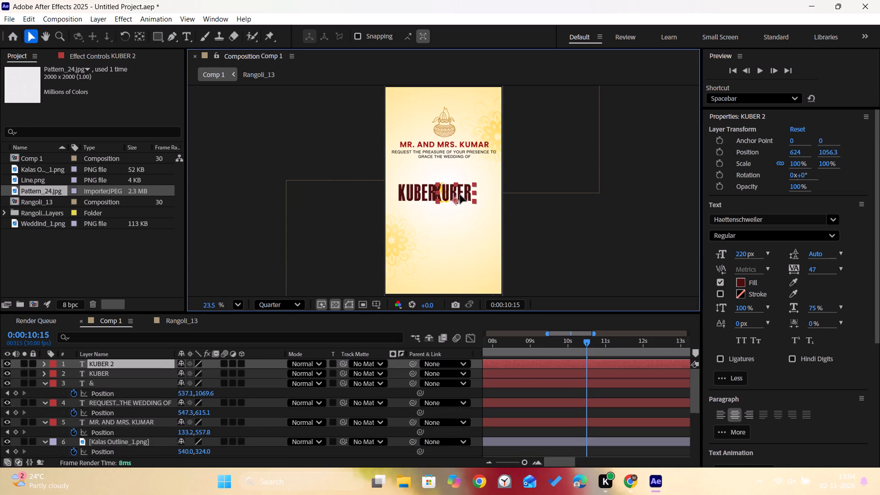
pyautogui.moveTo(460, 195); pyautogui.dragTo(467, 195)
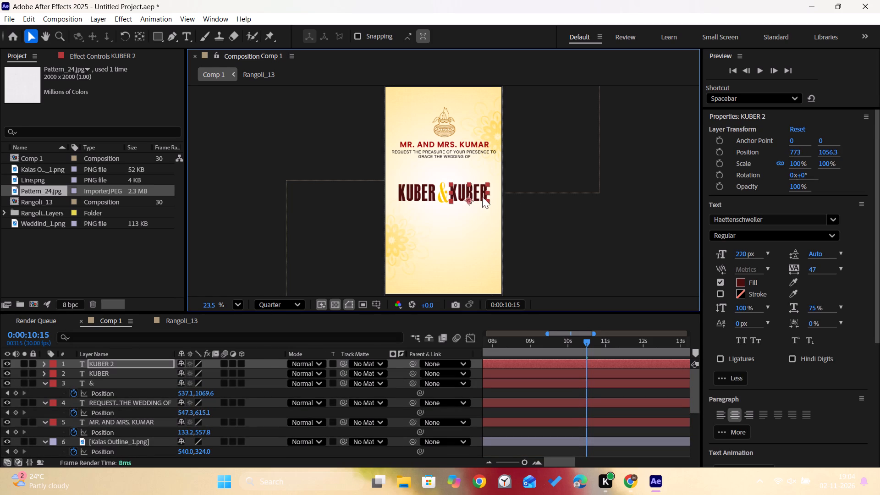
pyautogui.click(524, 223)
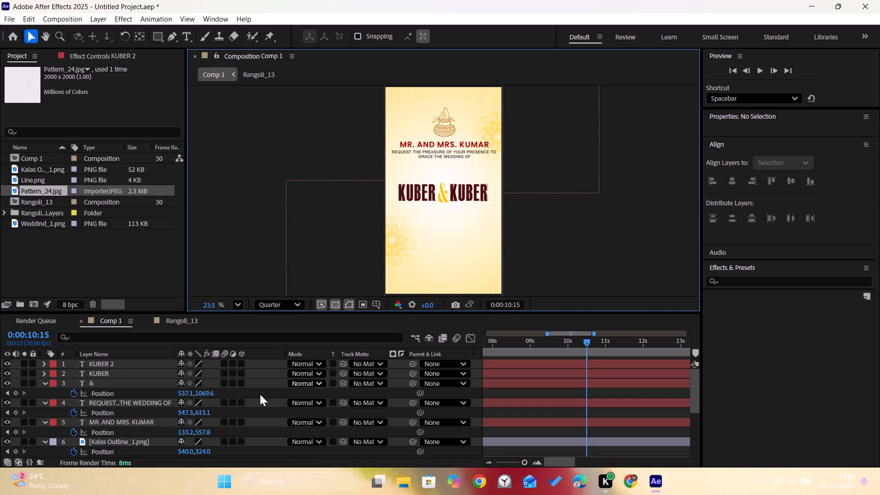
# Add a text animator with Position and Opacity properties to the original "KUBER" layer.
pyautogui.click(100, 370)
pyautogui.click(43, 373)
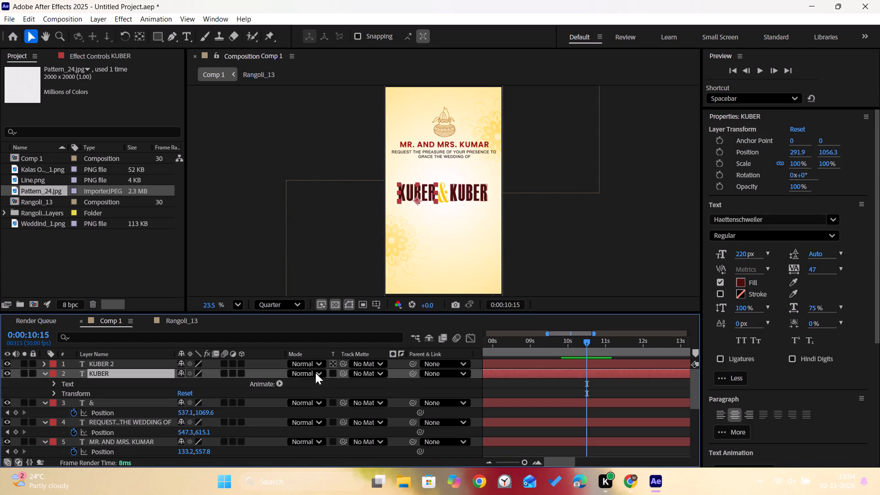
pyautogui.click(279, 381)
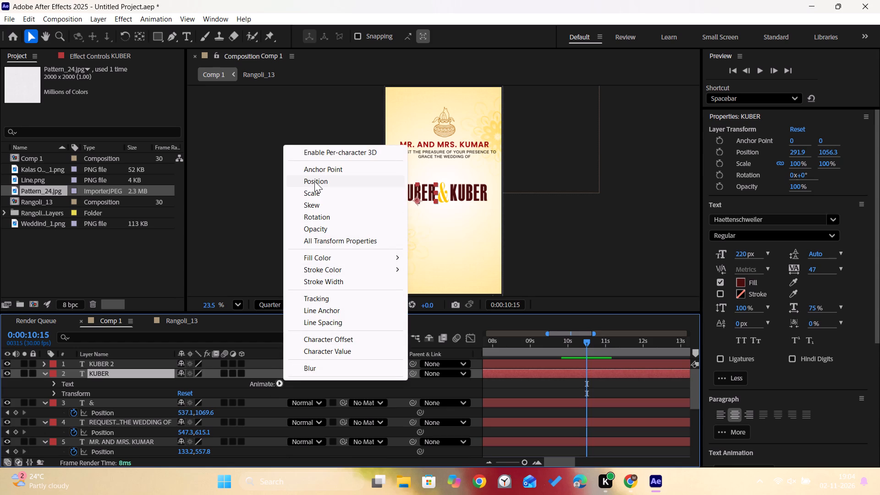
pyautogui.click(315, 181)
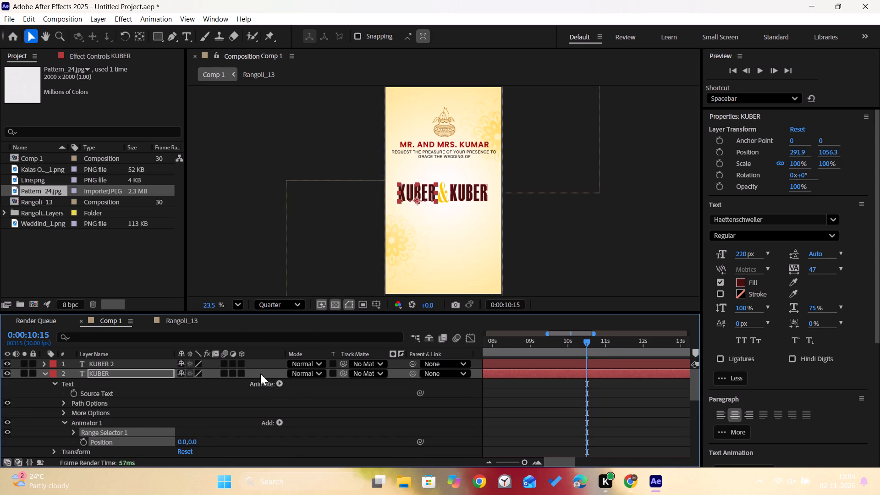
pyautogui.click(278, 381)
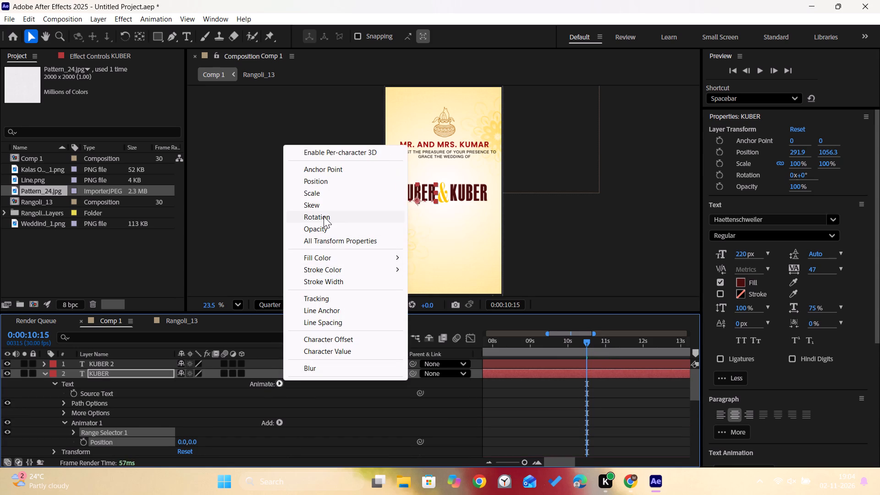
pyautogui.click(323, 225)
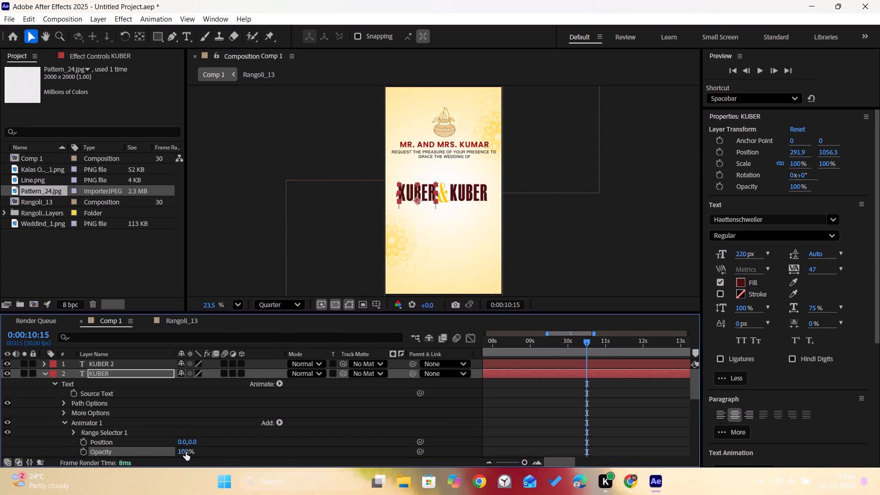
# Set the "KUBER" animator's opacity to 0% and its position to 100, 0.
pyautogui.moveTo(185, 452); pyautogui.dragTo(33, 482)
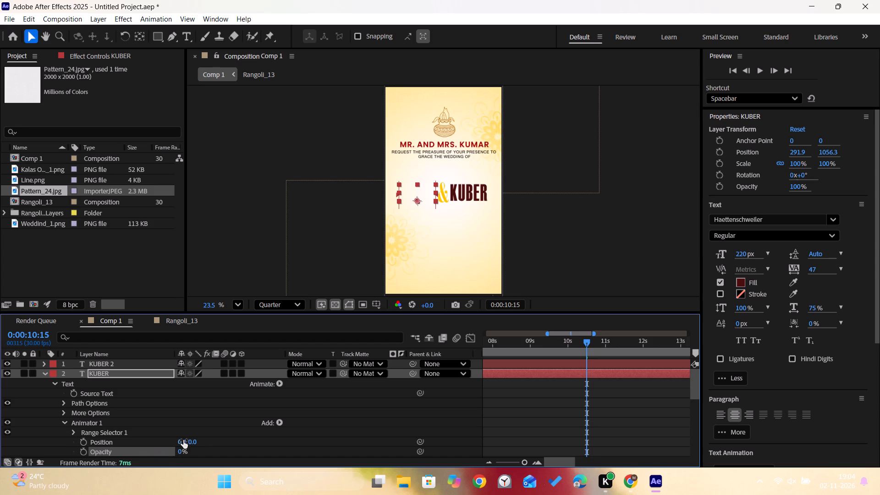
pyautogui.click(185, 440)
pyautogui.write('10')
pyautogui.press('0')
pyautogui.press('Return')
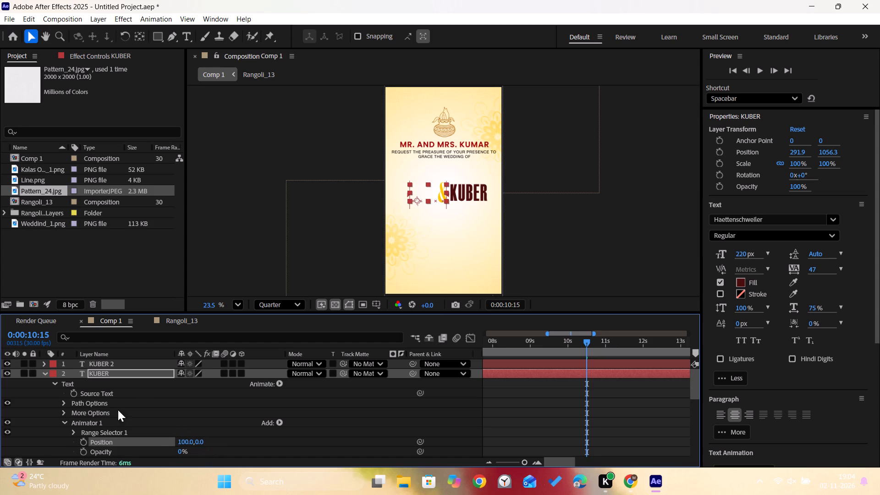
# Set the shape of the "KUBER" animator's range selector to Ramp Up in its advanced options.
pyautogui.click(70, 431)
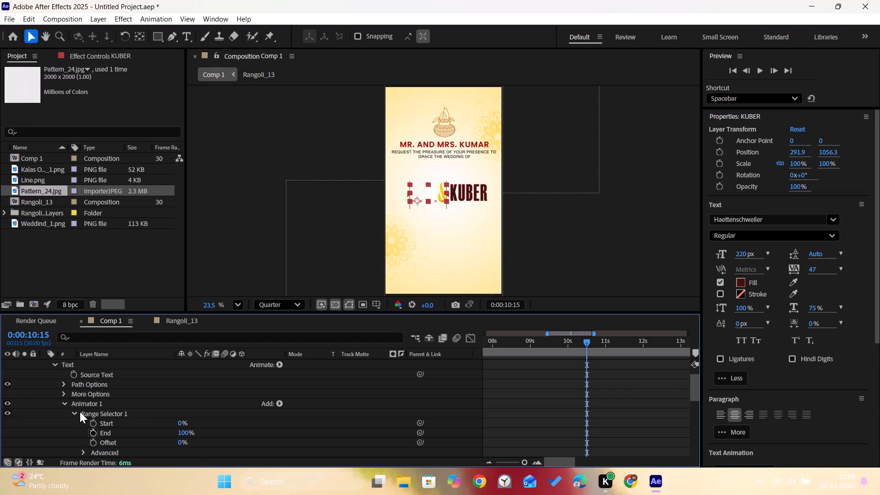
pyautogui.click(84, 451)
pyautogui.moveTo(244, 431); pyautogui.dragTo(246, 424, button='middle')
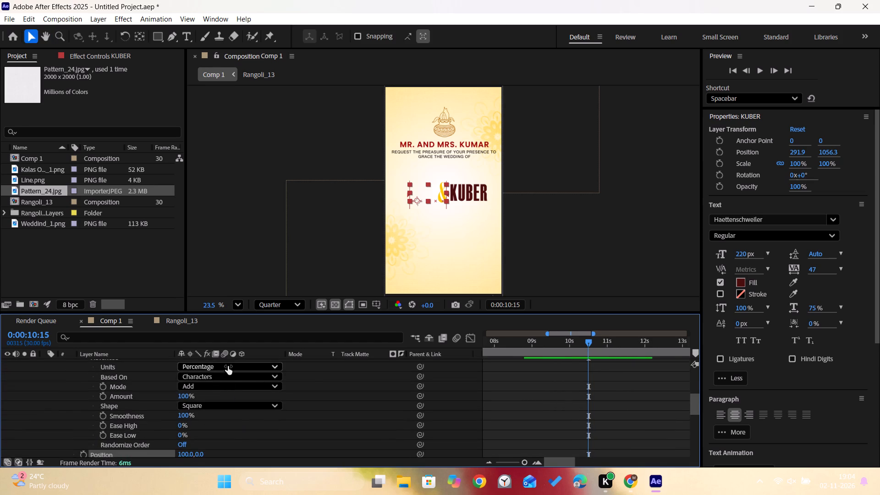
pyautogui.click(228, 366)
pyautogui.click(229, 380)
pyautogui.click(223, 379)
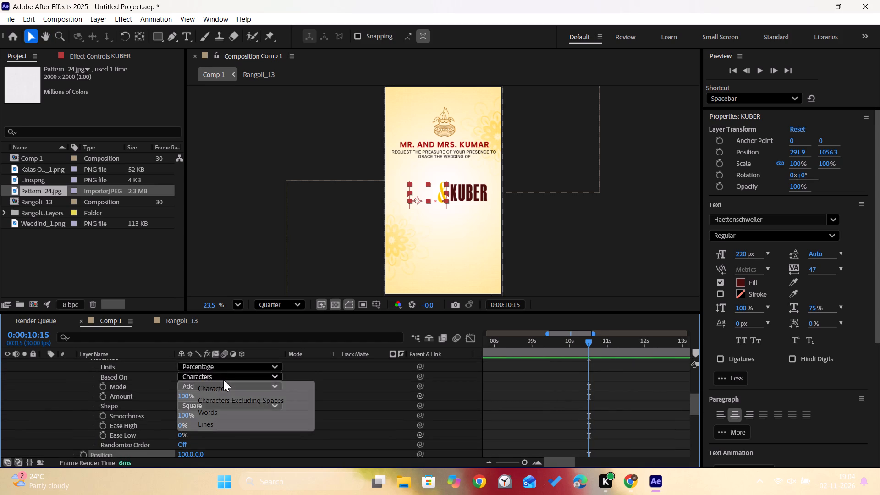
pyautogui.click(223, 375)
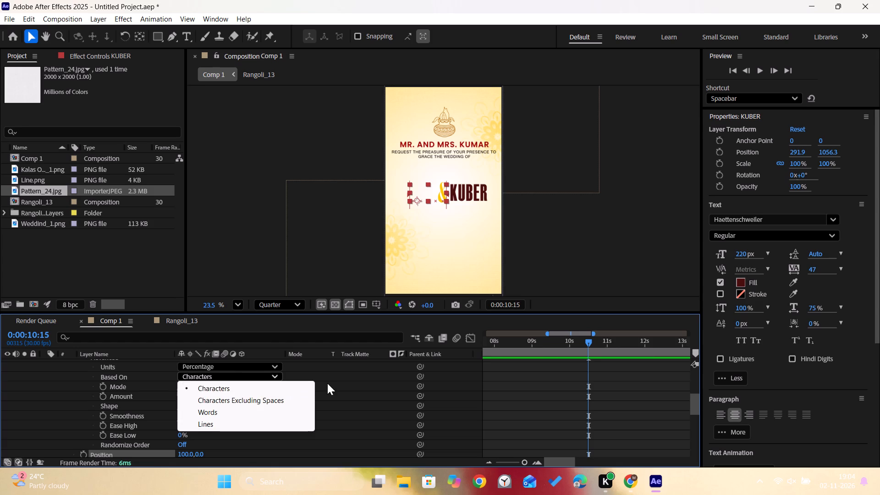
pyautogui.click(327, 383)
pyautogui.click(251, 386)
pyautogui.click(305, 383)
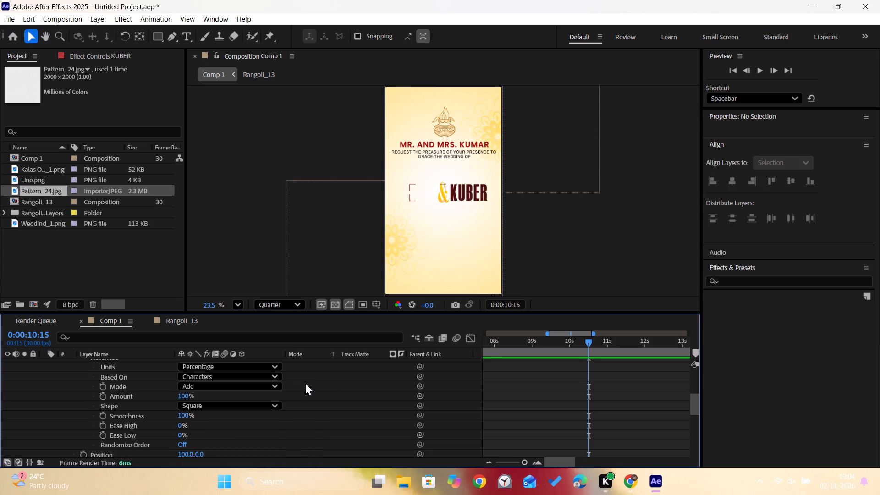
pyautogui.click(258, 389)
pyautogui.click(334, 383)
pyautogui.click(265, 405)
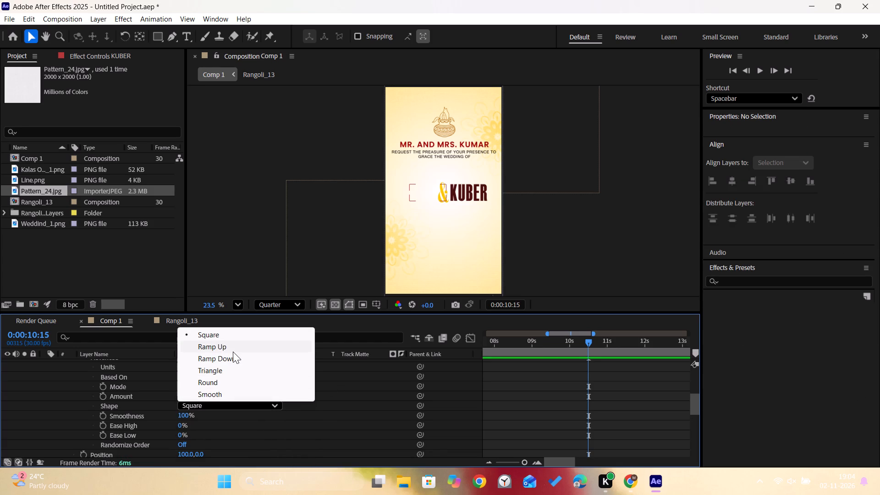
pyautogui.click(233, 349)
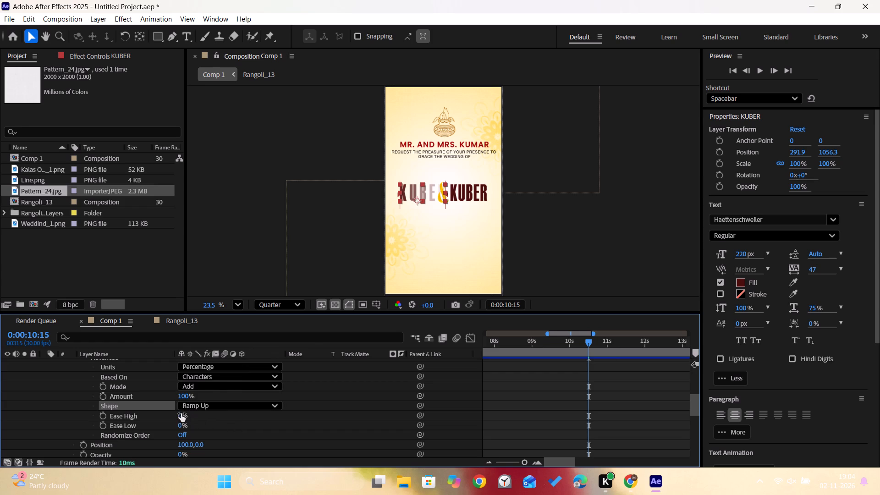
# Set the range selector's Ease High to -100% and Ease Low to 100%.
pyautogui.moveTo(181, 413); pyautogui.dragTo(120, 409)
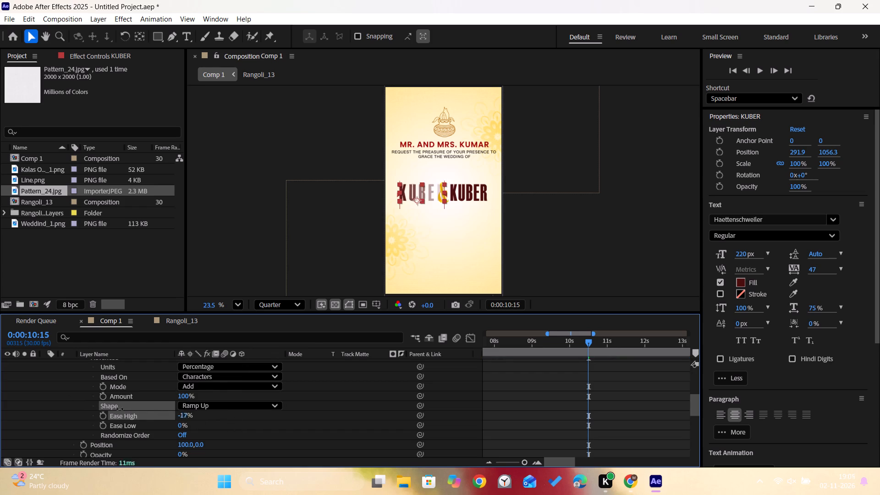
pyautogui.moveTo(120, 409); pyautogui.dragTo(0, 398)
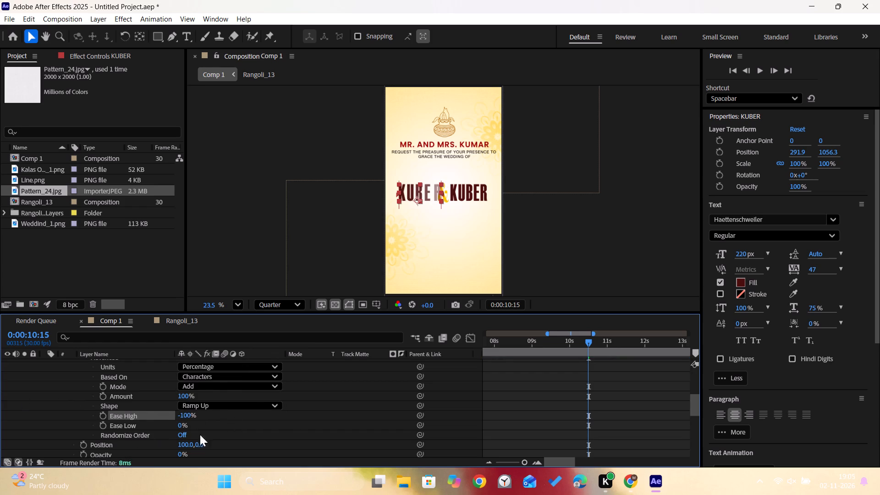
pyautogui.moveTo(178, 425); pyautogui.dragTo(413, 423)
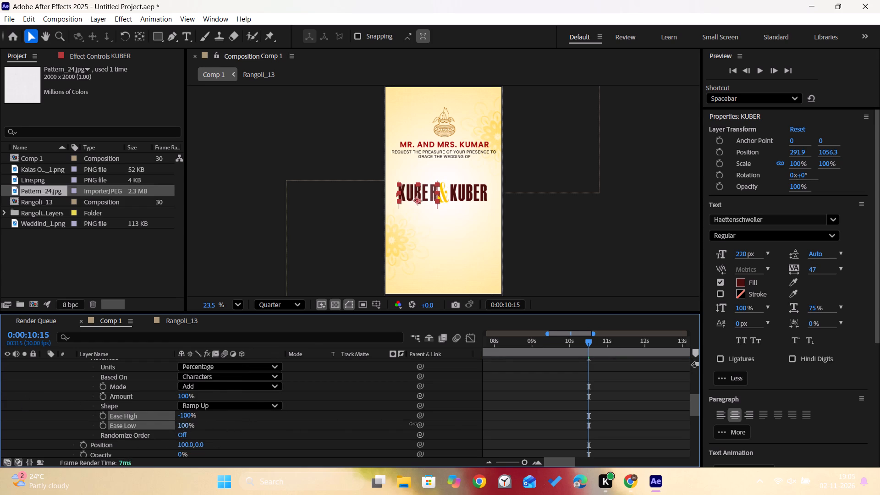
pyautogui.moveTo(413, 423); pyautogui.dragTo(395, 348)
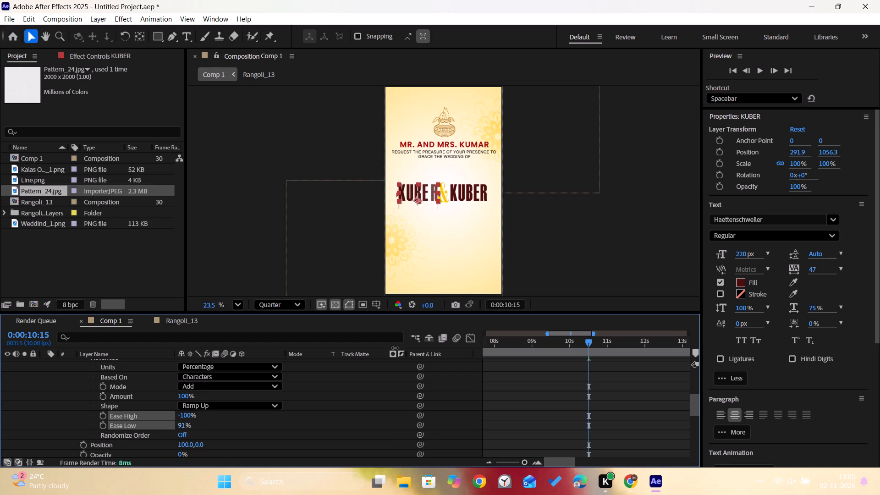
pyautogui.moveTo(395, 348); pyautogui.dragTo(401, 442)
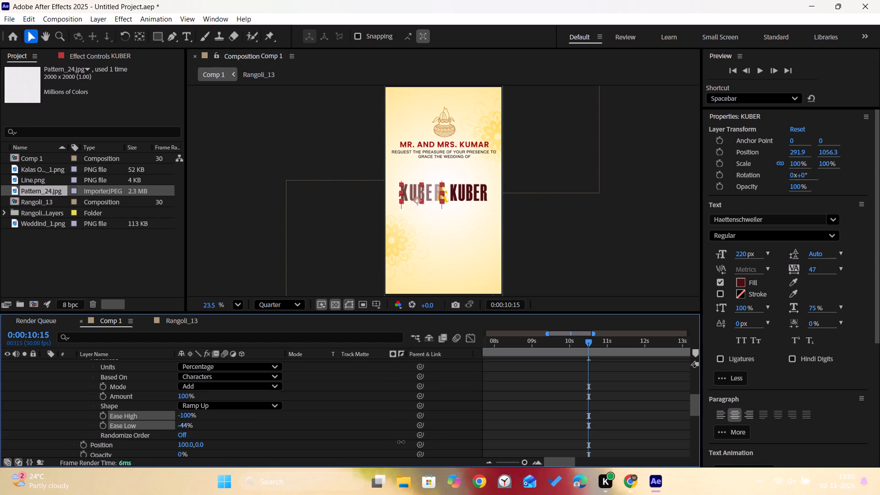
pyautogui.moveTo(401, 442); pyautogui.dragTo(440, 484)
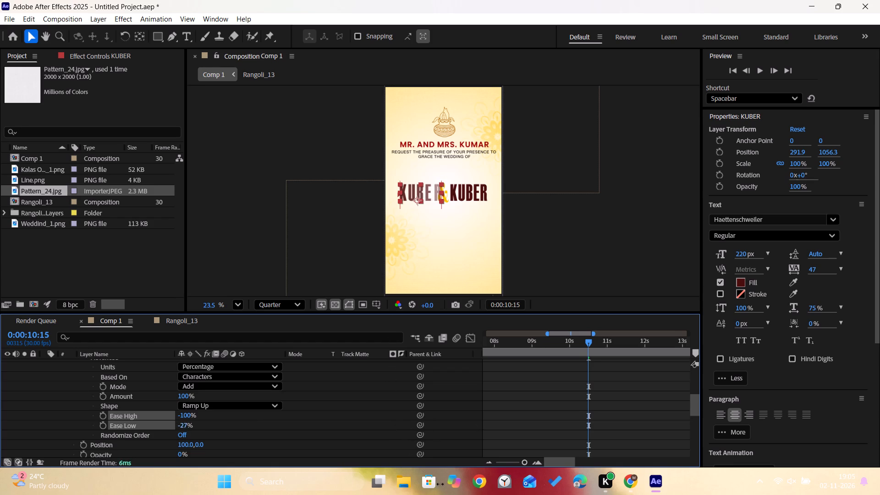
pyautogui.moveTo(440, 484); pyautogui.dragTo(862, 456)
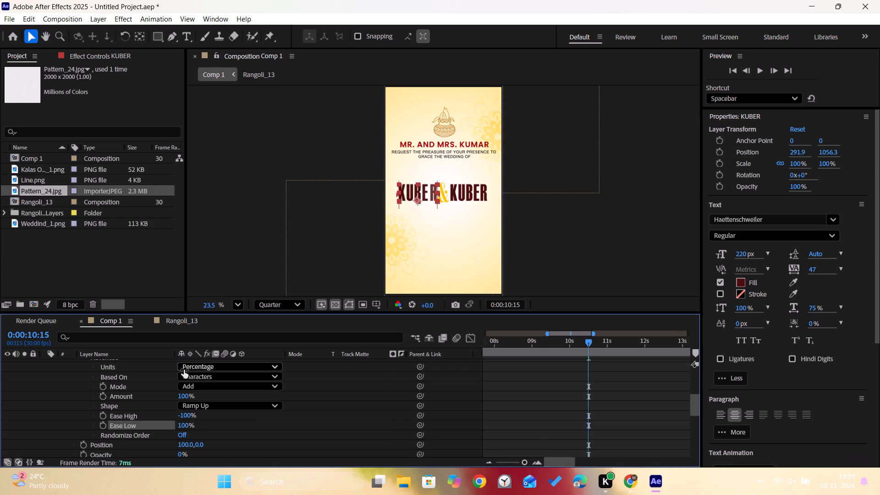
pyautogui.moveTo(180, 424); pyautogui.dragTo(164, 420)
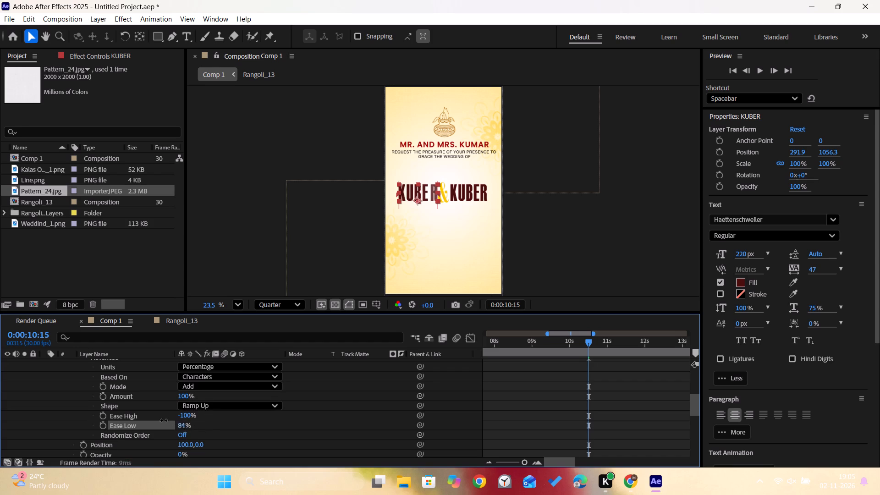
pyautogui.moveTo(164, 420); pyautogui.dragTo(0, 424)
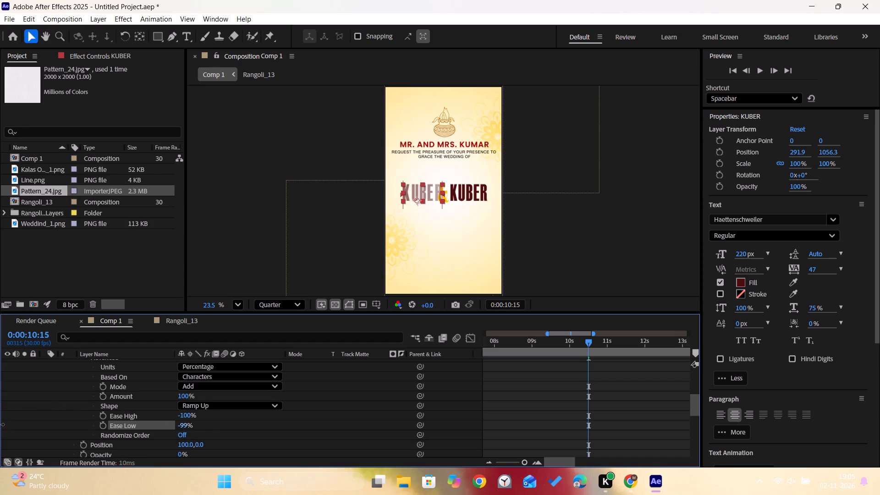
pyautogui.moveTo(0, 424); pyautogui.dragTo(138, 428)
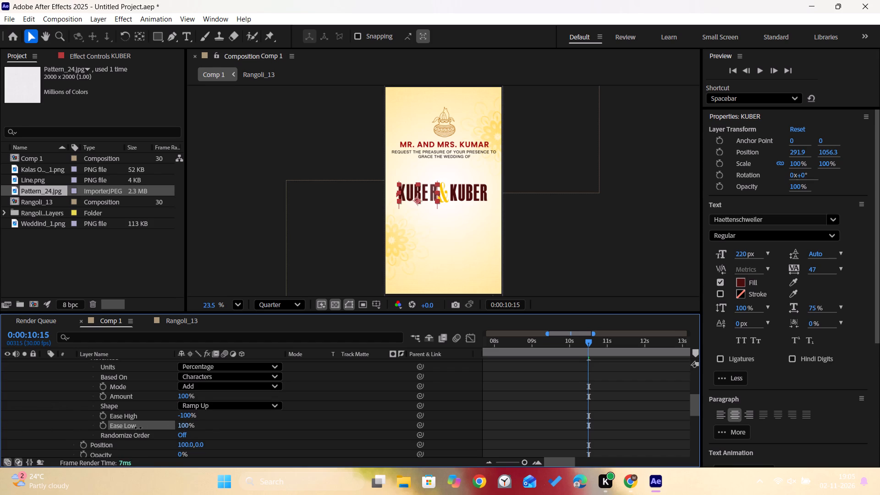
pyautogui.moveTo(138, 428); pyautogui.dragTo(149, 426)
pyautogui.click(307, 415)
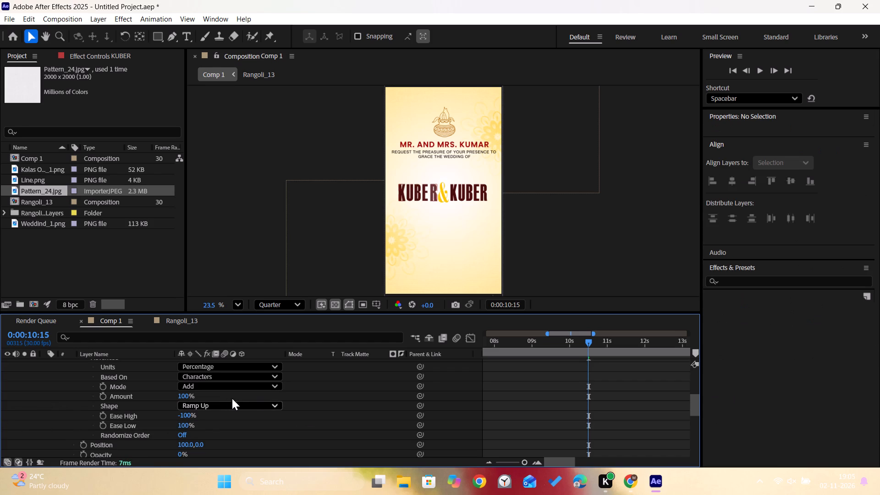
# Scrub through the composition to check how the kalash, invitation text and both names appear over time.
pyautogui.moveTo(296, 401); pyautogui.dragTo(297, 453, button='middle')
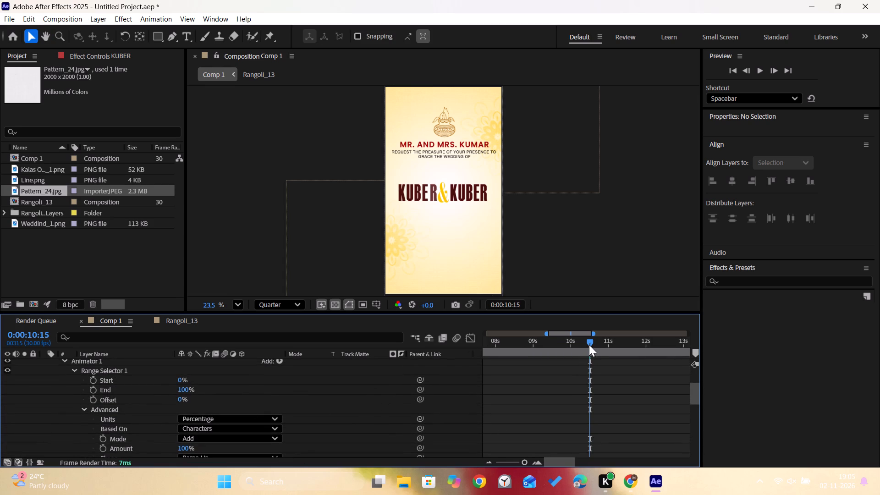
pyautogui.moveTo(589, 343); pyautogui.dragTo(554, 354)
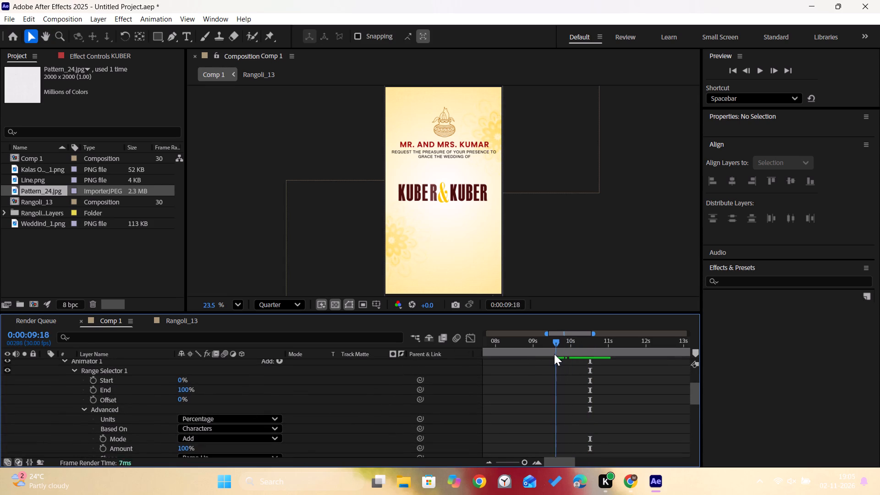
pyautogui.moveTo(554, 354); pyautogui.dragTo(457, 370)
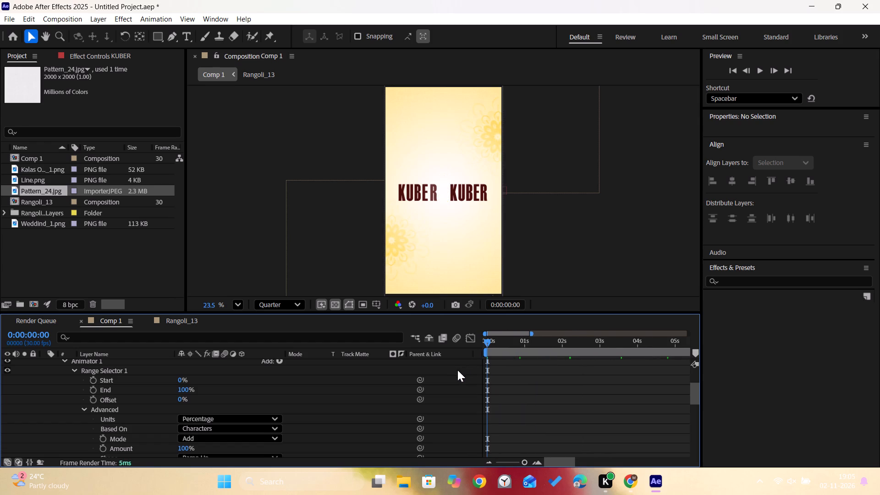
pyautogui.moveTo(457, 370); pyautogui.dragTo(586, 374)
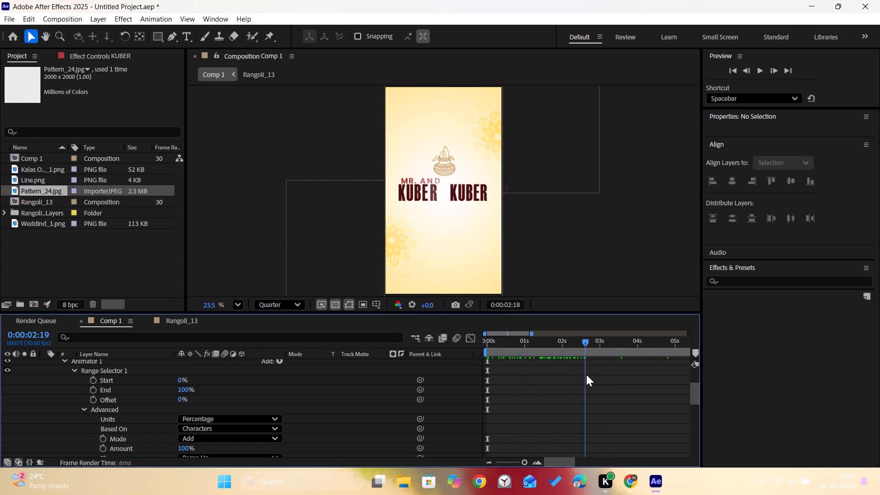
pyautogui.moveTo(586, 374); pyautogui.dragTo(642, 382)
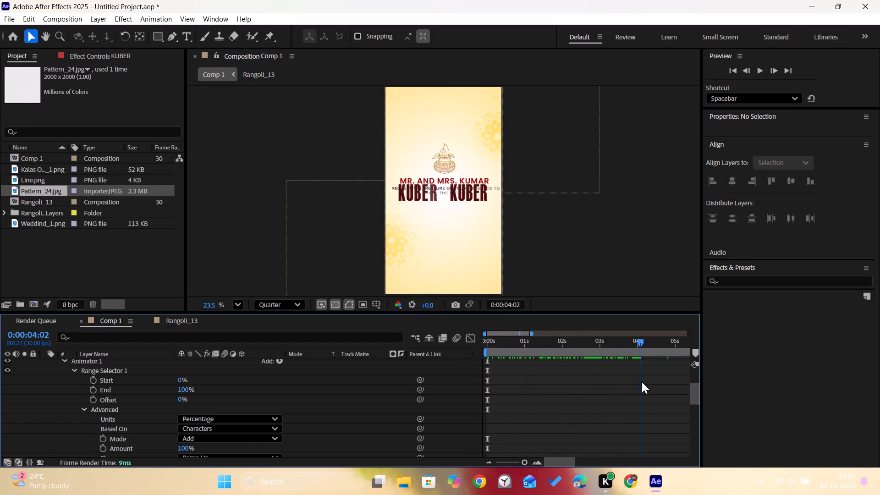
pyautogui.moveTo(642, 382); pyautogui.dragTo(681, 387)
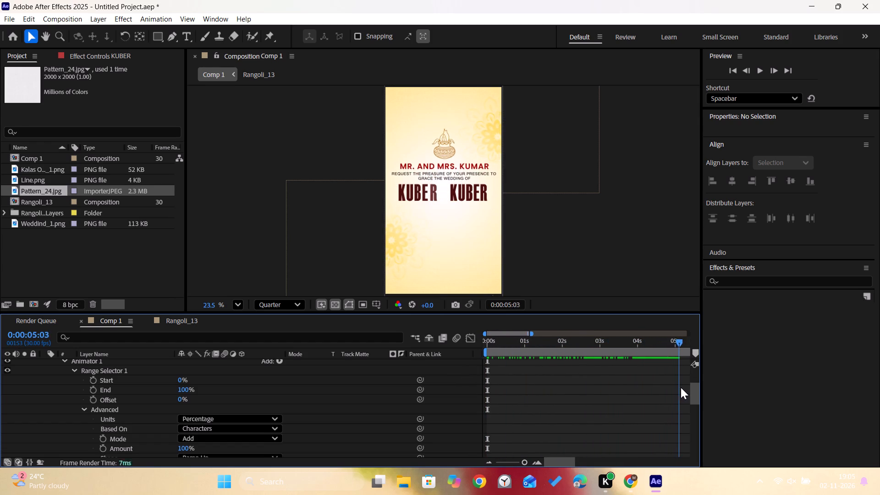
pyautogui.moveTo(681, 387); pyautogui.dragTo(604, 386)
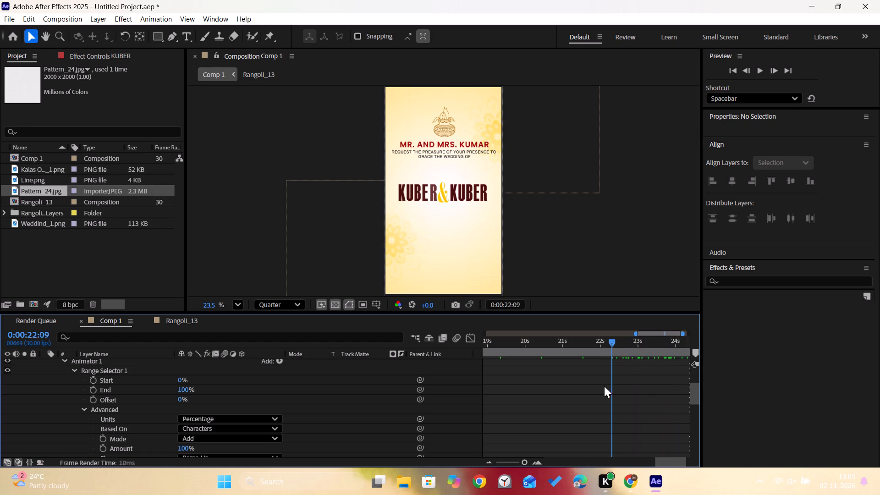
pyautogui.moveTo(604, 386); pyautogui.dragTo(489, 380)
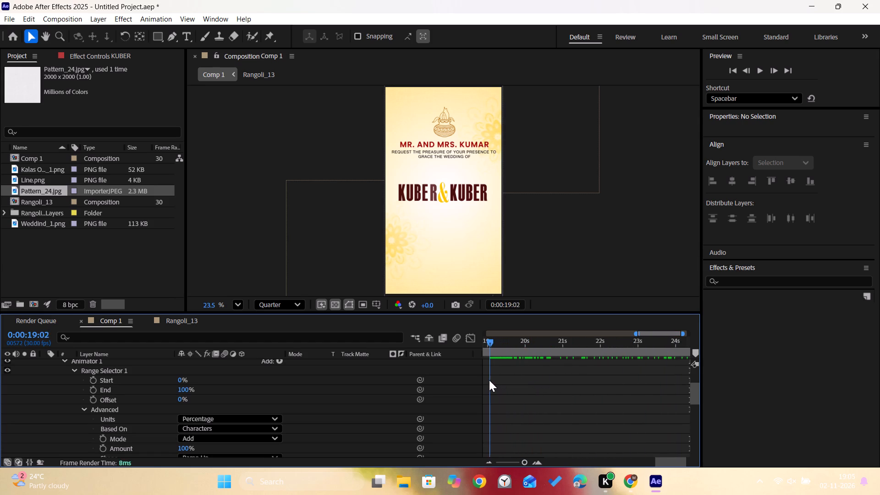
pyautogui.moveTo(489, 380); pyautogui.dragTo(495, 384)
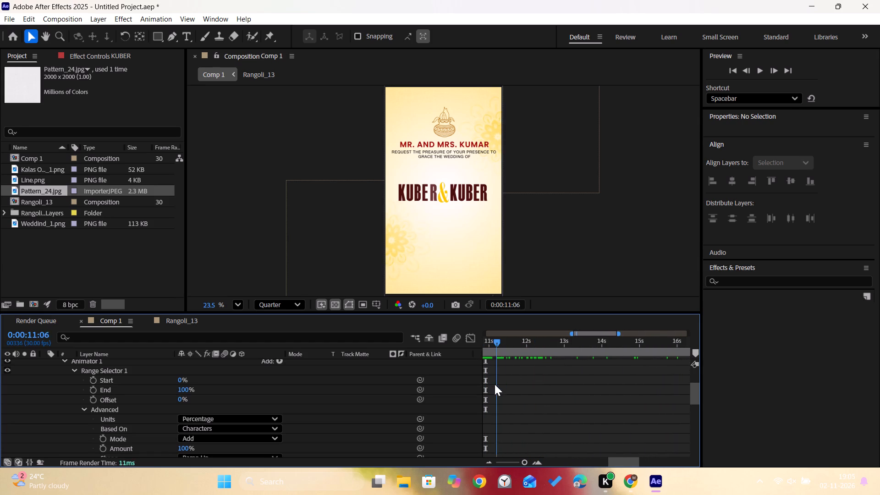
pyautogui.moveTo(495, 384); pyautogui.dragTo(544, 394)
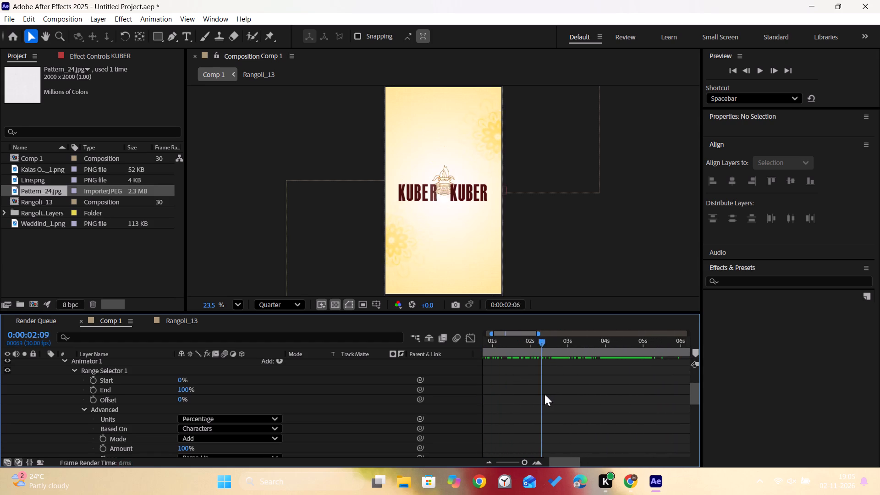
pyautogui.moveTo(544, 394); pyautogui.dragTo(671, 396)
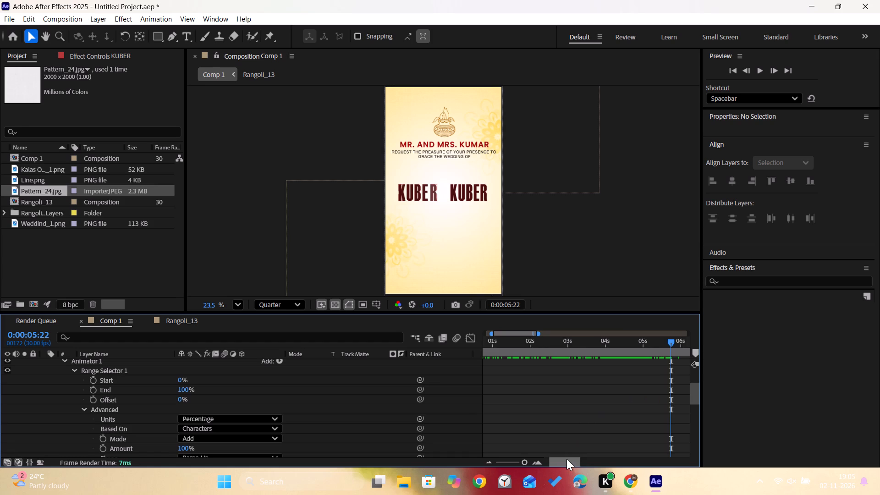
# Add an Offset keyframe of -100% at 0:00:06:27 to the original "KUBER" layer's range selector.
pyautogui.moveTo(566, 460); pyautogui.dragTo(592, 465)
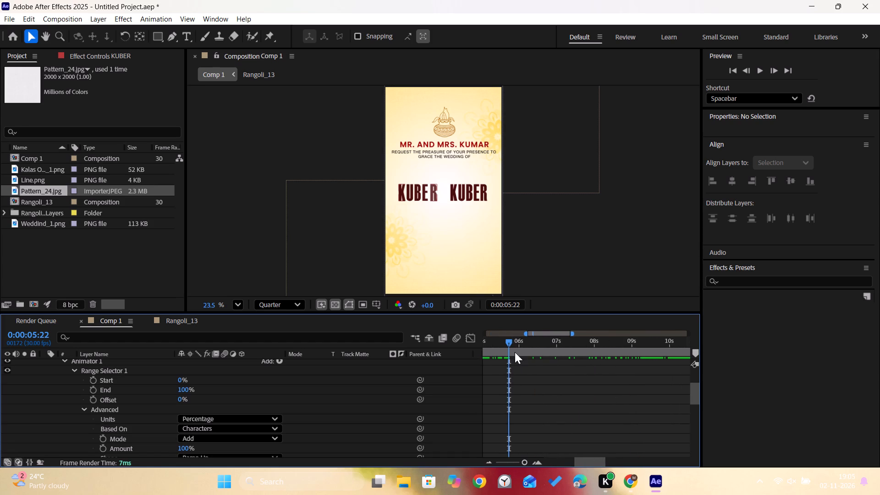
pyautogui.moveTo(510, 342); pyautogui.dragTo(553, 358)
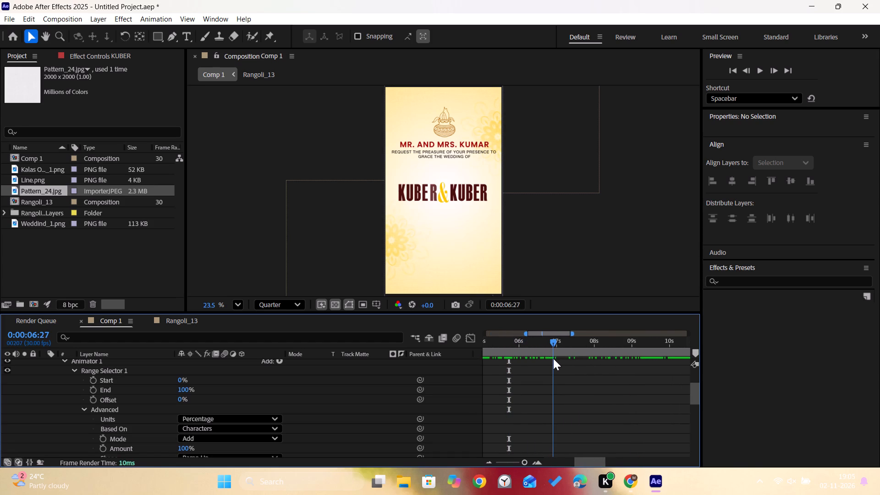
pyautogui.moveTo(553, 358); pyautogui.dragTo(546, 358)
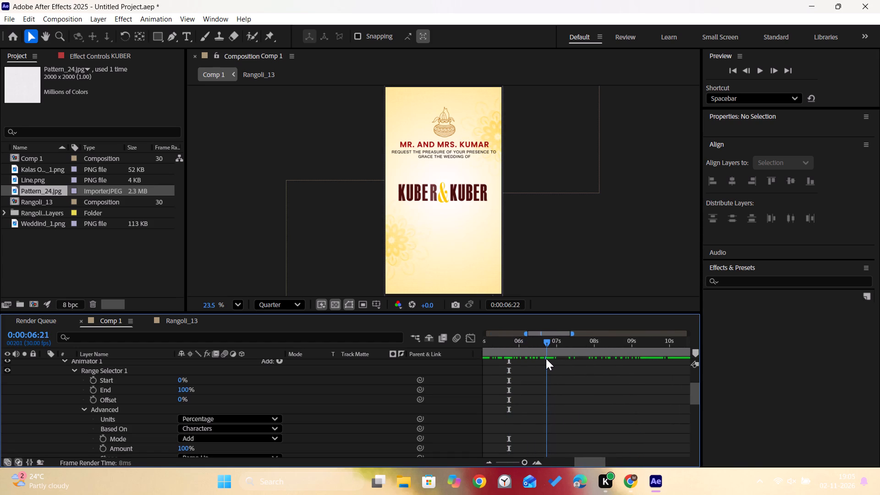
pyautogui.moveTo(546, 358); pyautogui.dragTo(548, 368)
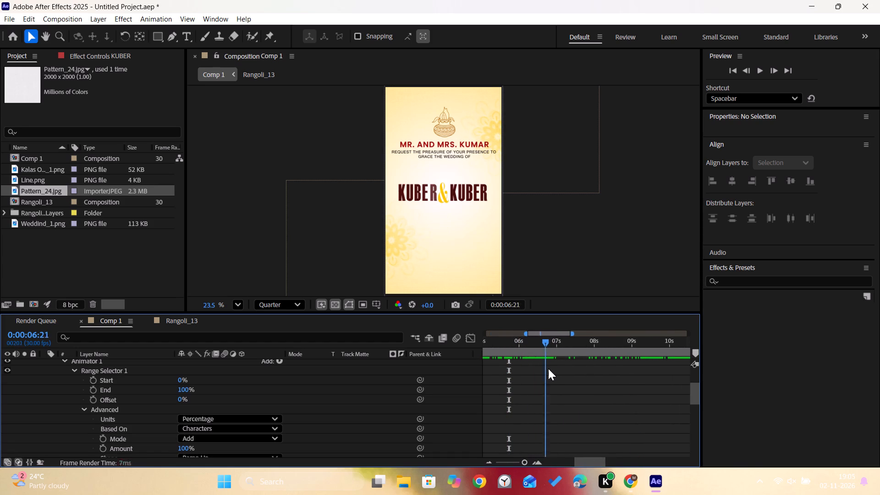
pyautogui.moveTo(548, 368); pyautogui.dragTo(554, 372)
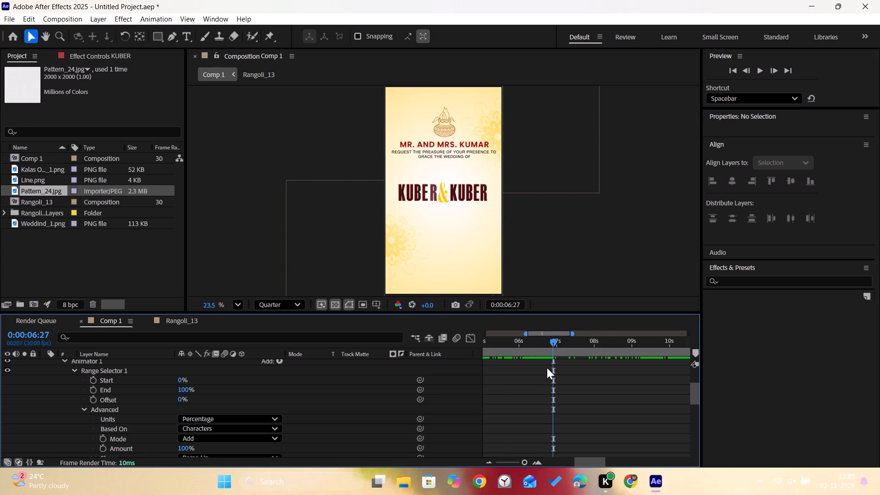
pyautogui.click(91, 399)
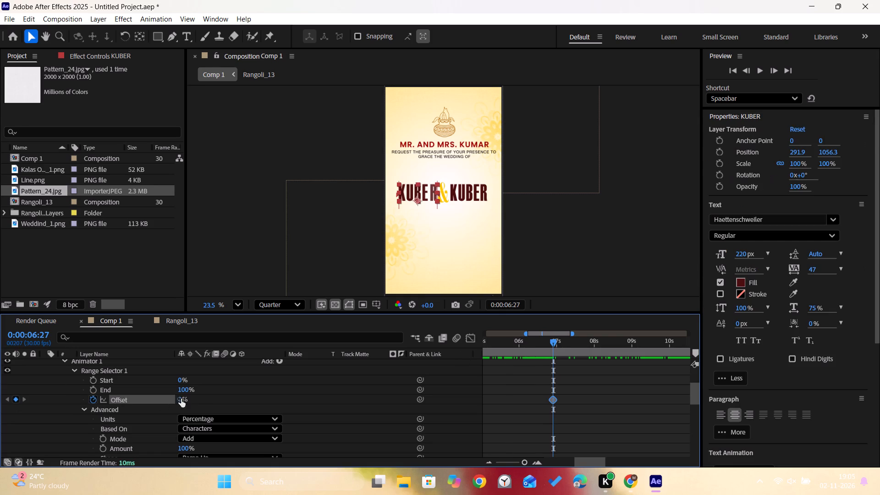
pyautogui.moveTo(179, 399); pyautogui.dragTo(79, 416)
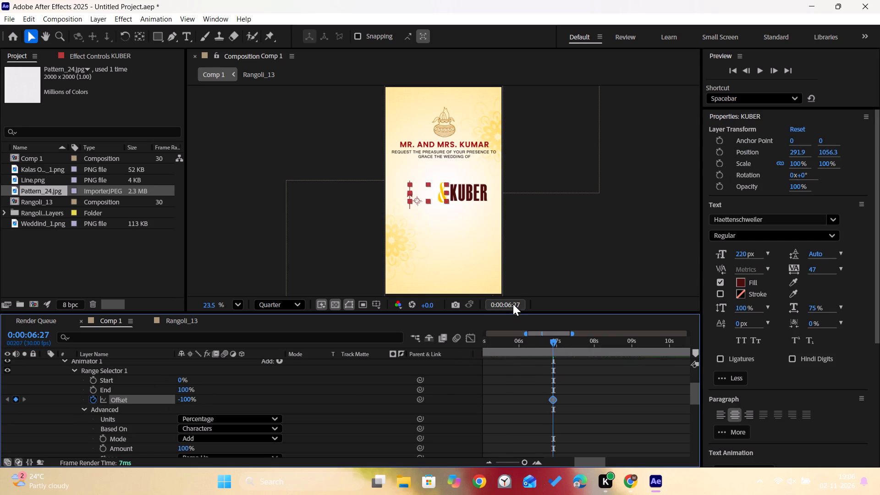
# Go to 0:00:07:27 and set the range selector's Offset to 100% for the second keyframe.
pyautogui.click(505, 302)
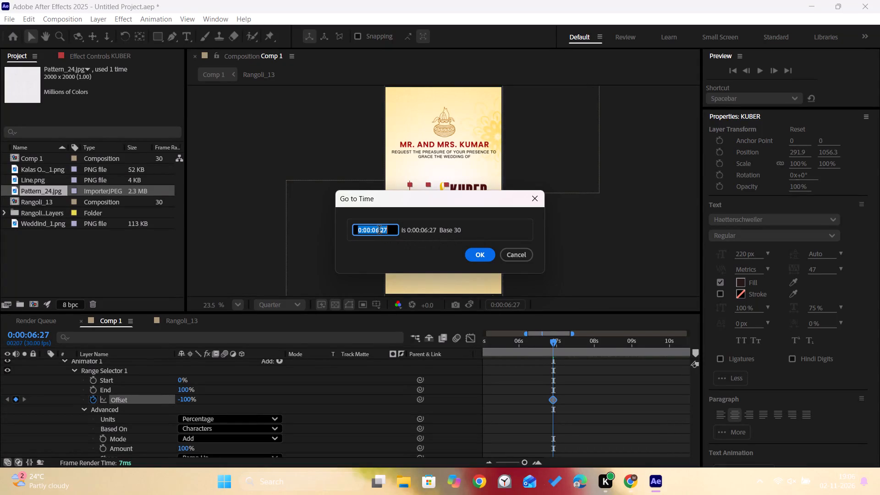
pyautogui.click(379, 231)
pyautogui.press('BackSpace')
pyautogui.press('7')
pyautogui.press('Return')
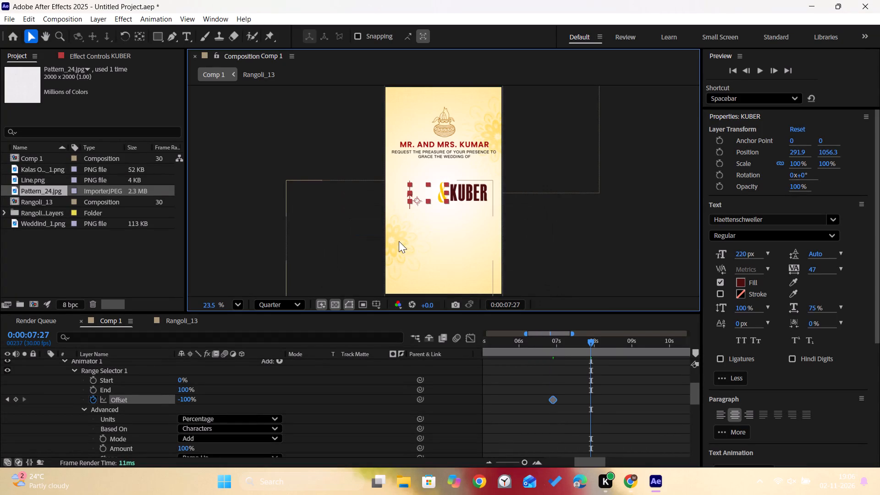
pyautogui.moveTo(182, 400); pyautogui.dragTo(214, 407)
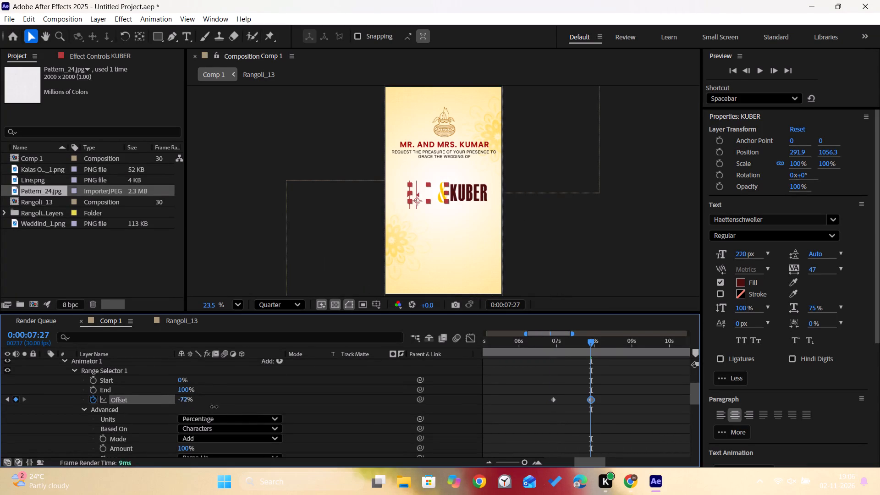
pyautogui.moveTo(214, 407); pyautogui.dragTo(367, 423)
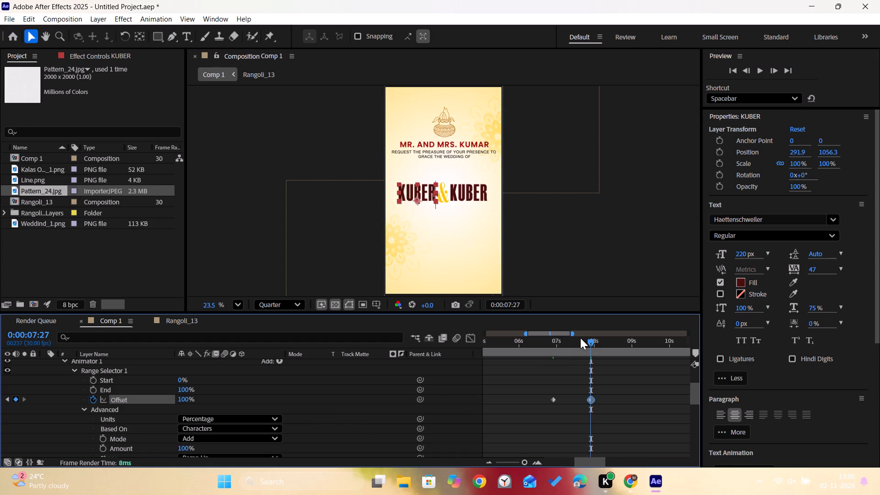
# Preview the "KUBER" letter reveal from about 0:00:06:17, then return to the first Offset keyframe at 0:00:06:27.
pyautogui.moveTo(594, 339); pyautogui.dragTo(543, 348)
pyautogui.press('space')
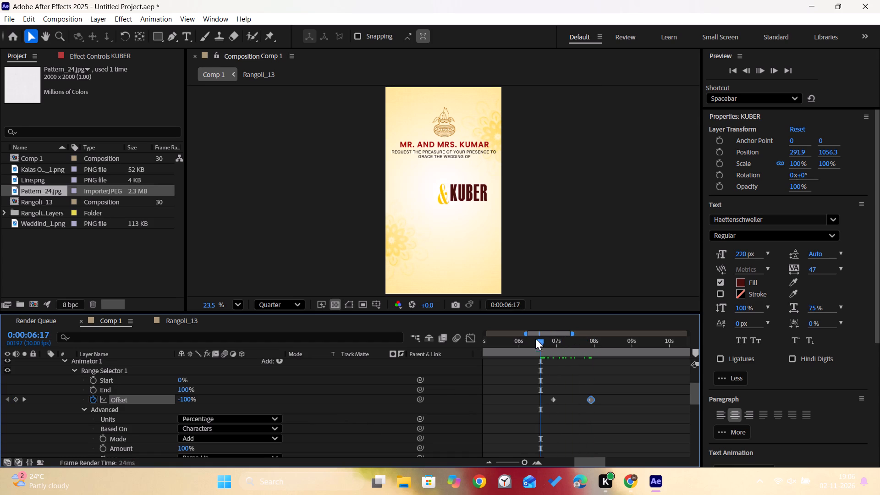
pyautogui.press('space')
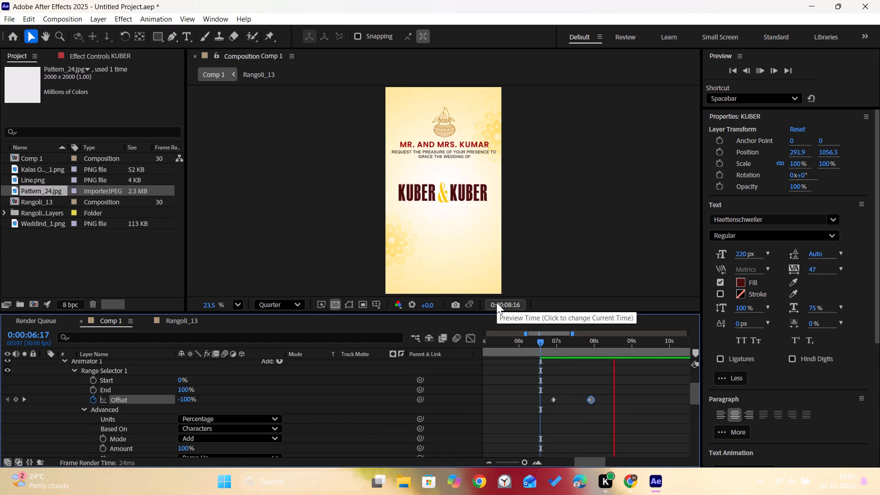
pyautogui.moveTo(621, 338); pyautogui.dragTo(589, 343)
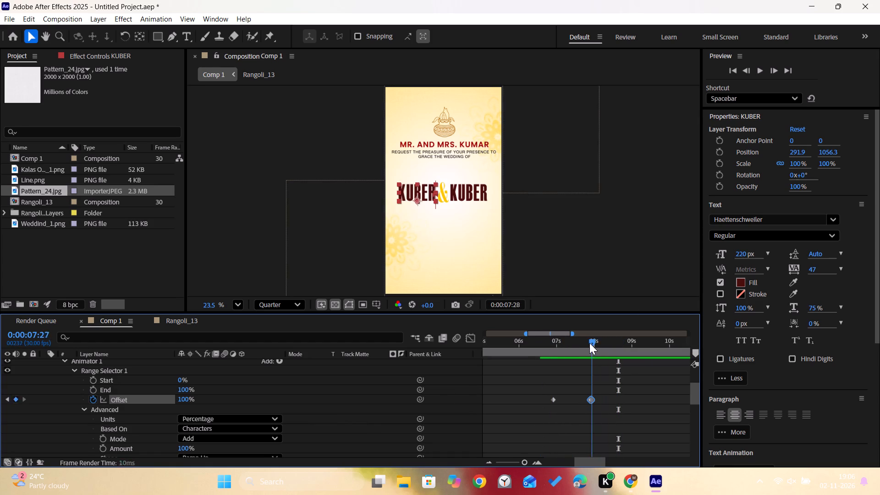
pyautogui.moveTo(589, 343); pyautogui.dragTo(552, 346)
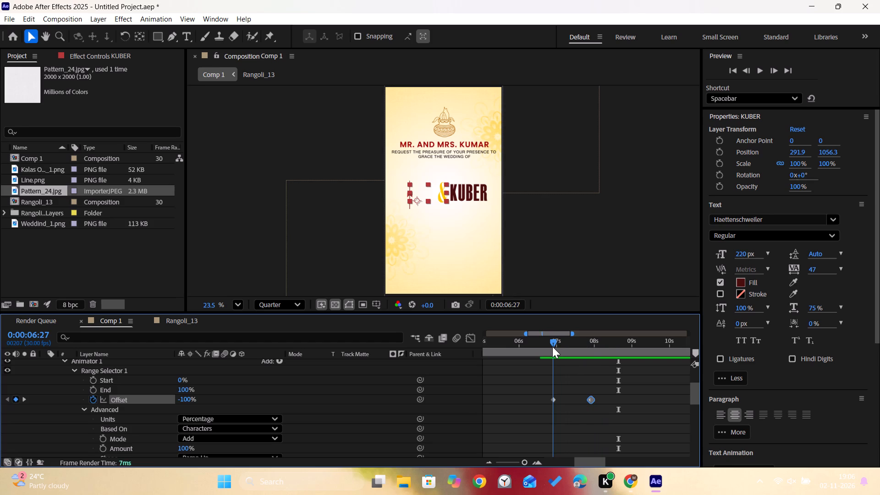
pyautogui.moveTo(552, 346); pyautogui.dragTo(552, 350)
pyautogui.moveTo(552, 350); pyautogui.dragTo(552, 352)
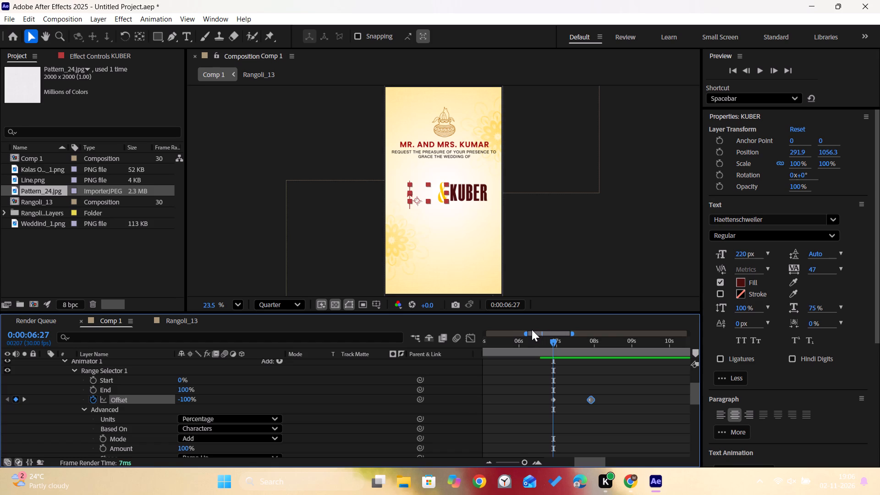
# Replace the unanimated "KUBER 2" layer by deleting it and duplicating the animated "KUBER" layer.
pyautogui.scroll(1, 165, 383)
pyautogui.moveTo(165, 383); pyautogui.dragTo(170, 440, button='middle')
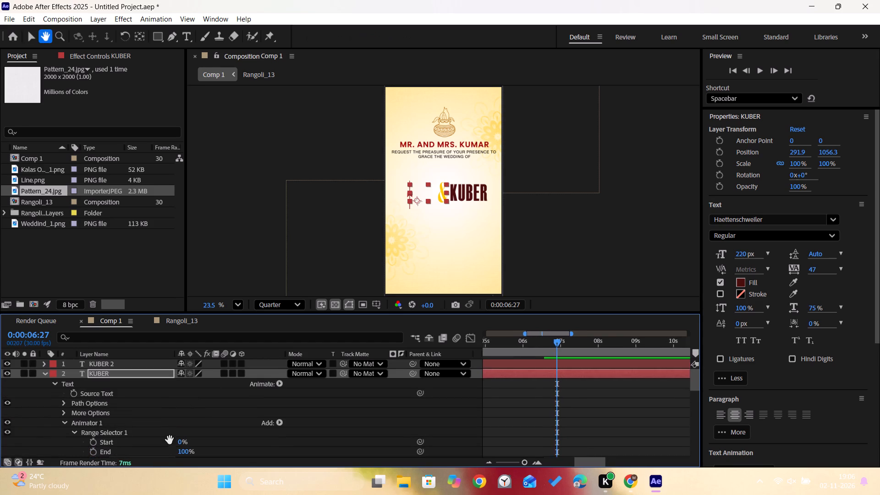
pyautogui.moveTo(170, 440); pyautogui.dragTo(171, 451, button='middle')
pyautogui.click(144, 364)
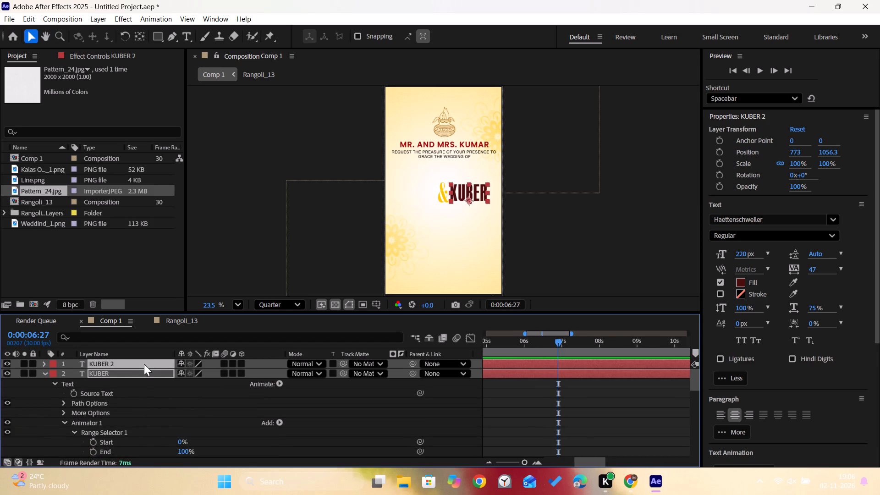
pyautogui.click(144, 364)
pyautogui.press('Delete')
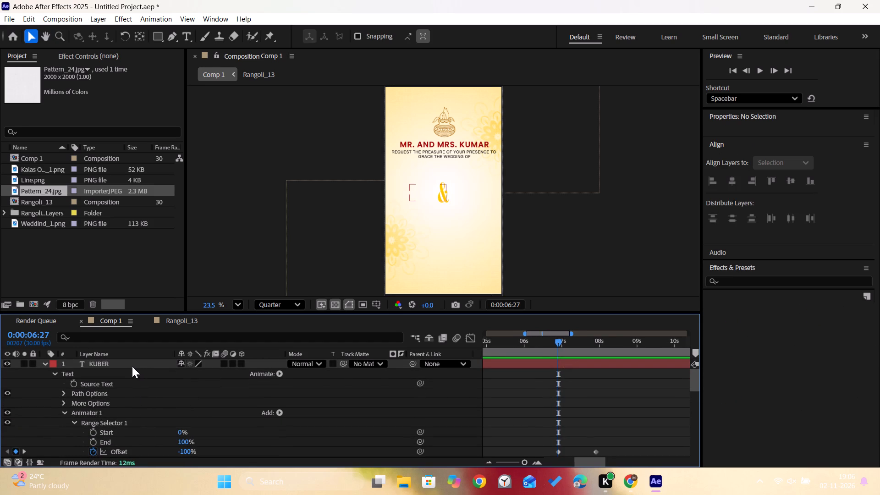
pyautogui.click(131, 366)
pyautogui.hotkey('ctrl', 'd')
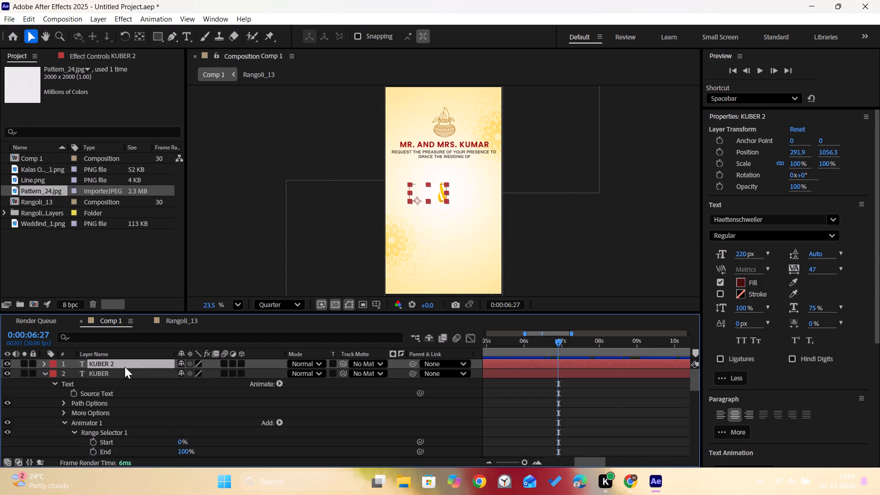
# Examine the animator properties of the "KUBER 2" and "KUBER" layers and the timing of their Offset keyframes.
pyautogui.click(44, 369)
pyautogui.click(42, 364)
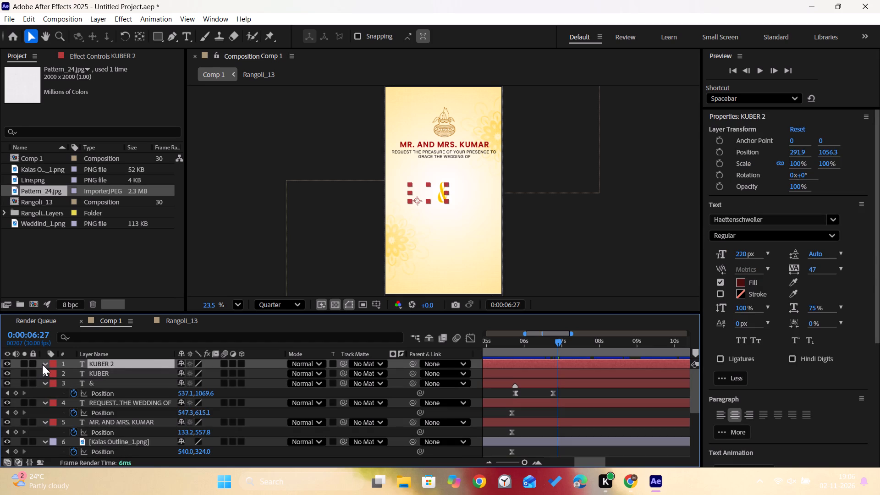
pyautogui.click(55, 379)
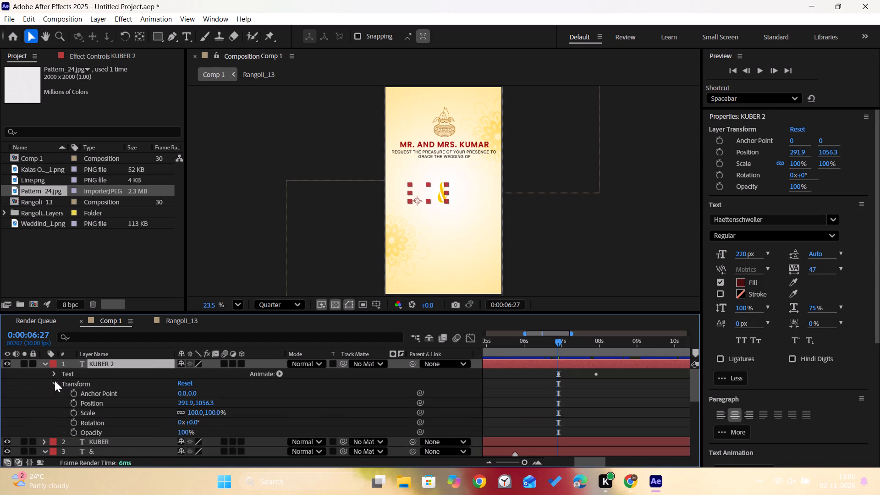
pyautogui.click(52, 373)
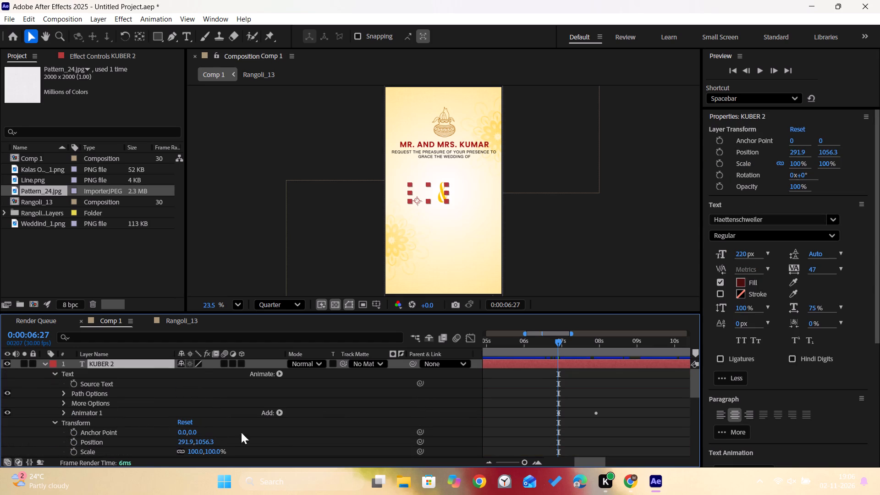
pyautogui.moveTo(286, 437); pyautogui.dragTo(293, 418, button='middle')
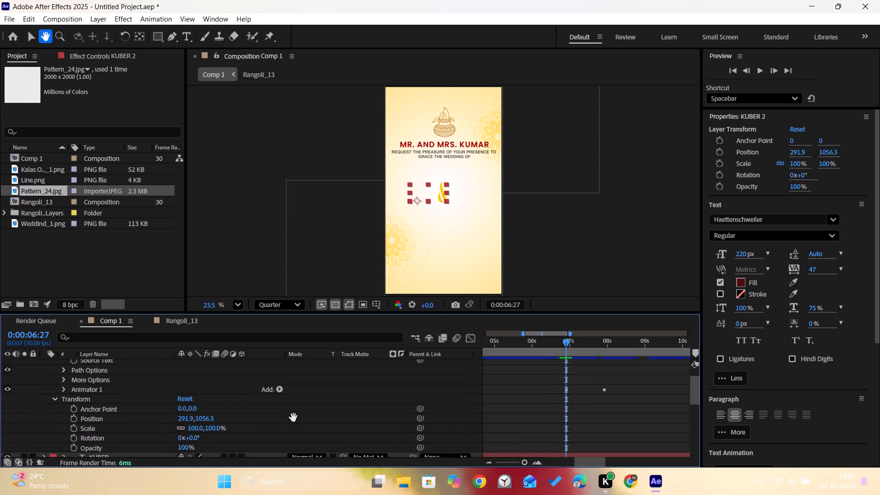
pyautogui.moveTo(293, 418); pyautogui.dragTo(294, 455, button='middle')
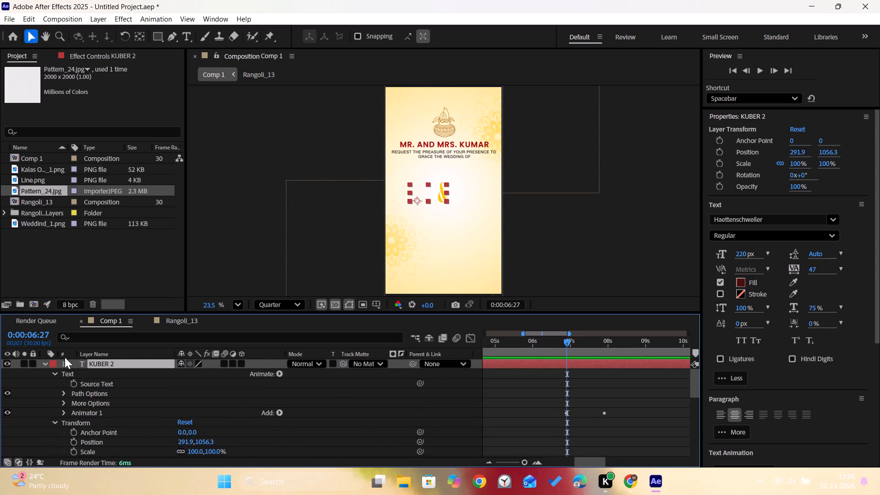
pyautogui.click(46, 363)
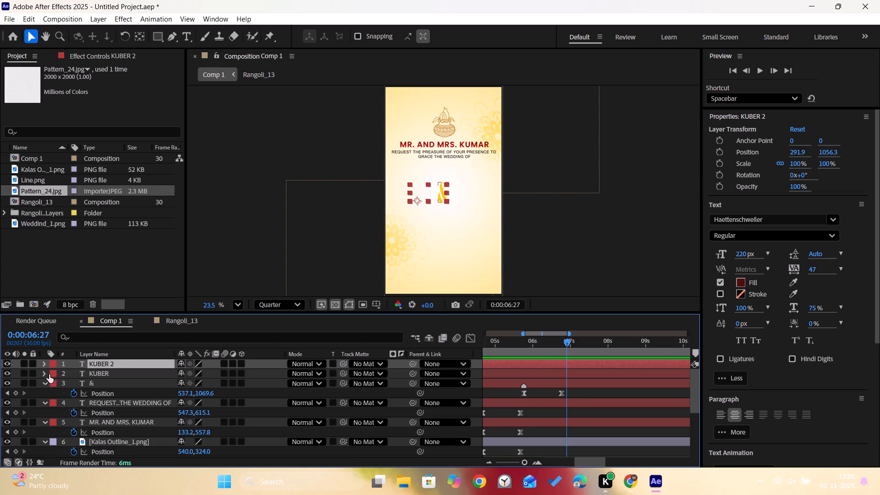
pyautogui.click(44, 373)
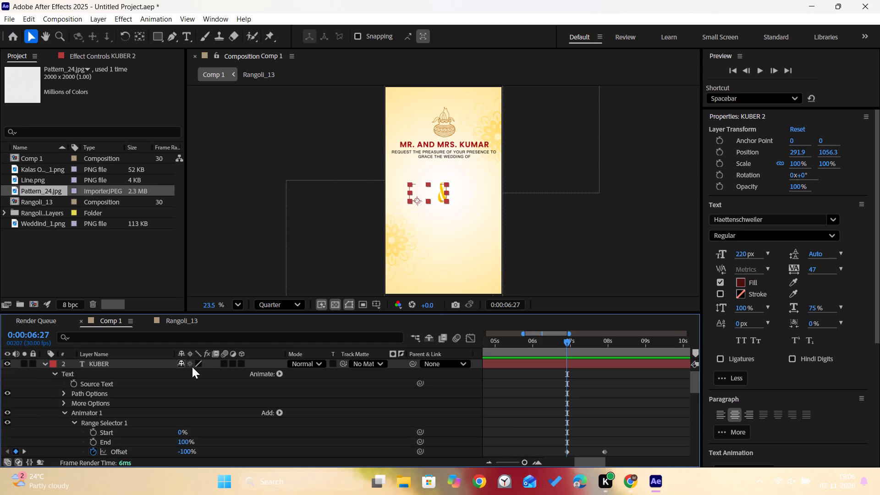
pyautogui.moveTo(593, 406); pyautogui.dragTo(592, 399, button='middle')
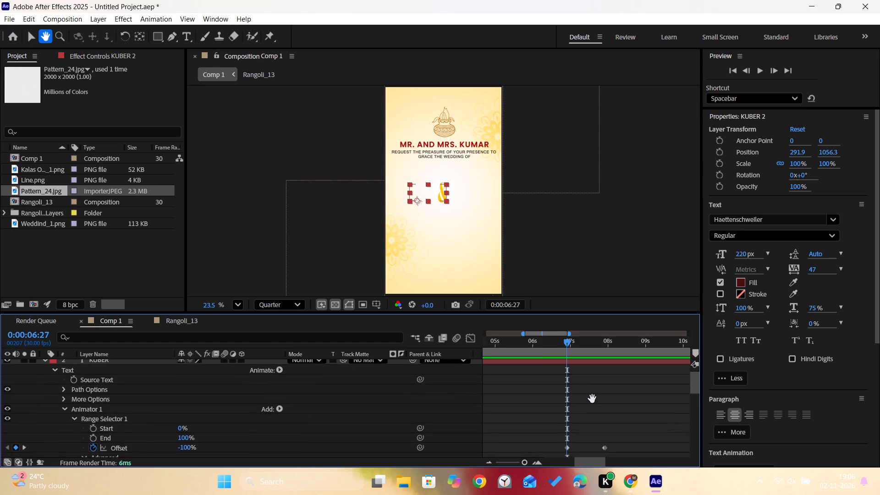
pyautogui.moveTo(592, 399); pyautogui.dragTo(590, 386, button='middle')
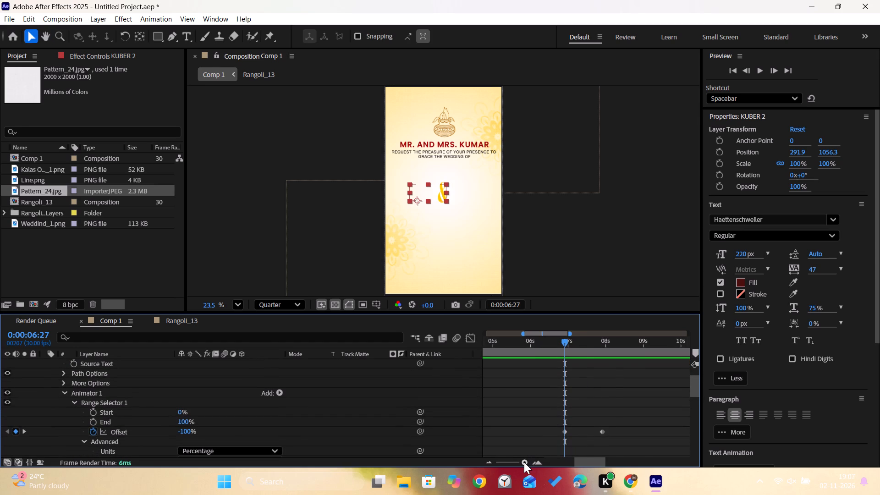
pyautogui.moveTo(524, 462); pyautogui.dragTo(551, 467)
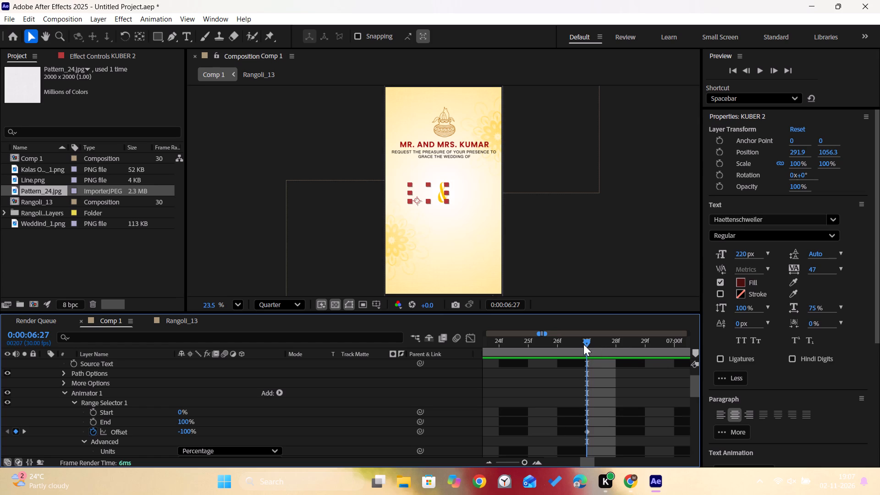
pyautogui.click(583, 344)
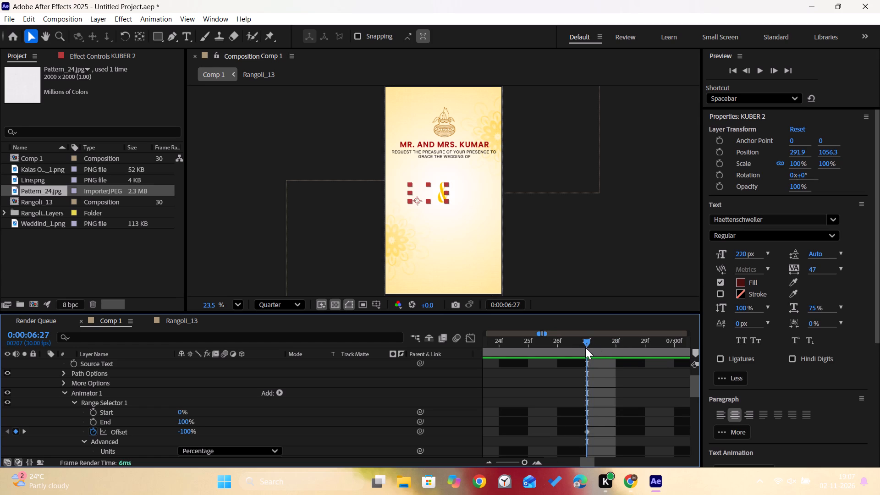
pyautogui.moveTo(525, 462); pyautogui.dragTo(522, 462)
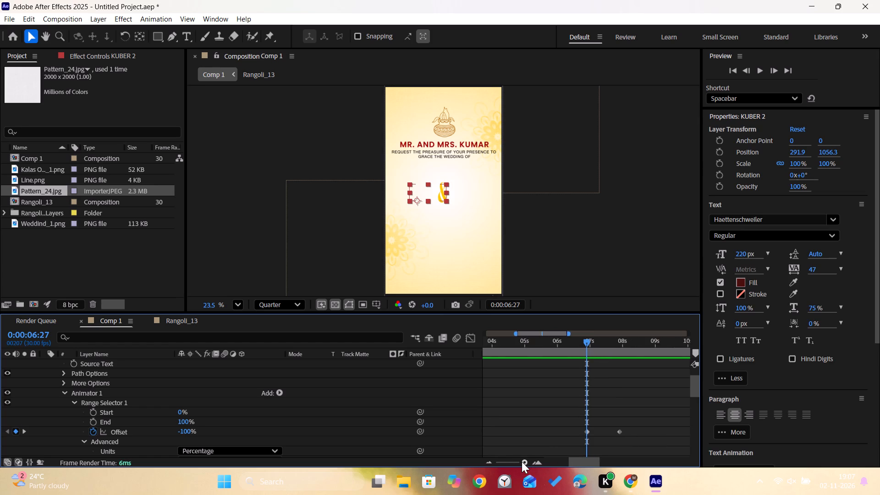
pyautogui.moveTo(522, 462); pyautogui.dragTo(509, 466)
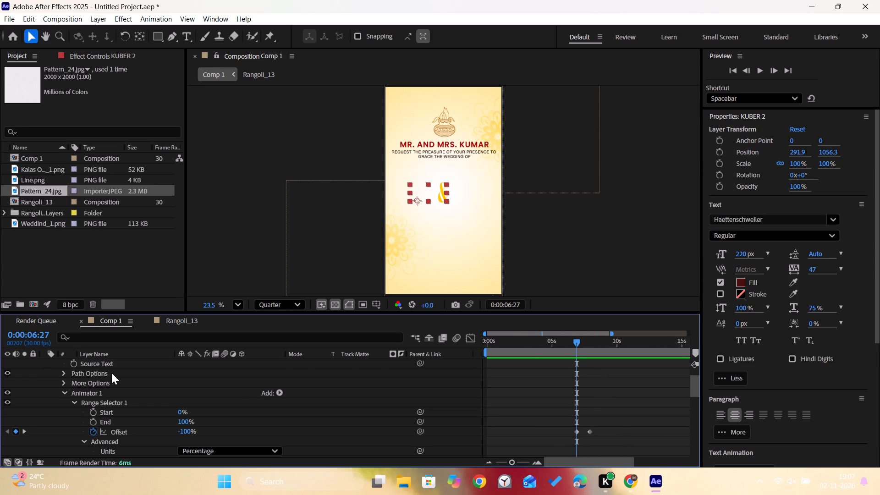
# Add a second text animator with Position and Opacity properties to the "KUBER 2" layer.
pyautogui.scroll(1, 111, 371)
pyautogui.click(41, 363)
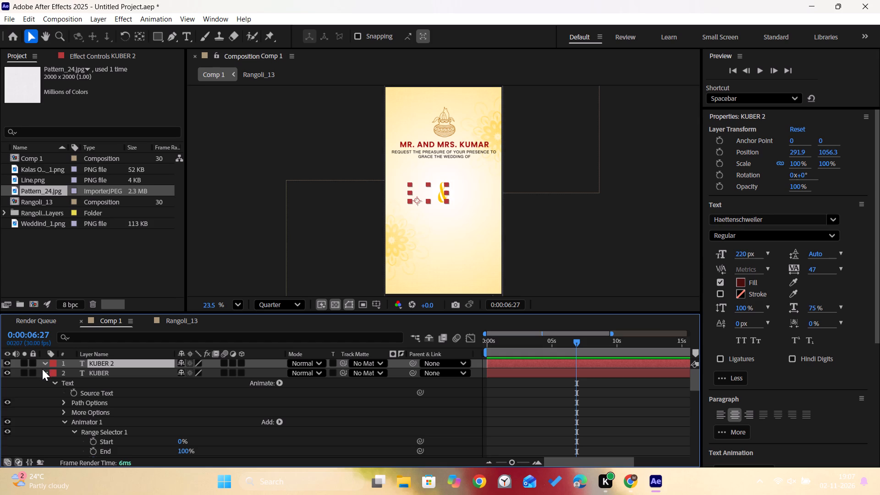
pyautogui.doubleClick(44, 363)
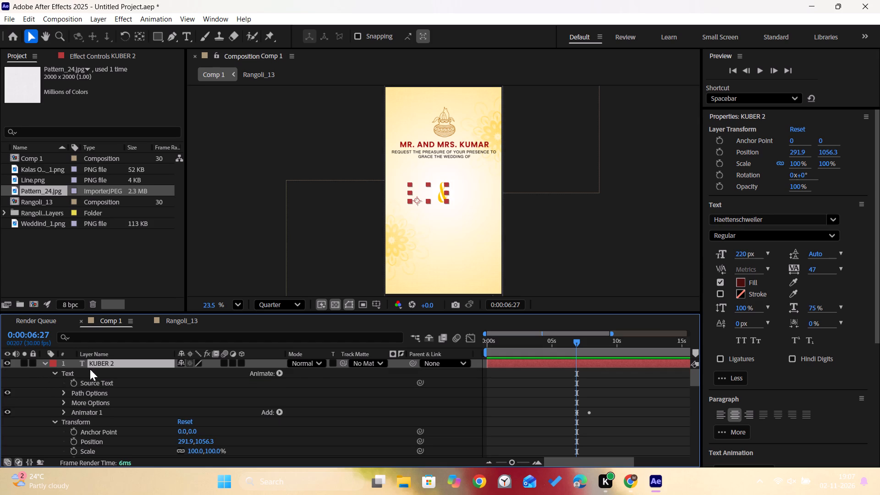
pyautogui.click(279, 373)
pyautogui.click(329, 174)
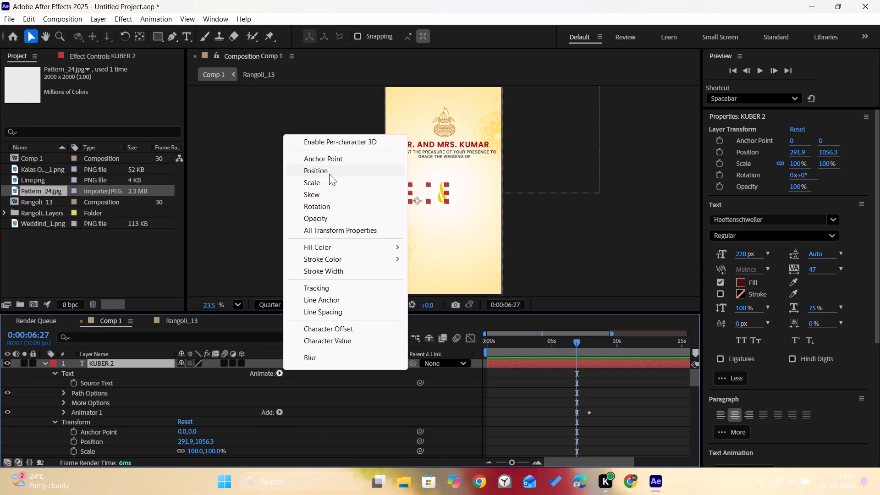
pyautogui.click(276, 373)
pyautogui.click(313, 217)
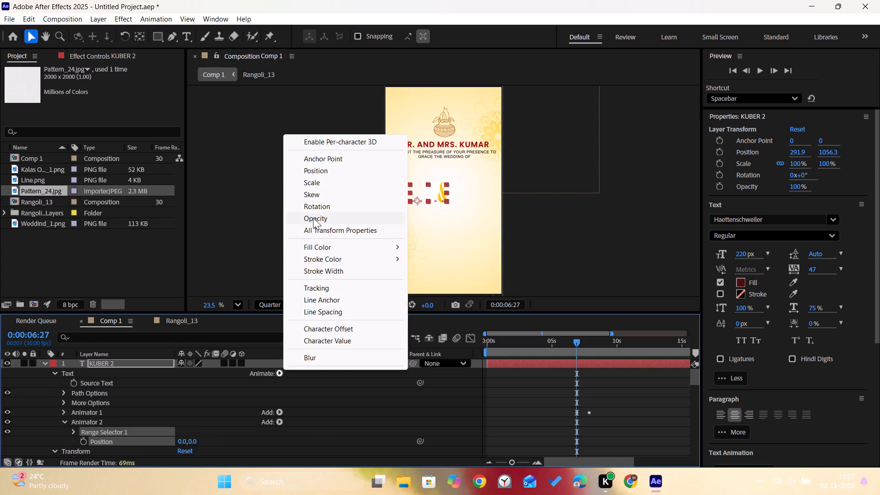
# Set Animator 2's Opacity to 0% and its Position to 100, 0 on the "KUBER 2" layer.
pyautogui.moveTo(310, 419); pyautogui.dragTo(314, 395, button='middle')
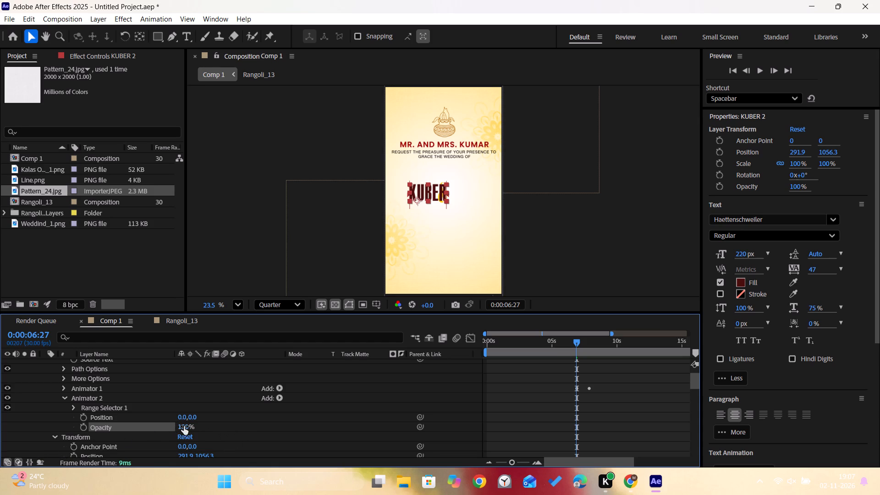
pyautogui.moveTo(184, 426); pyautogui.dragTo(50, 461)
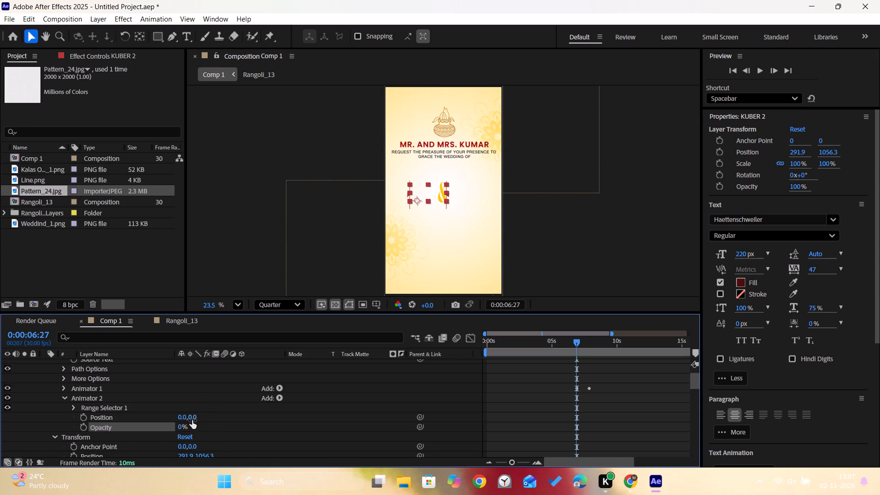
pyautogui.click(184, 415)
pyautogui.write('100')
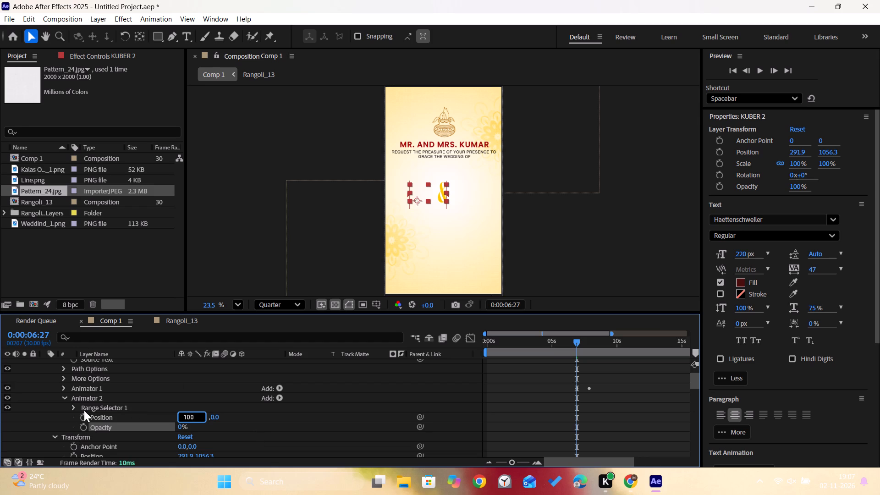
pyautogui.click(72, 405)
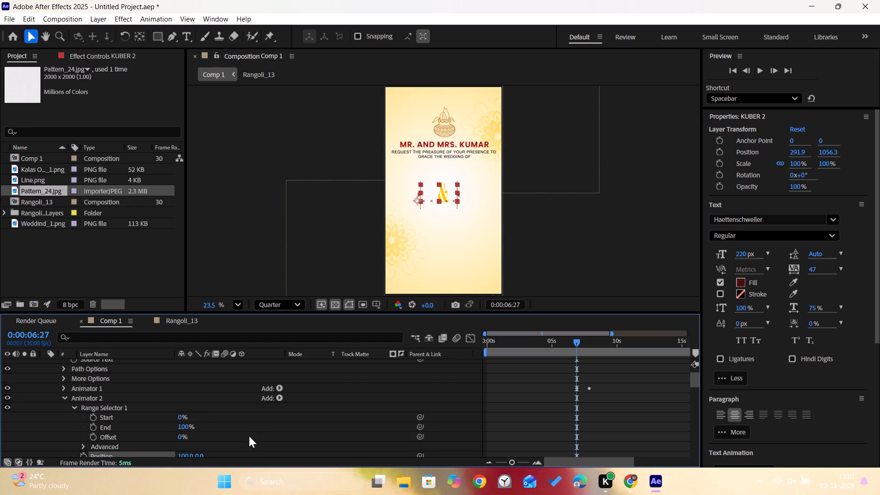
# Configure Animator 2's advanced range selector options with a Ramp Up shape, Ease High 100% and Ease Low -99%.
pyautogui.moveTo(249, 436); pyautogui.dragTo(255, 419, button='middle')
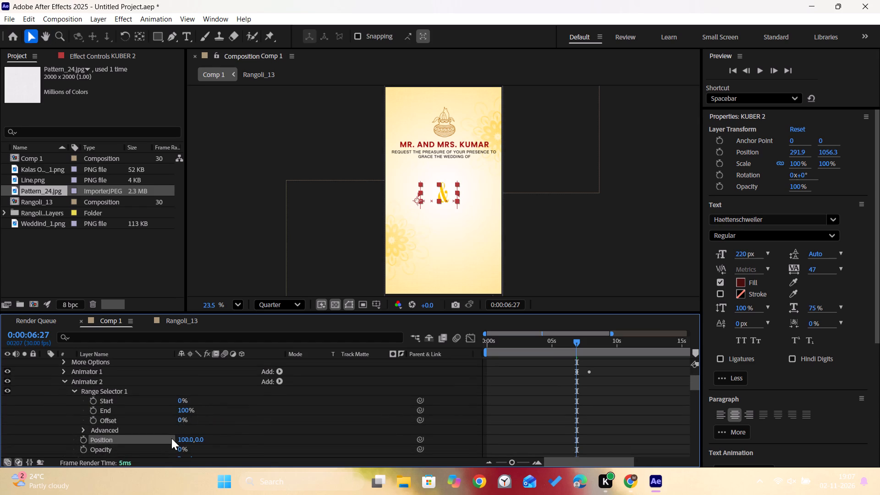
pyautogui.moveTo(247, 432); pyautogui.dragTo(247, 409, button='middle')
pyautogui.click(83, 410)
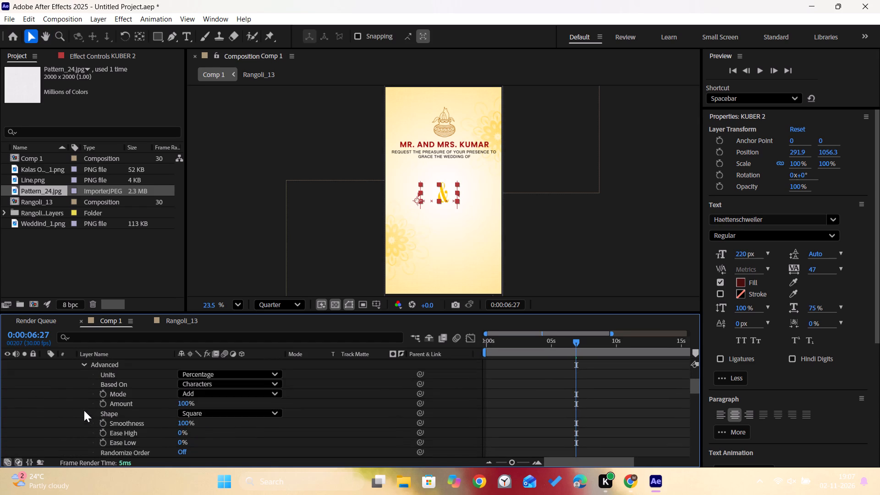
pyautogui.click(238, 414)
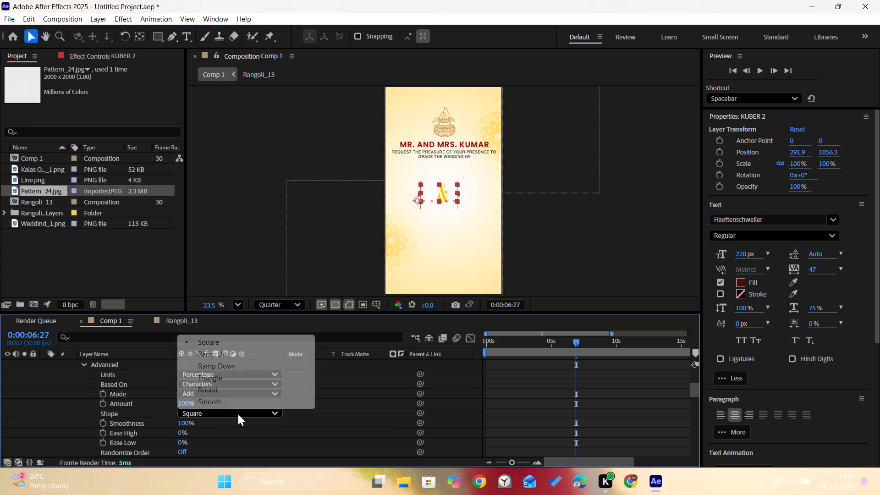
pyautogui.click(245, 352)
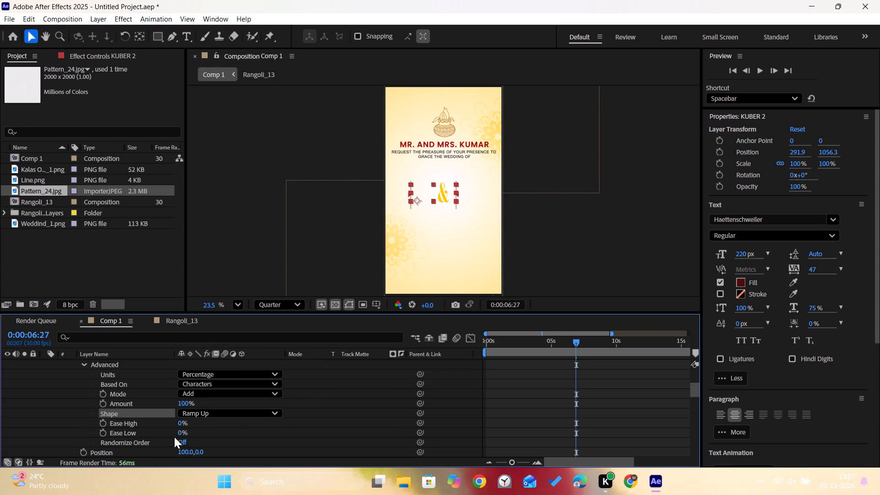
pyautogui.moveTo(181, 428); pyautogui.dragTo(200, 428)
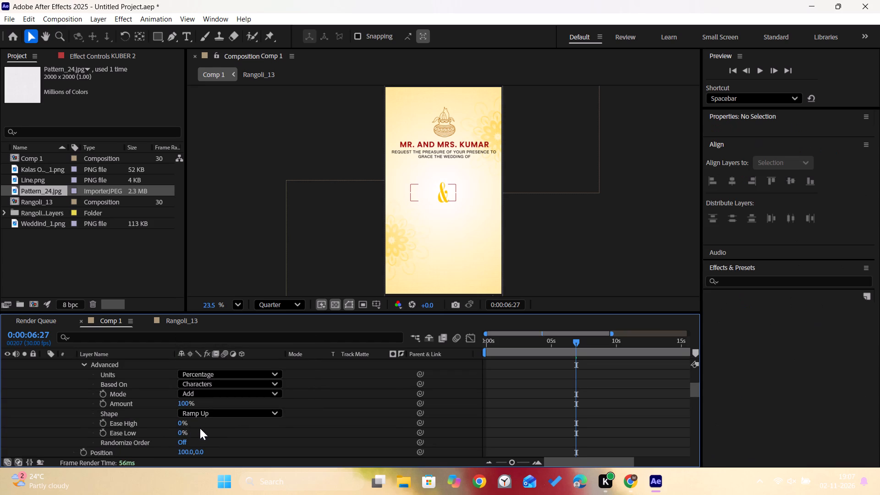
pyautogui.moveTo(200, 428); pyautogui.dragTo(191, 431)
pyautogui.moveTo(180, 433); pyautogui.dragTo(378, 458)
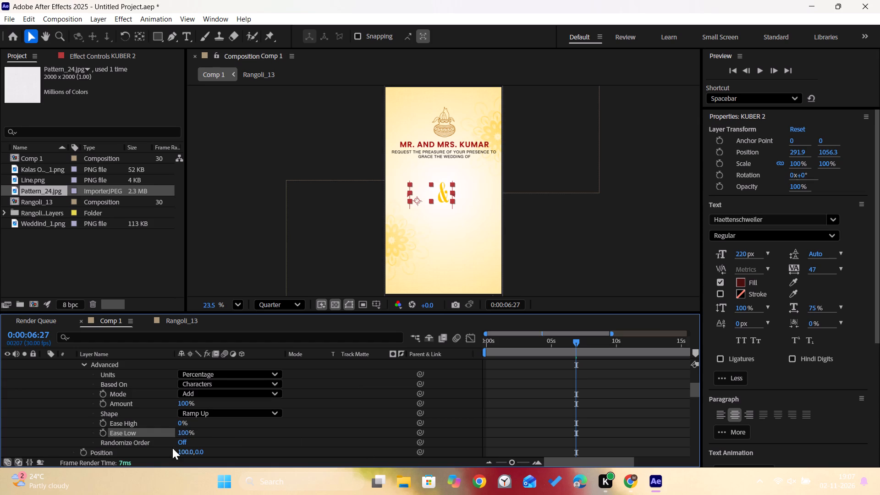
pyautogui.moveTo(181, 421); pyautogui.dragTo(280, 426)
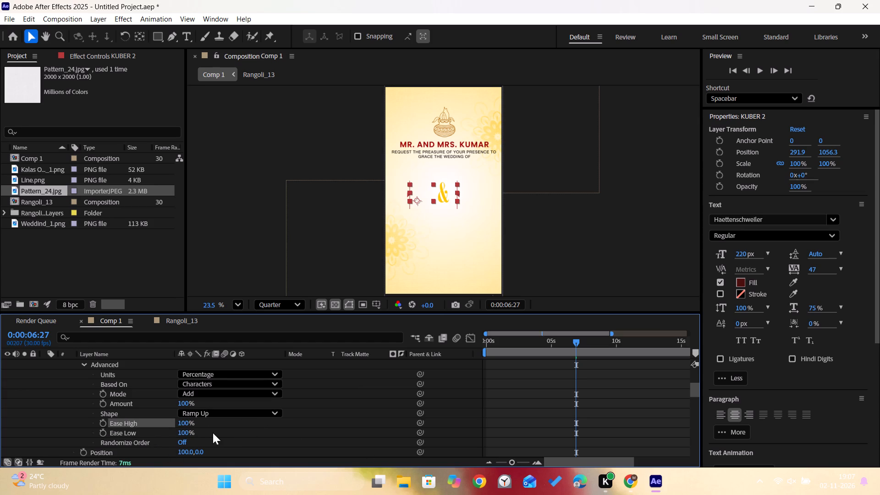
pyautogui.moveTo(181, 433); pyautogui.dragTo(0, 451)
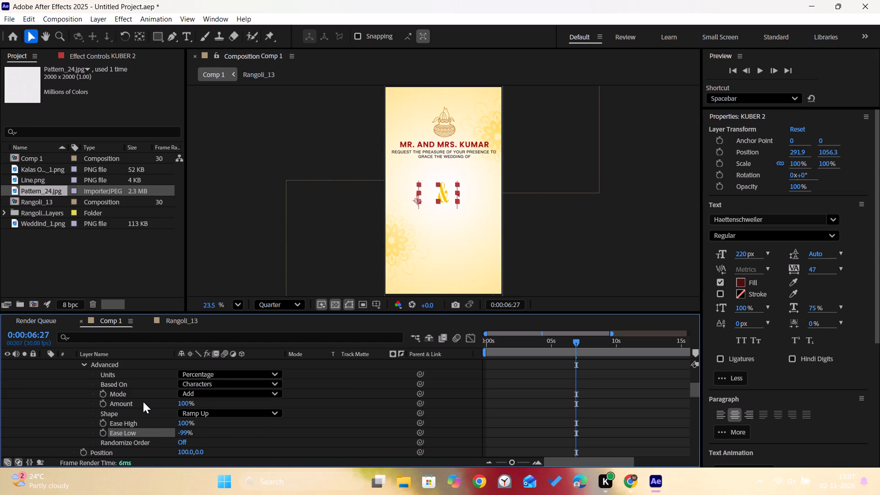
# Add an Offset keyframe of 100% at 0:00:06:27 to Animator 2's range selector on "KUBER 2".
pyautogui.moveTo(239, 434); pyautogui.dragTo(239, 440, button='middle')
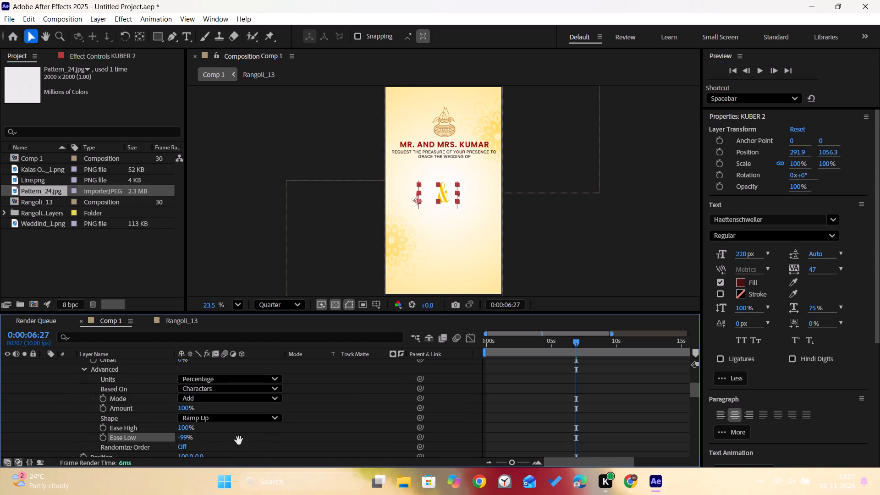
pyautogui.moveTo(239, 440); pyautogui.dragTo(245, 483, button='middle')
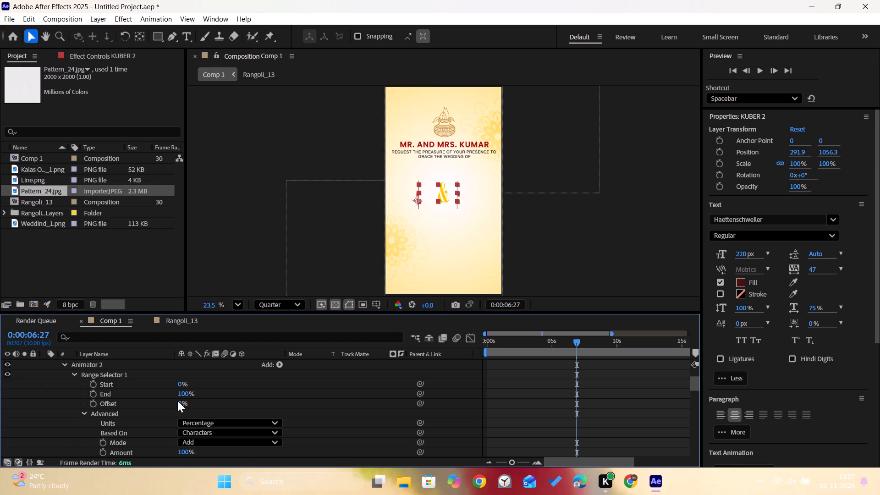
pyautogui.moveTo(180, 402); pyautogui.dragTo(168, 405)
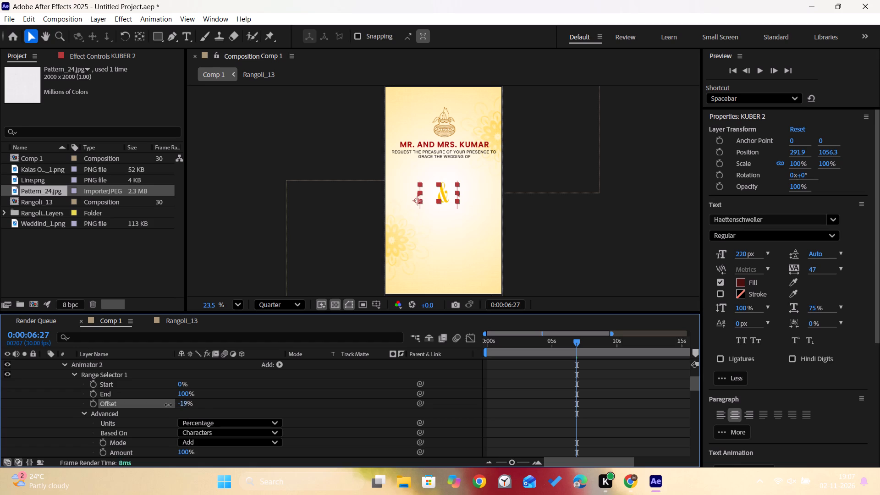
pyautogui.moveTo(168, 405); pyautogui.dragTo(172, 407)
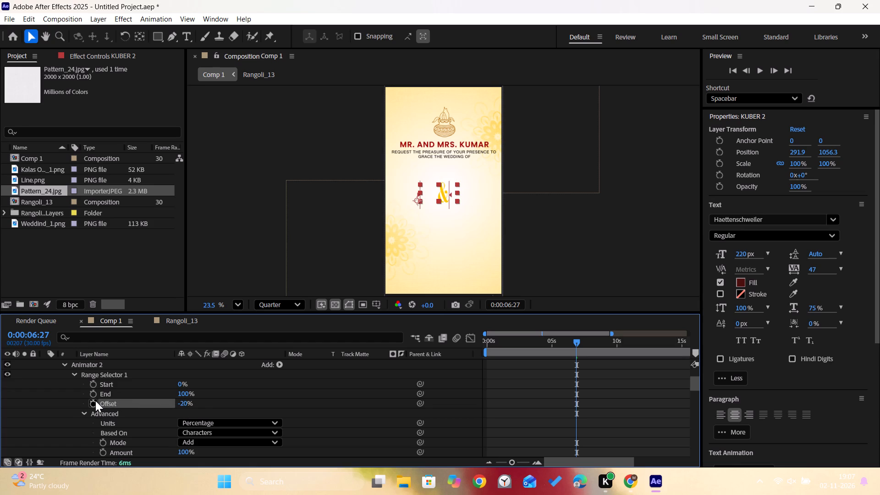
pyautogui.click(94, 401)
pyautogui.moveTo(183, 404); pyautogui.dragTo(341, 401)
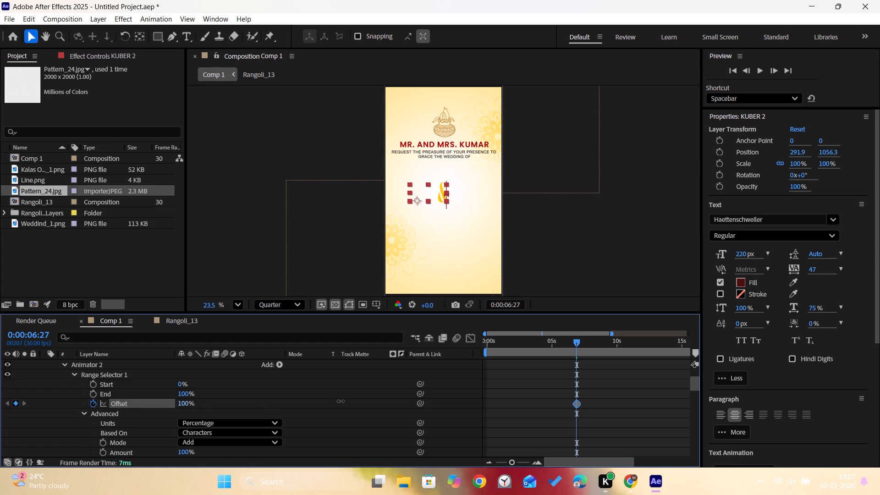
pyautogui.moveTo(341, 401); pyautogui.dragTo(345, 401)
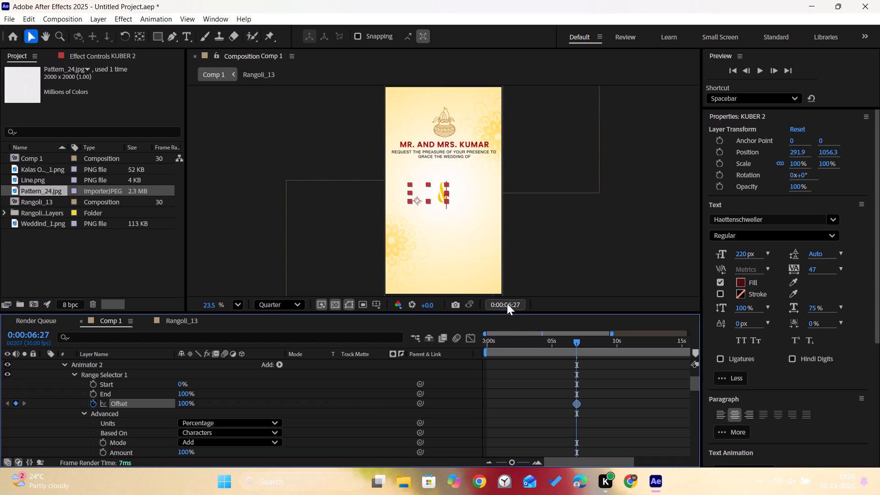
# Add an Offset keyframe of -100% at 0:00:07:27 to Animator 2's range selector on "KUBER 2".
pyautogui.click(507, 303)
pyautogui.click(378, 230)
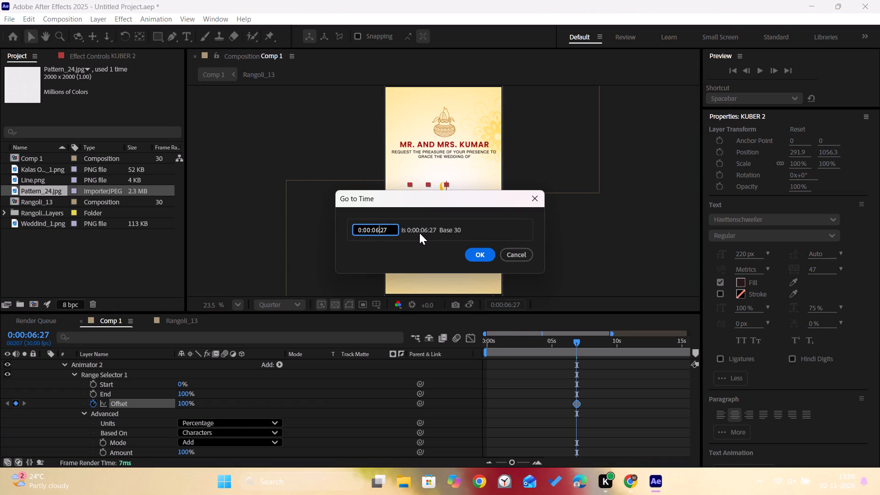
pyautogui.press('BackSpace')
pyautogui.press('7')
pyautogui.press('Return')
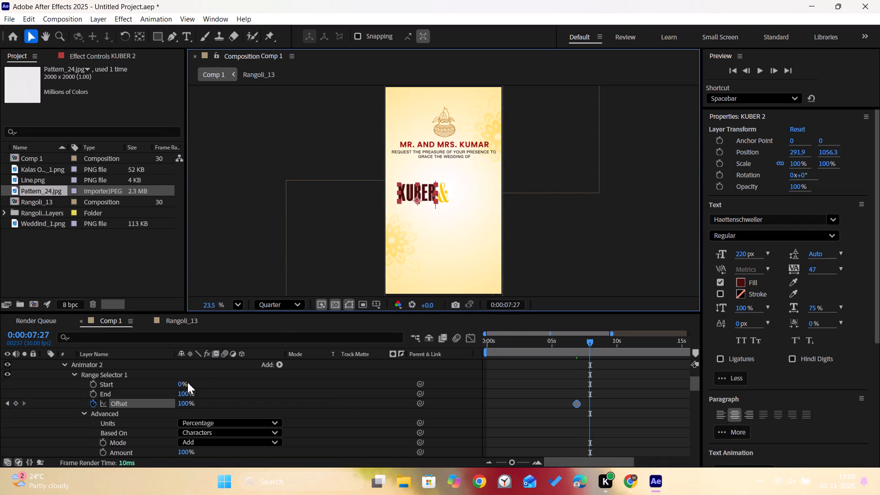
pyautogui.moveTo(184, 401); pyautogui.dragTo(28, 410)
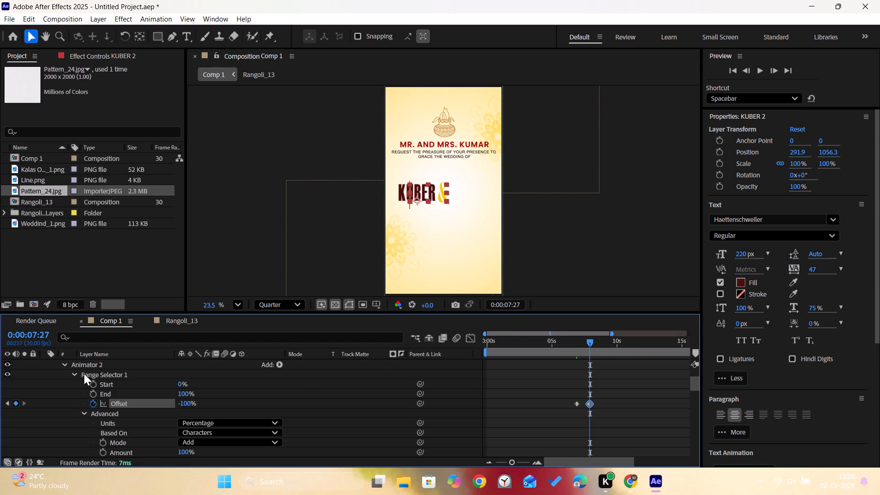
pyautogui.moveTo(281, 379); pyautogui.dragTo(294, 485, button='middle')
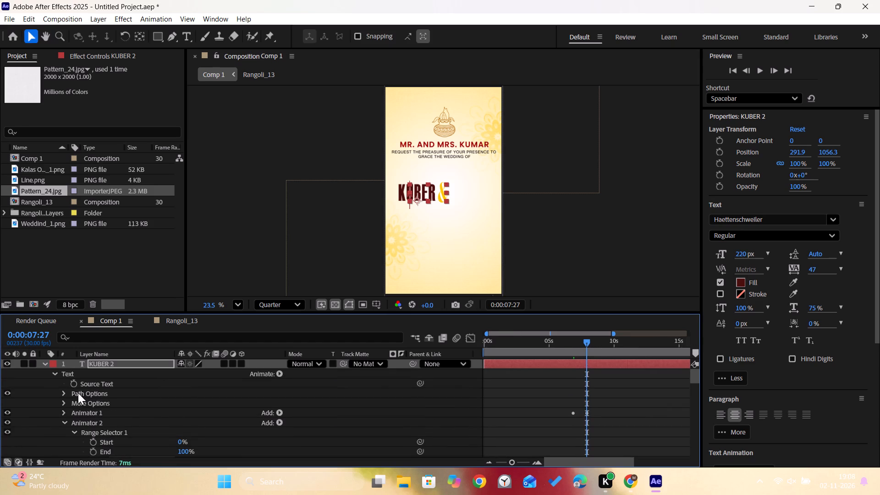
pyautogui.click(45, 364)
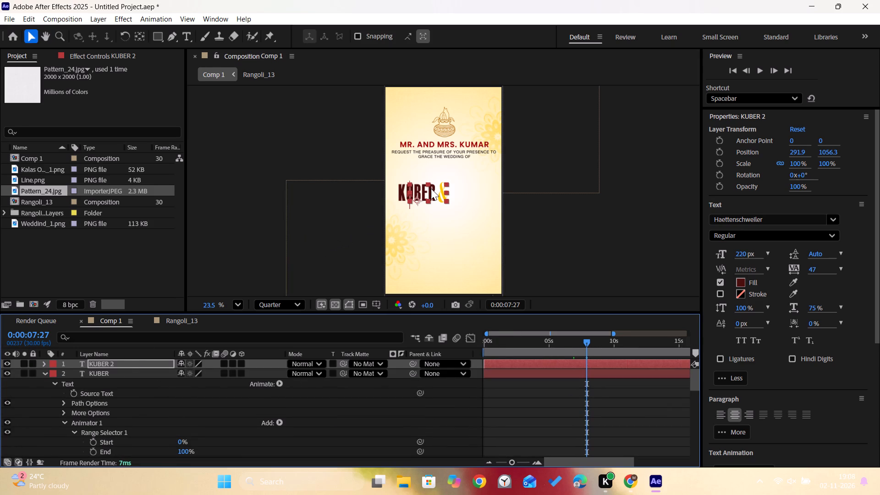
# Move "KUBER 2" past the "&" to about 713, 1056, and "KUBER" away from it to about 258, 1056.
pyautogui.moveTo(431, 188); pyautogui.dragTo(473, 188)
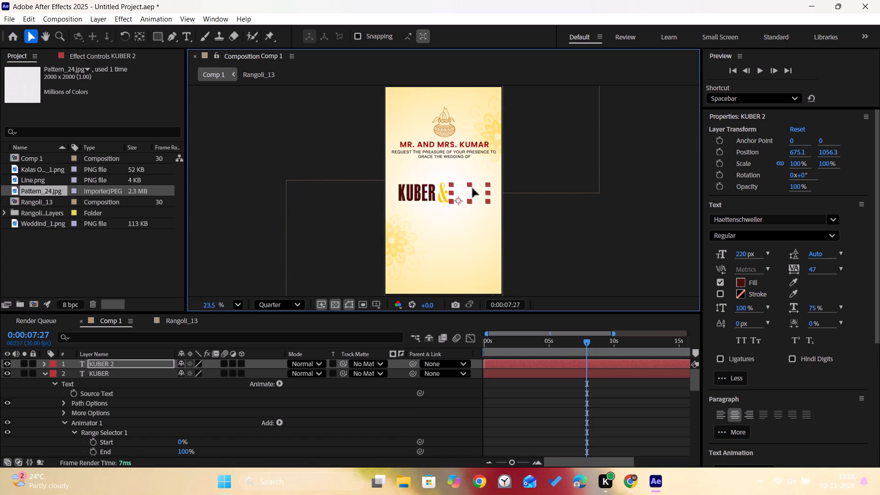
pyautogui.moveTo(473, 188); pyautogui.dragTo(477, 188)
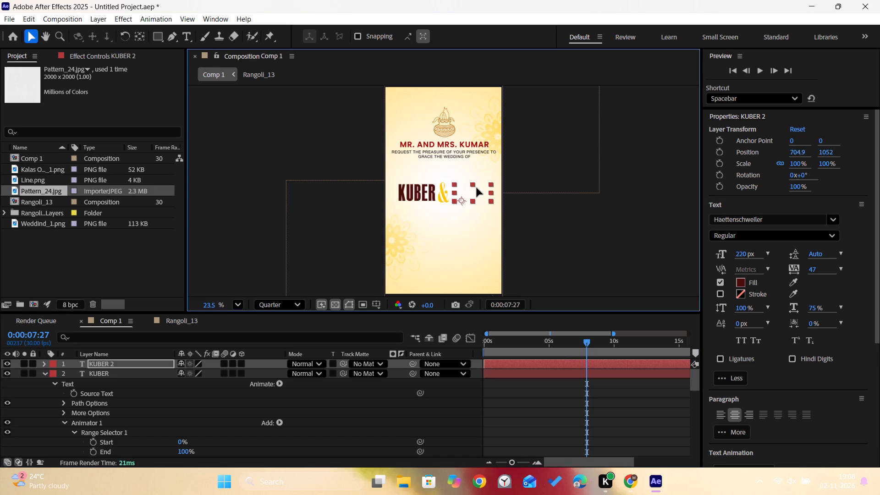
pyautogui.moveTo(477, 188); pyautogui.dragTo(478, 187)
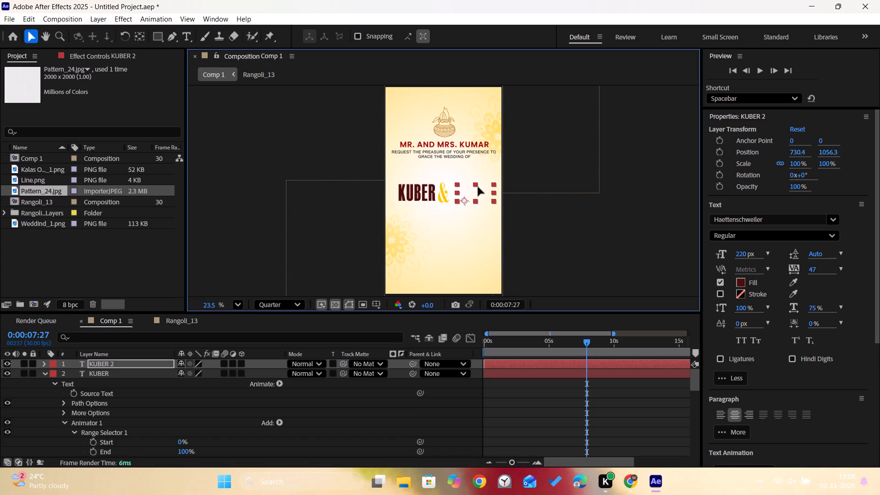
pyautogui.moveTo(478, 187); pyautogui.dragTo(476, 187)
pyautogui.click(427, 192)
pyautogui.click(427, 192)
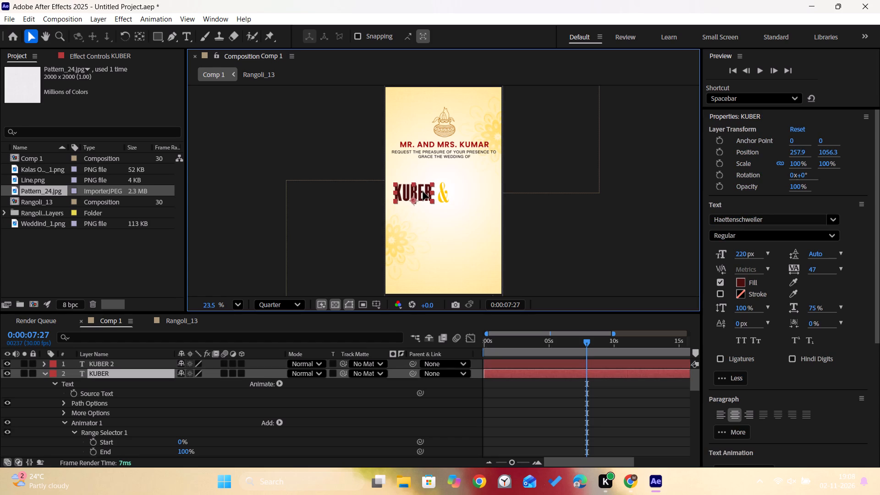
# Preview the name reveal from 0:00:04:10 and inspect how both names' letters move around 0:00:07:08.
pyautogui.moveTo(587, 343); pyautogui.dragTo(585, 343)
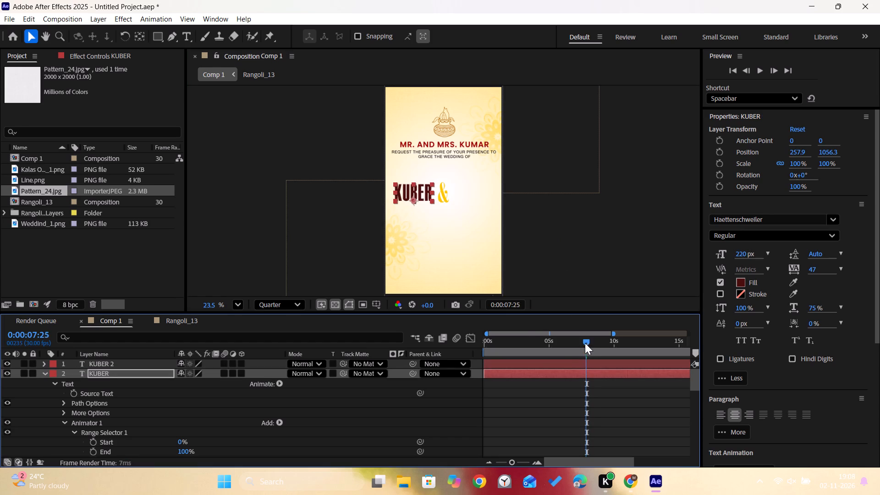
pyautogui.moveTo(585, 343); pyautogui.dragTo(540, 345)
pyautogui.click(604, 234)
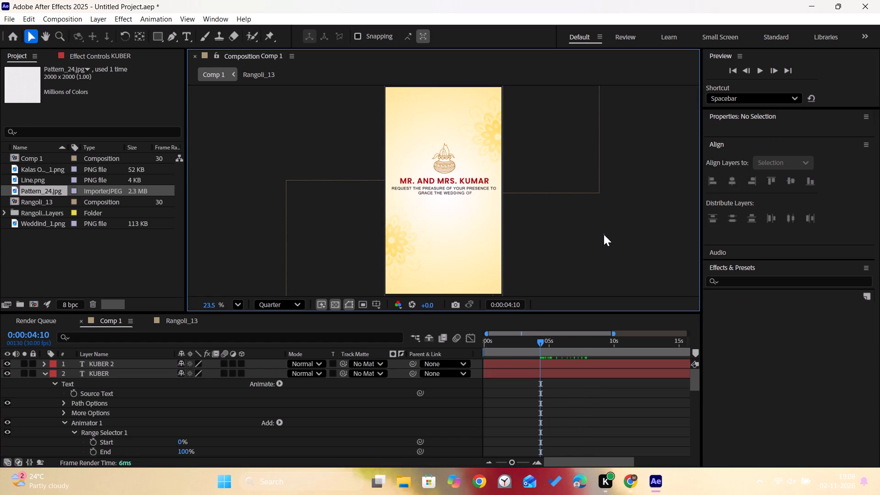
pyautogui.press('space')
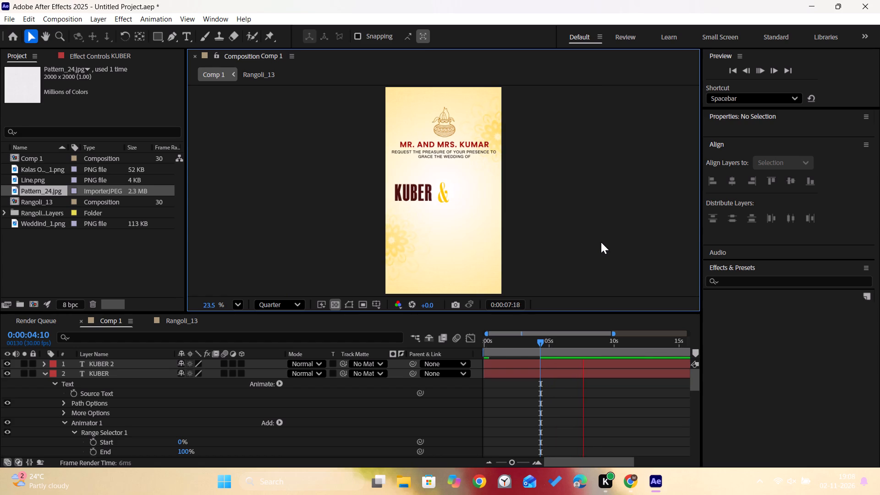
pyautogui.press('space')
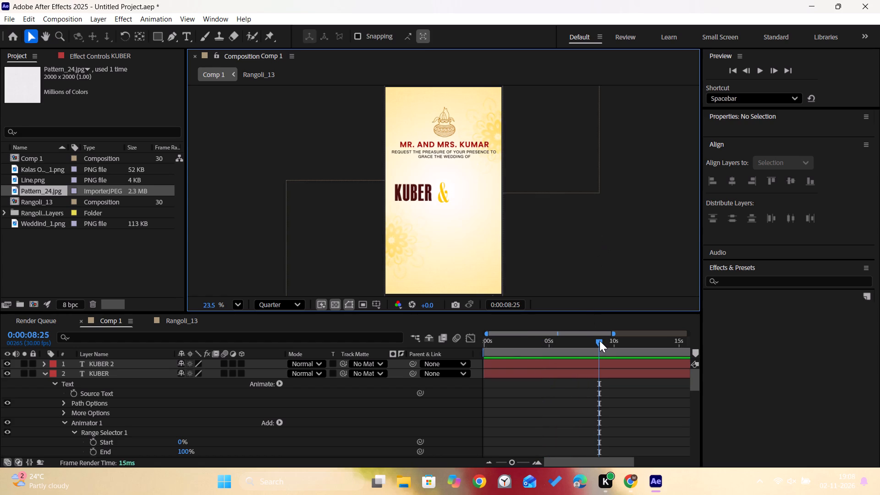
pyautogui.moveTo(599, 340); pyautogui.dragTo(588, 340)
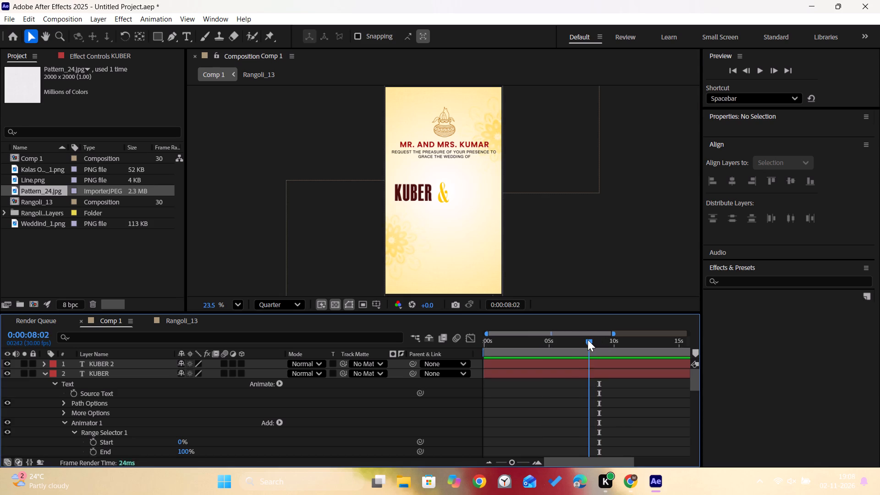
pyautogui.moveTo(588, 340); pyautogui.dragTo(579, 340)
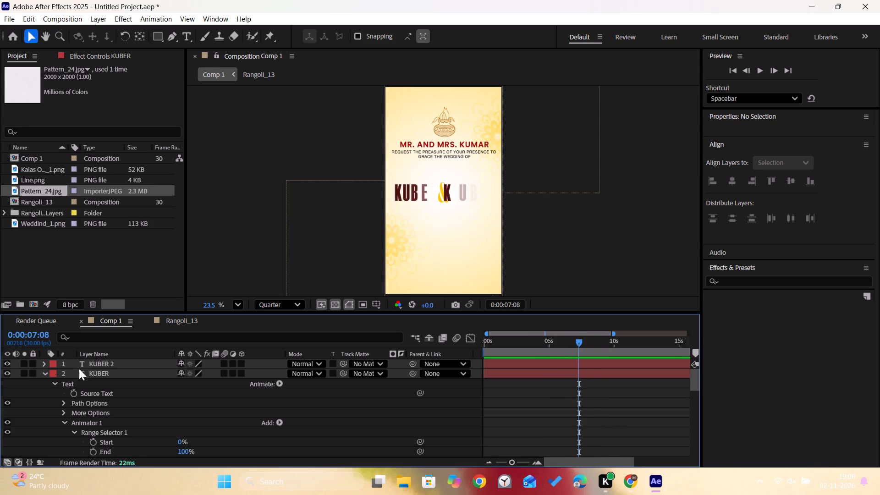
pyautogui.click(106, 361)
pyautogui.click(41, 363)
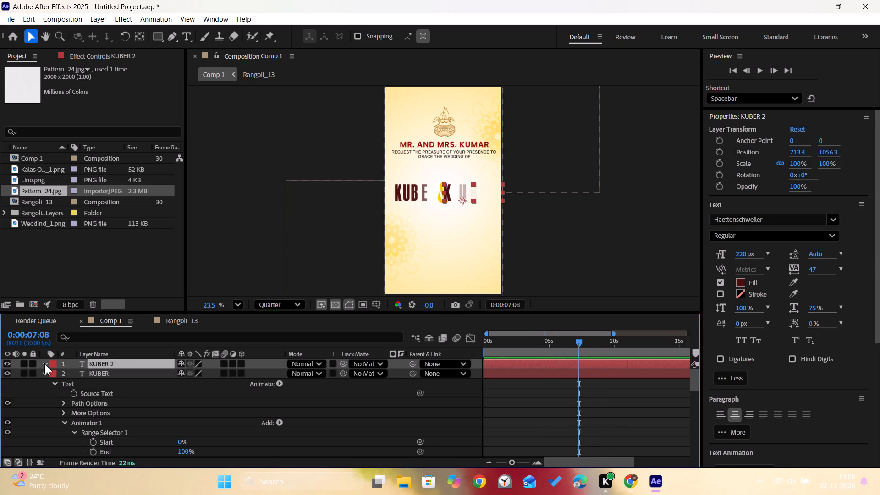
pyautogui.click(44, 363)
pyautogui.click(44, 363)
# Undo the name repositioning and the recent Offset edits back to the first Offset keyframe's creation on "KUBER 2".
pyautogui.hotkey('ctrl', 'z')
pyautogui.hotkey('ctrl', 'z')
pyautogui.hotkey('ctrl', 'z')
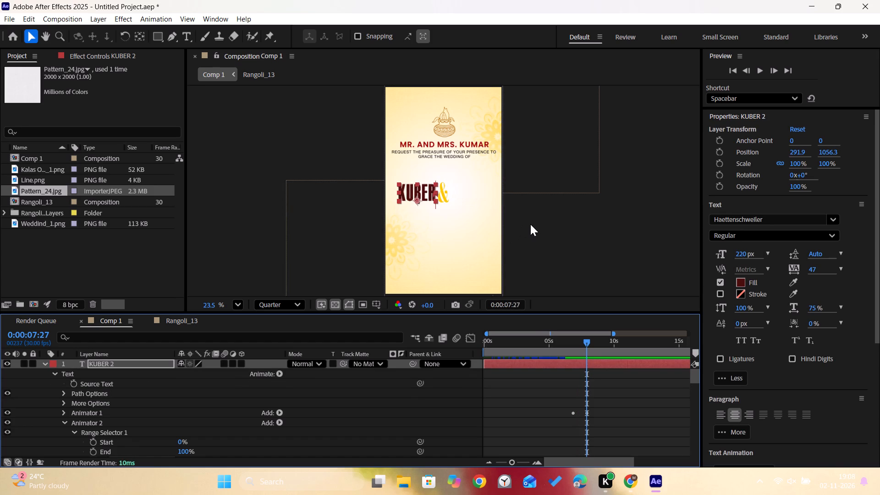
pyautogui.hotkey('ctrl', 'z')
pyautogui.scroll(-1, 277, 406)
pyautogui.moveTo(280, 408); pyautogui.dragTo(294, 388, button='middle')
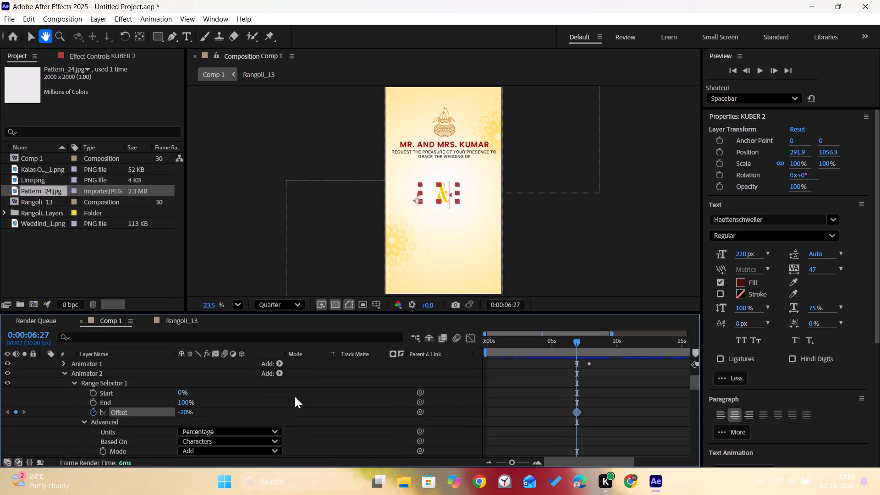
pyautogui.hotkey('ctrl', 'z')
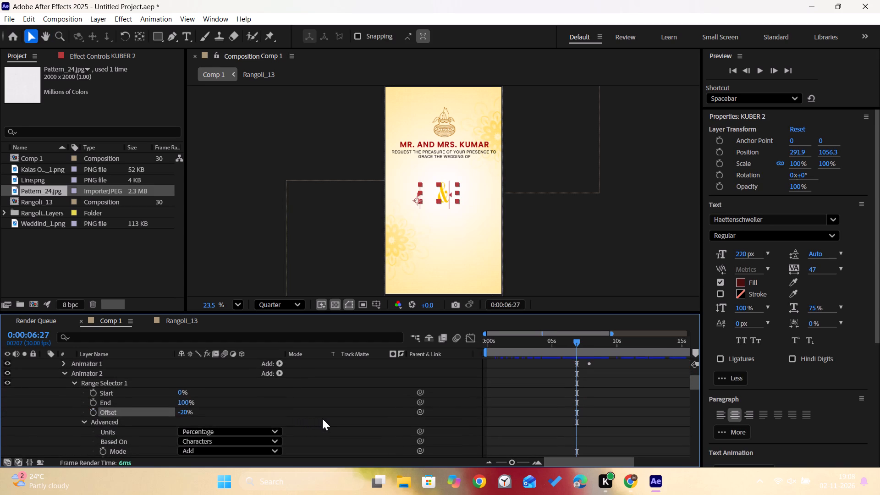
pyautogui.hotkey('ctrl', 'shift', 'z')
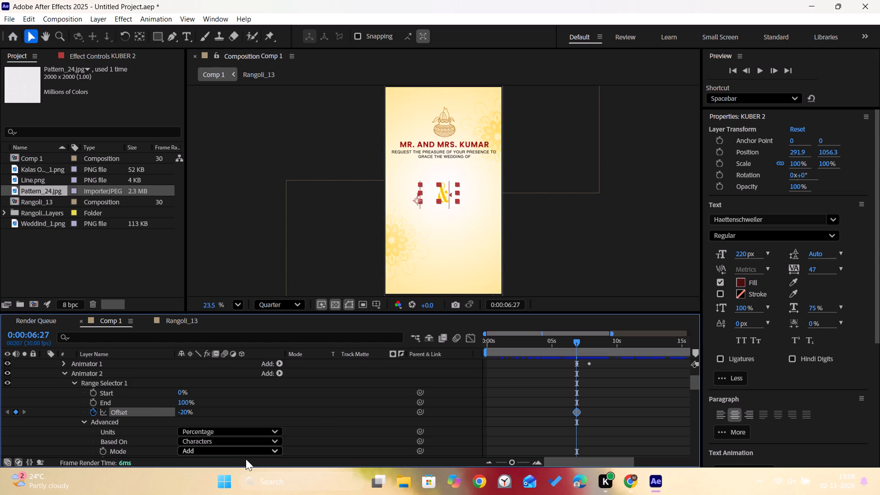
# Animate Animator 2's Offset on "KUBER 2" from -100% at 0:00:06:27 to 100% at 0:00:07:27.
pyautogui.moveTo(187, 414); pyautogui.dragTo(79, 420)
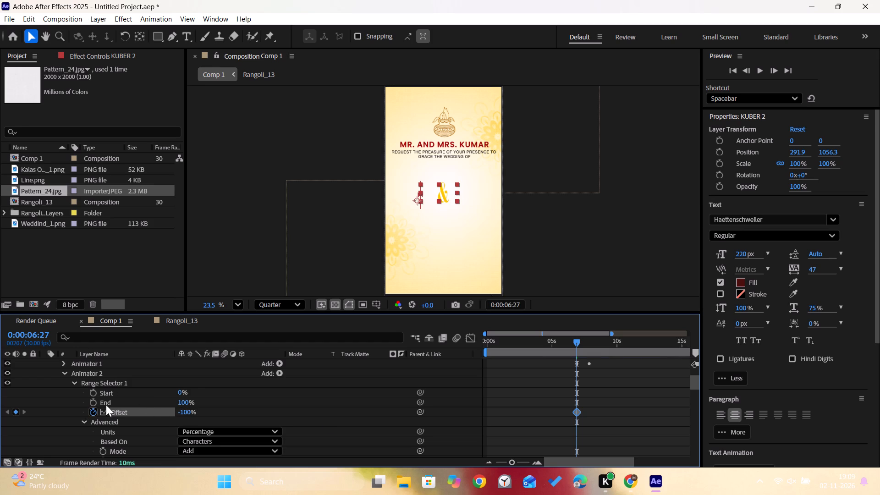
pyautogui.click(503, 301)
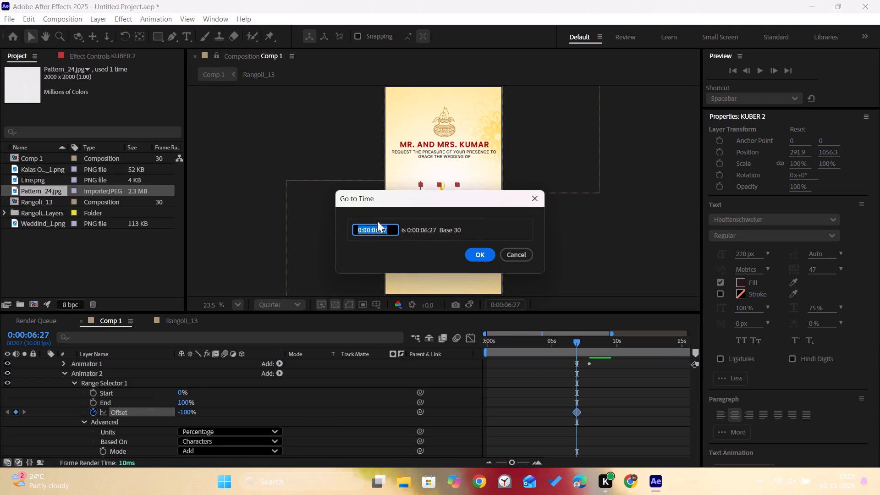
pyautogui.click(377, 226)
pyautogui.press('Right')
pyautogui.press('BackSpace')
pyautogui.press('7')
pyautogui.press('Return')
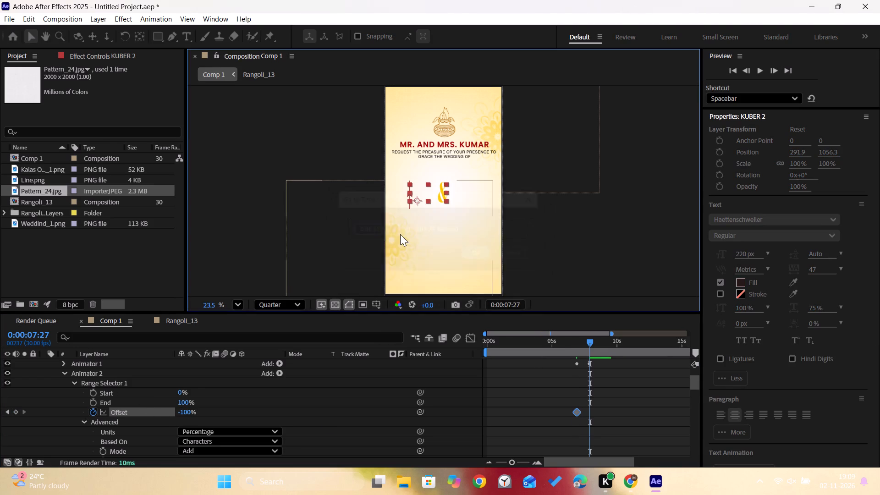
pyautogui.moveTo(184, 410); pyautogui.dragTo(379, 376)
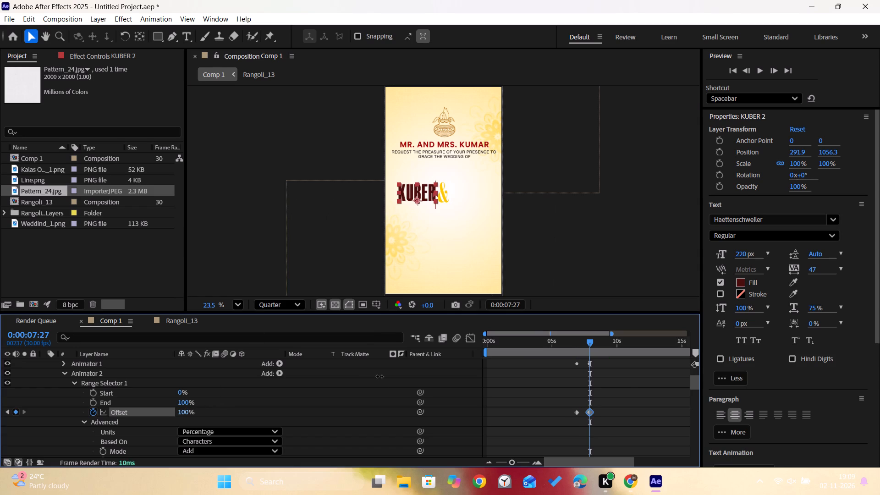
pyautogui.moveTo(379, 376); pyautogui.dragTo(380, 376)
pyautogui.click(380, 376)
# Preview the revised letter reveal from 0:00:04:14 to beyond the final Offset keyframe.
pyautogui.moveTo(591, 340); pyautogui.dragTo(582, 341)
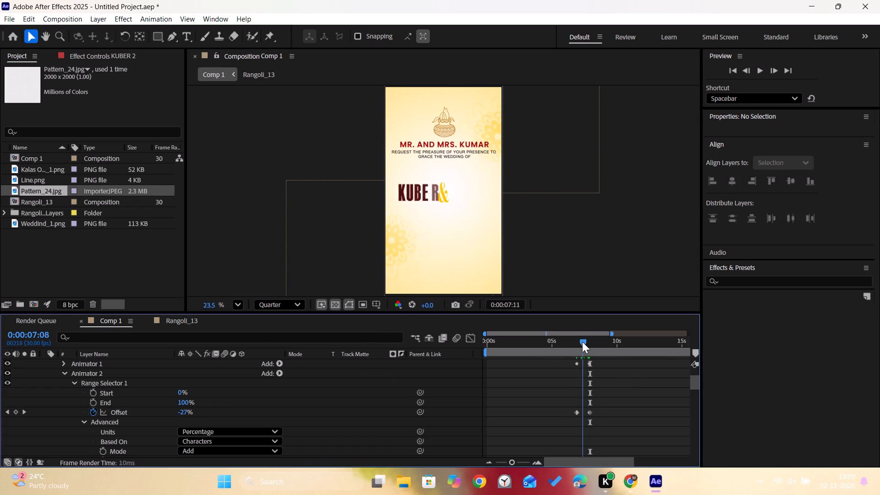
pyautogui.moveTo(582, 341); pyautogui.dragTo(547, 344)
pyautogui.click(547, 344)
pyautogui.press('space')
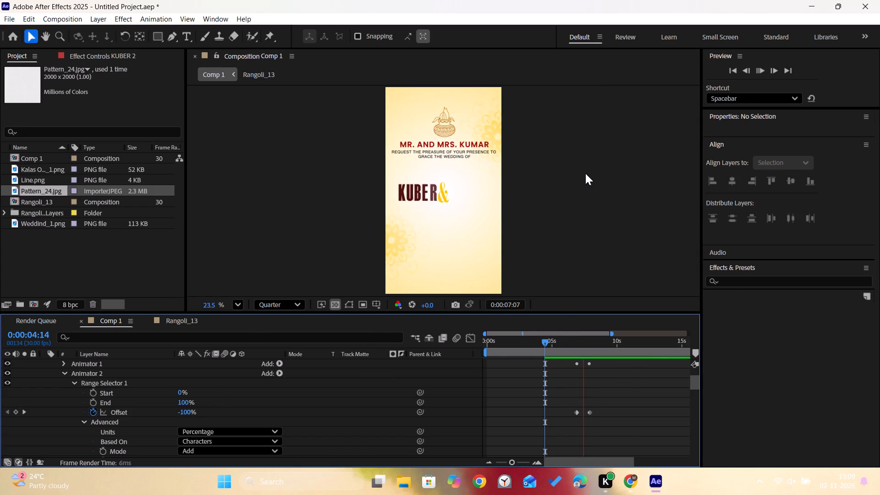
pyautogui.press('space')
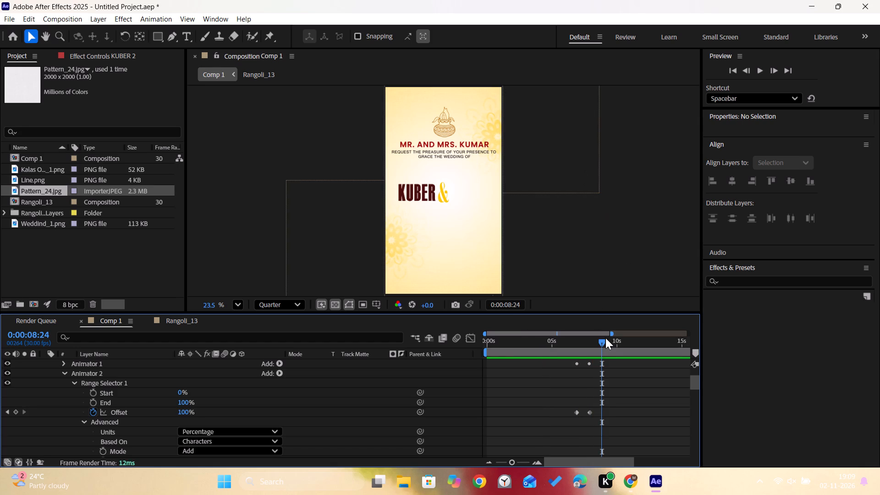
# Move "KUBER 2" horizontally to the other side of the "&", at position 790, 1056.3.
pyautogui.moveTo(415, 195); pyautogui.dragTo(418, 195)
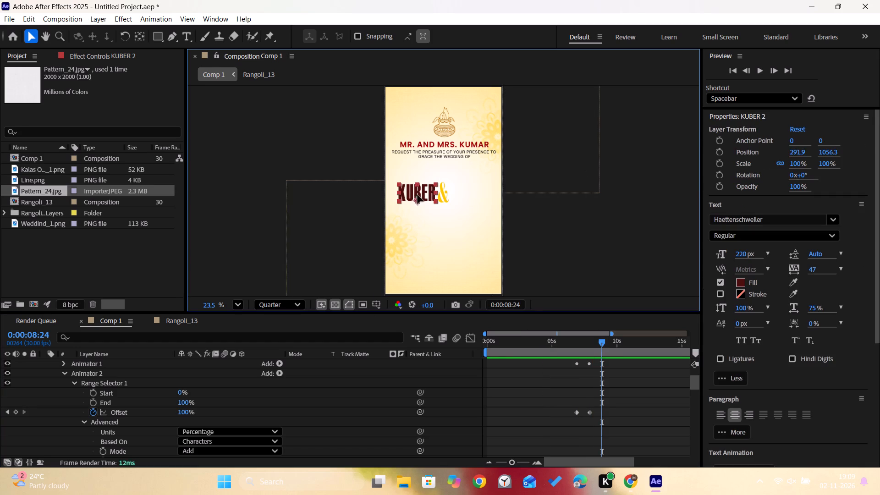
pyautogui.moveTo(418, 195); pyautogui.dragTo(469, 198)
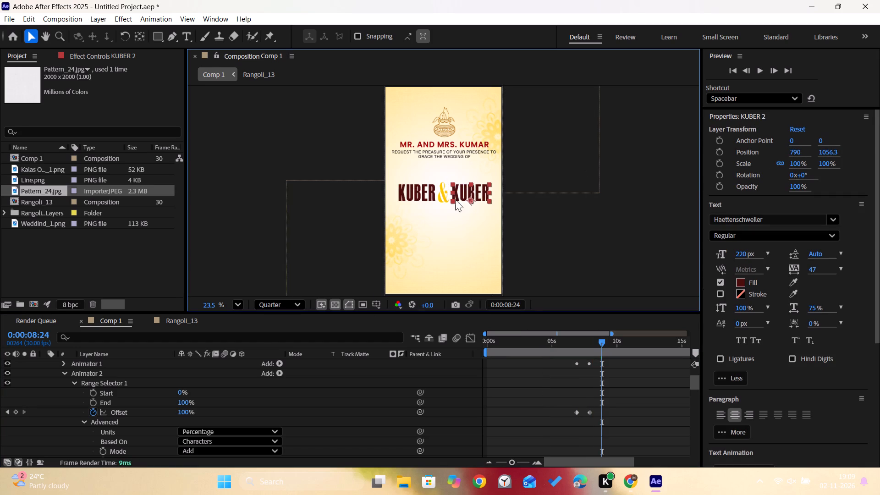
# Nudge the original "KUBER" layer slightly away from the "&" to position 283.9, 1056.3.
pyautogui.click(426, 198)
pyautogui.press('Left')
pyautogui.press('Left')
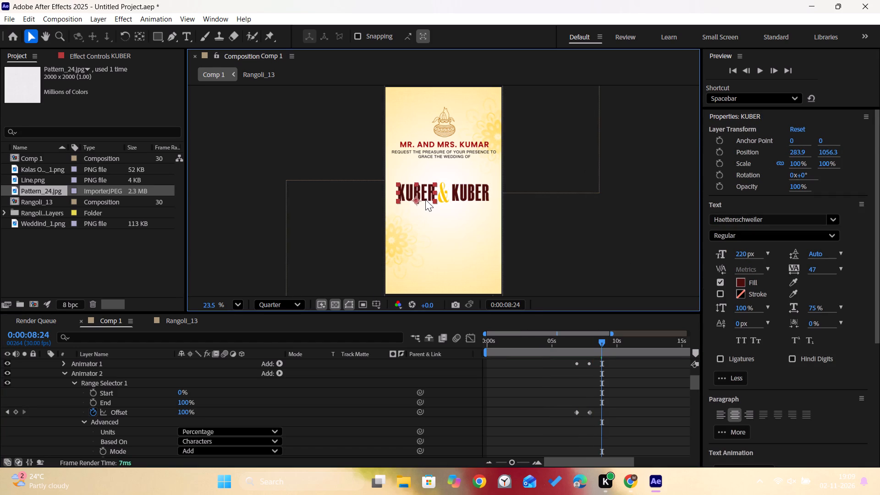
# Preview the letter reveal of both names around the "&" from about 0:00:05:27, and again from 0:00:06:10.
pyautogui.moveTo(605, 342); pyautogui.dragTo(593, 343)
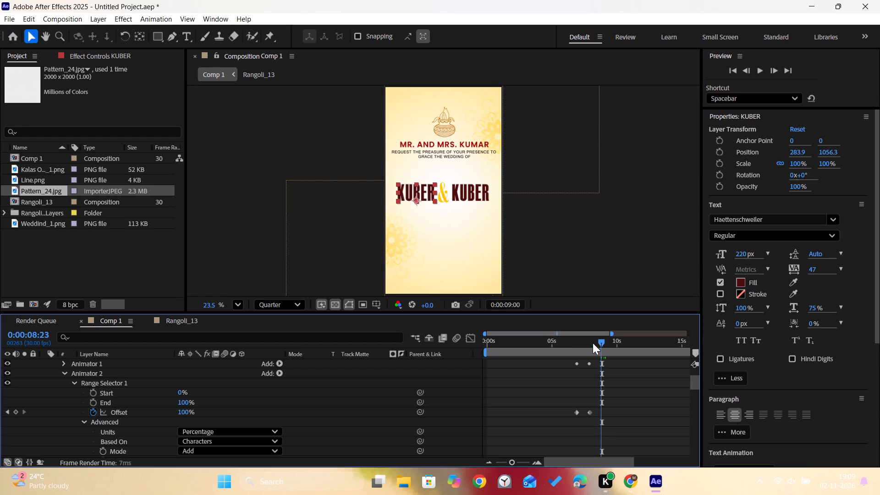
pyautogui.moveTo(593, 343); pyautogui.dragTo(564, 343)
pyautogui.press('space')
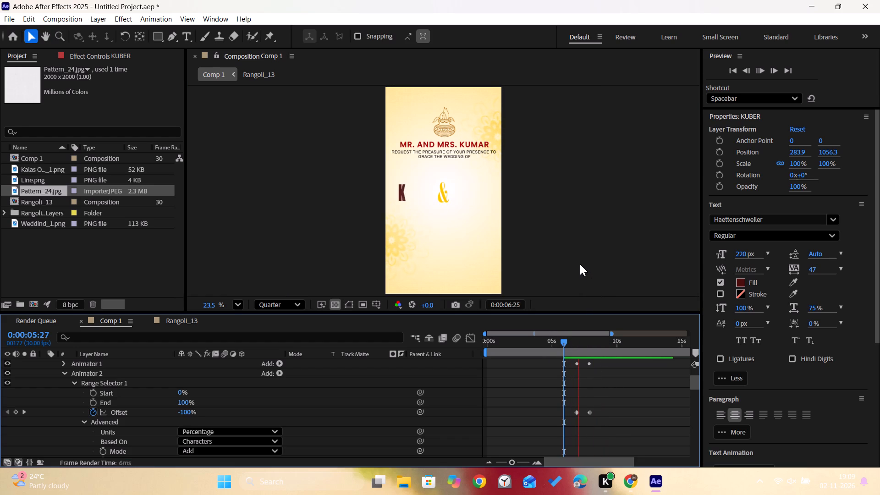
pyautogui.press('space')
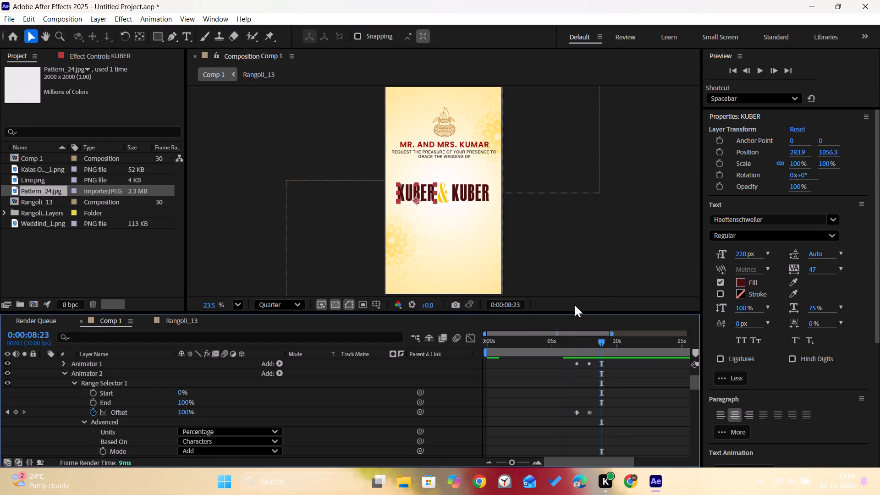
pyautogui.moveTo(599, 344); pyautogui.dragTo(568, 350)
pyautogui.press('space')
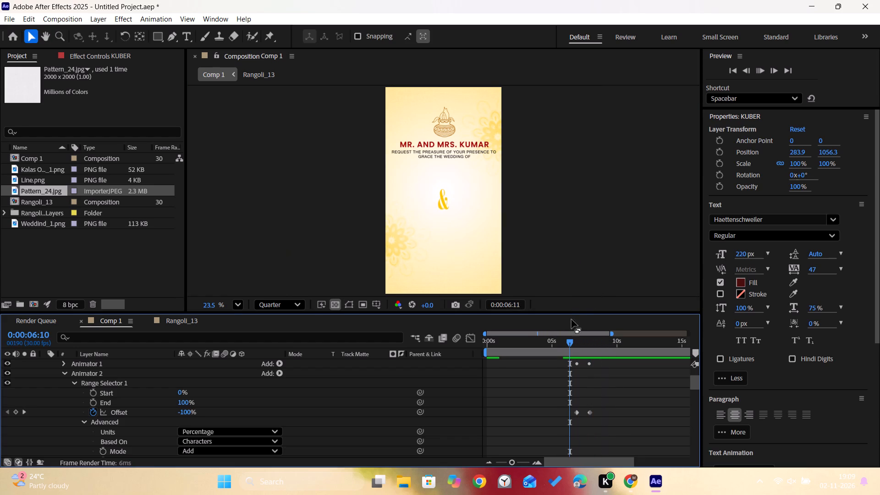
pyautogui.press('space')
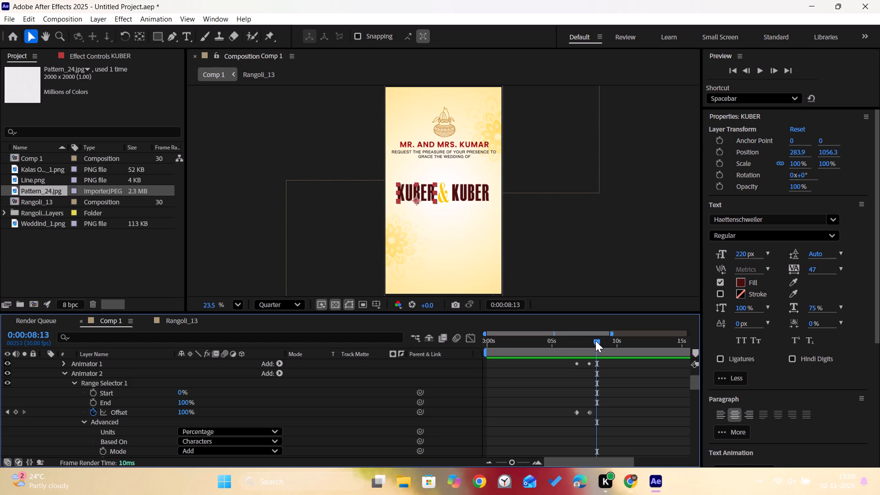
# Close After Effects, saving the project as "wed" in the wedding invitation folder on drive D.
pyautogui.click(858, 0)
pyautogui.click(424, 274)
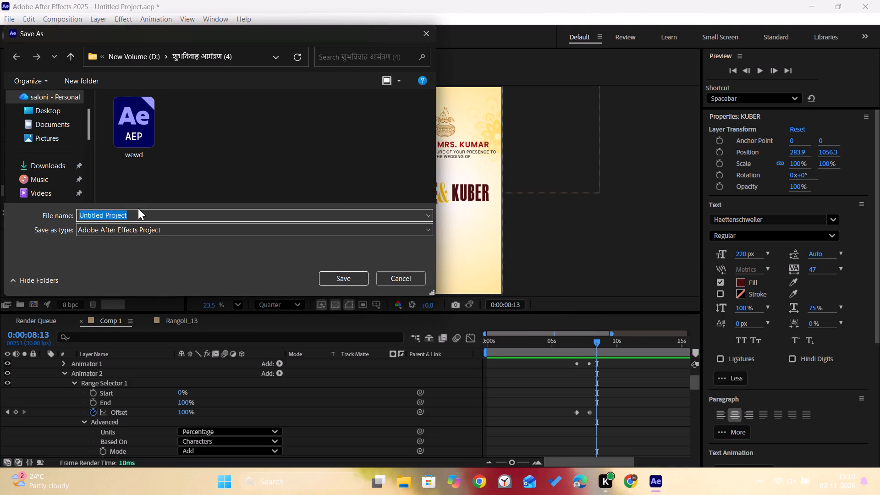
pyautogui.write('wed')
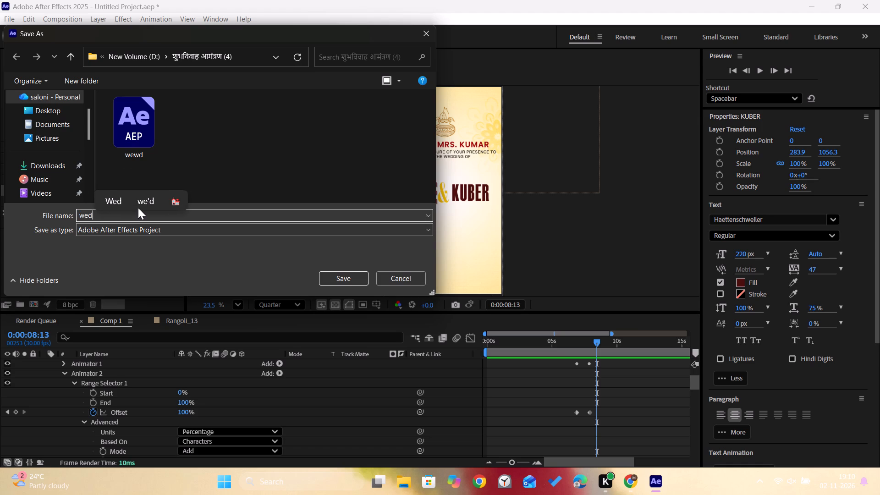
pyautogui.press('Return')
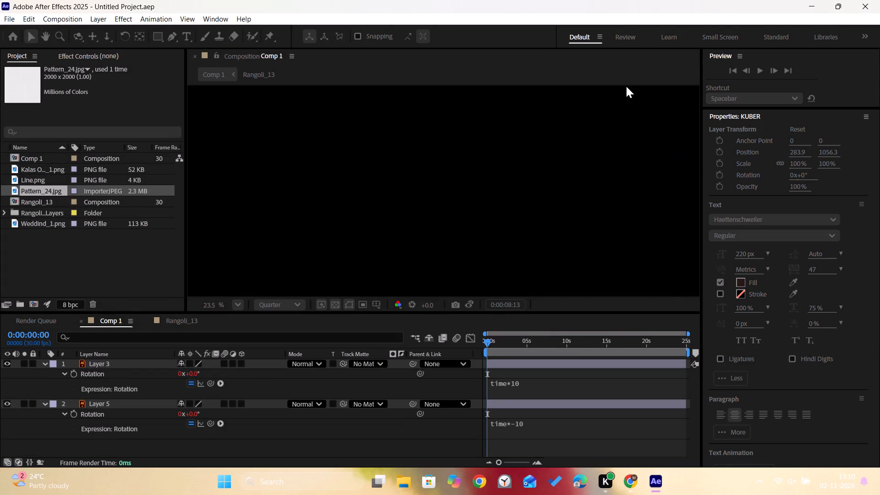